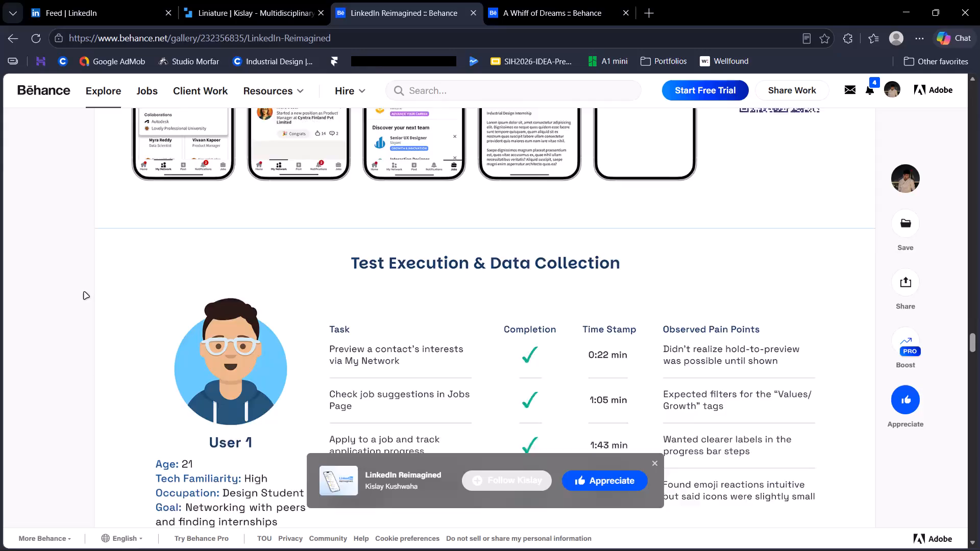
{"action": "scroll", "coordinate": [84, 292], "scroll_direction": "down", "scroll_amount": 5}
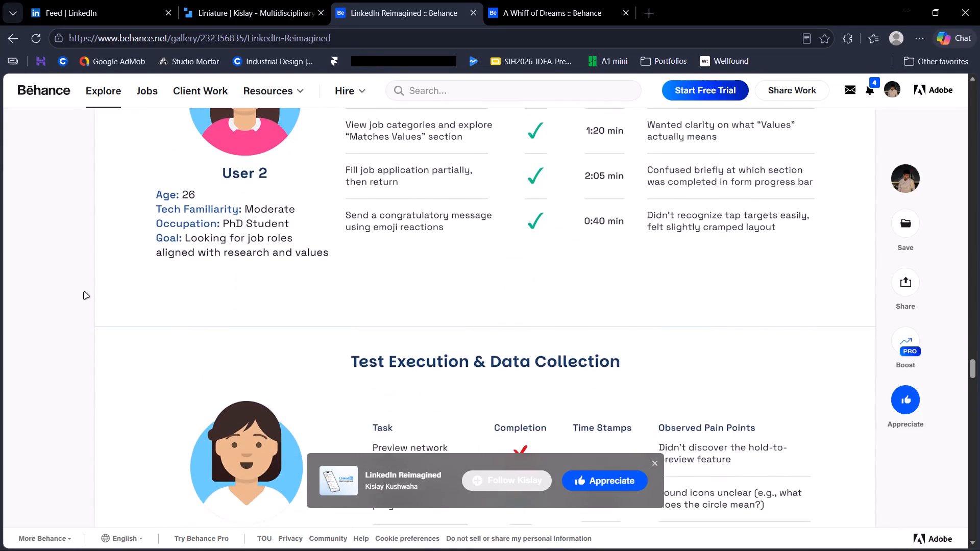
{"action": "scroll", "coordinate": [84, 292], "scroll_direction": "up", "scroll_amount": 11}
Switch to the Liniature portfolio and look through its sections from Projects down to Contact, then back up to the introduction.
{"action": "left_click", "coordinate": [212, 0]}
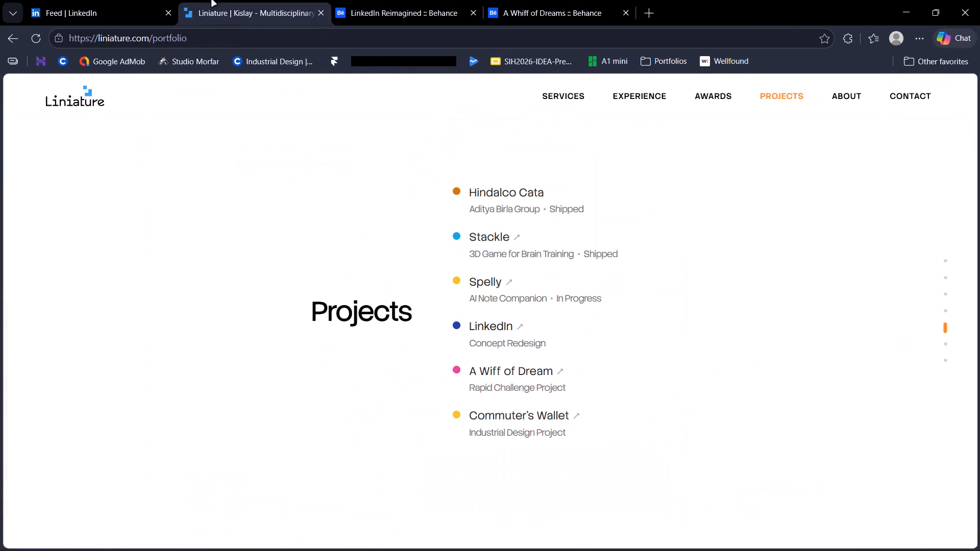
{"action": "scroll", "coordinate": [490, 235], "scroll_direction": "up", "scroll_amount": 1}
{"action": "scroll", "coordinate": [492, 373], "scroll_direction": "down", "scroll_amount": 4}
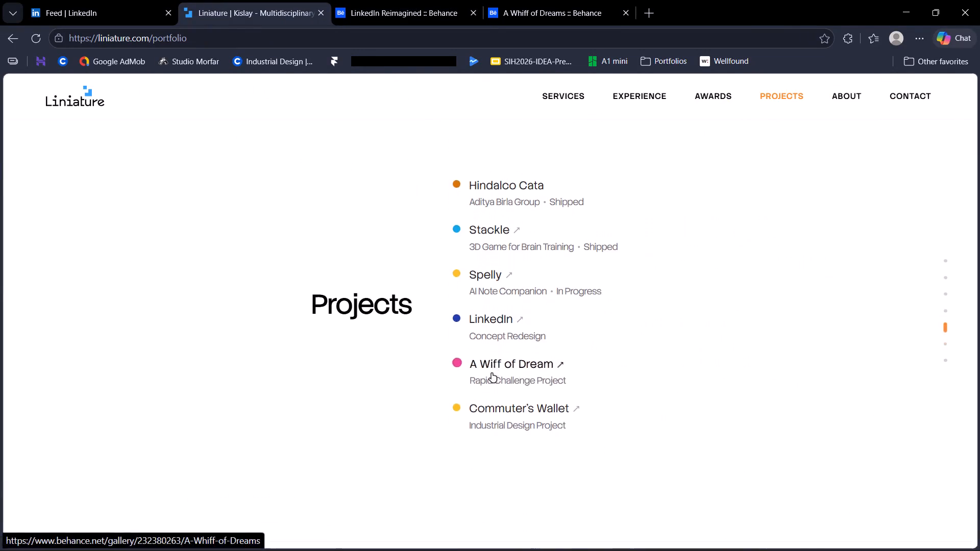
{"action": "scroll", "coordinate": [492, 373], "scroll_direction": "down", "scroll_amount": 9}
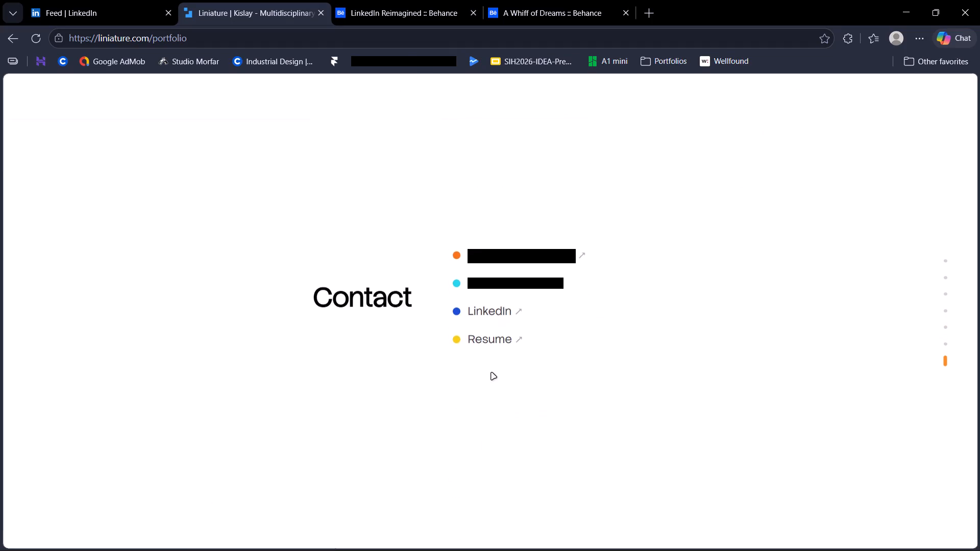
{"action": "scroll", "coordinate": [492, 373], "scroll_direction": "up", "scroll_amount": 11}
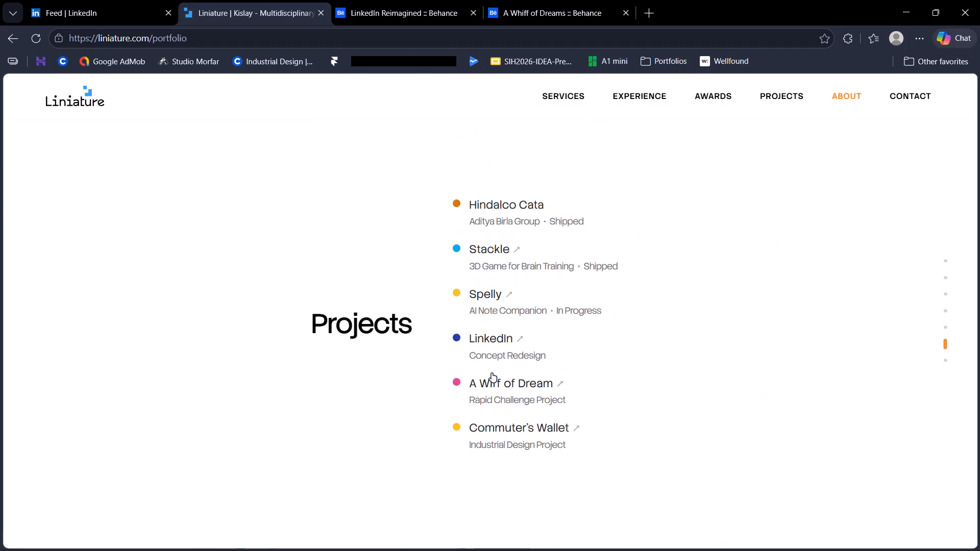
{"action": "scroll", "coordinate": [492, 373], "scroll_direction": "up", "scroll_amount": 9}
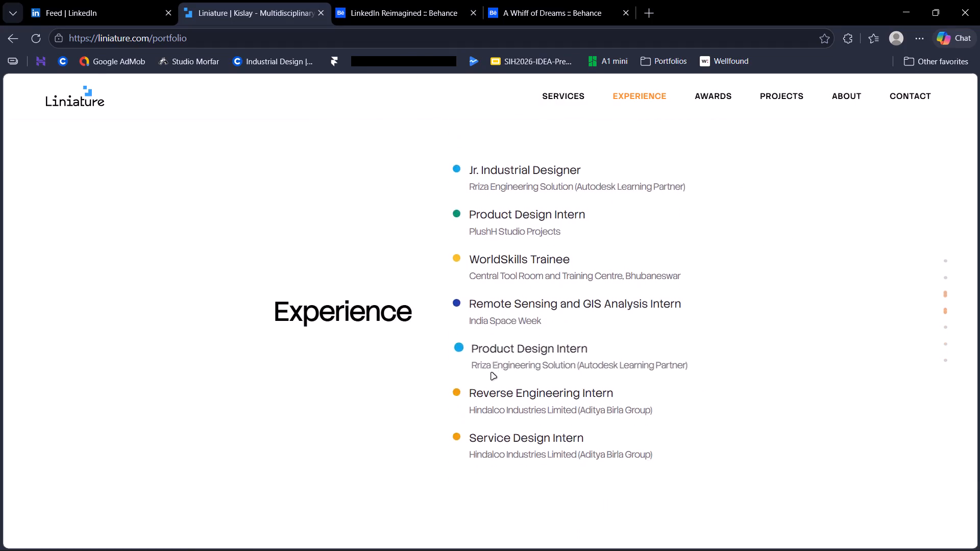
{"action": "scroll", "coordinate": [622, 315], "scroll_direction": "up", "scroll_amount": 5}
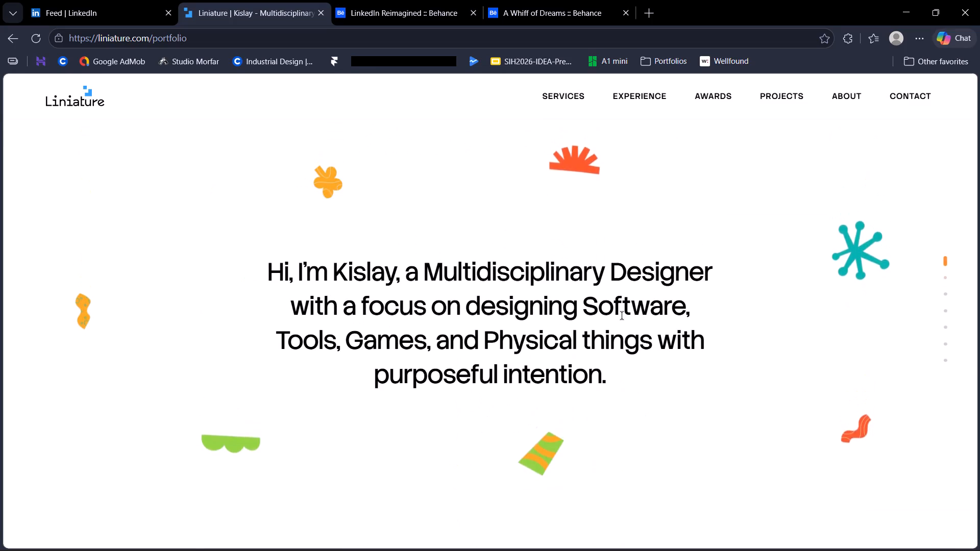
{"action": "scroll", "coordinate": [622, 315], "scroll_direction": "up", "scroll_amount": 1}
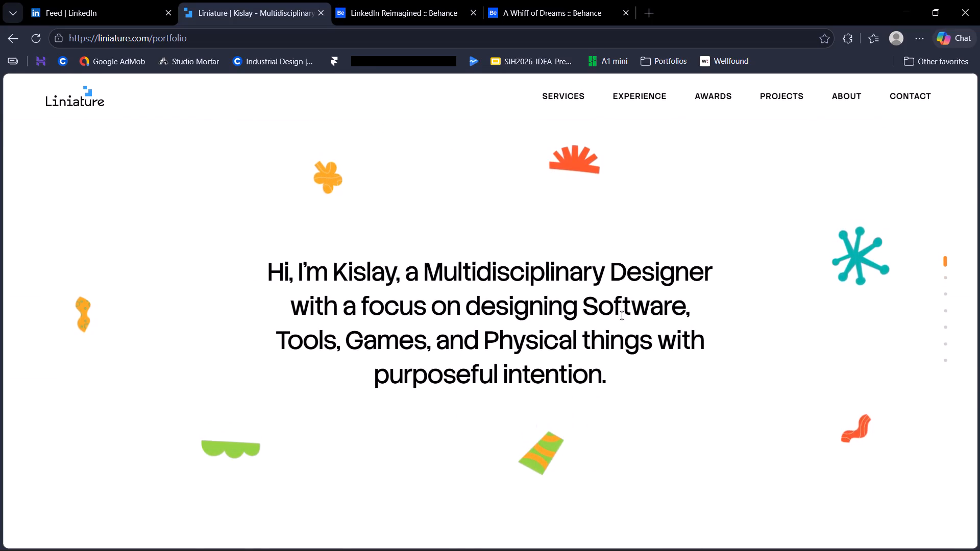
Look through the portfolio in order from Services and Experience down to the Contact section.
{"action": "scroll", "coordinate": [622, 315], "scroll_direction": "down", "scroll_amount": 1}
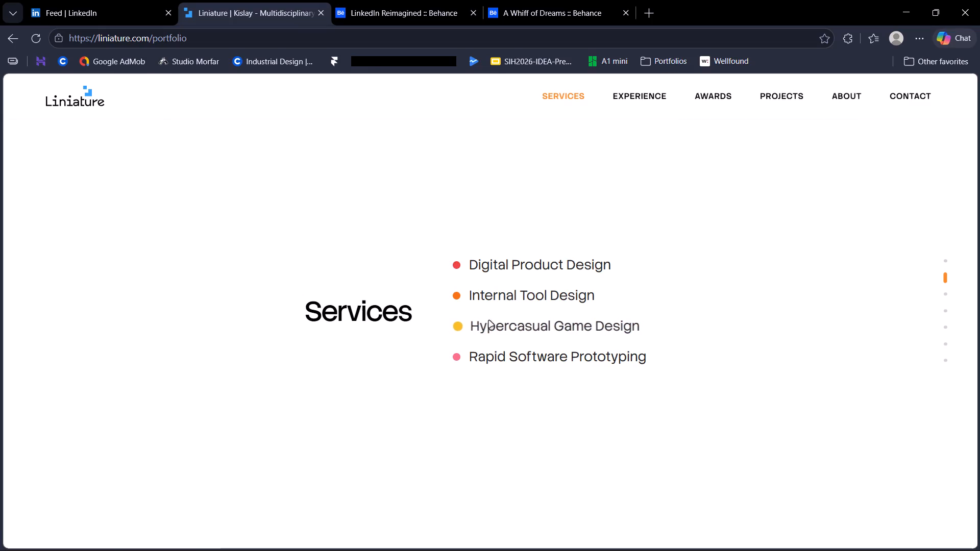
{"action": "scroll", "coordinate": [531, 282], "scroll_direction": "down", "scroll_amount": 5}
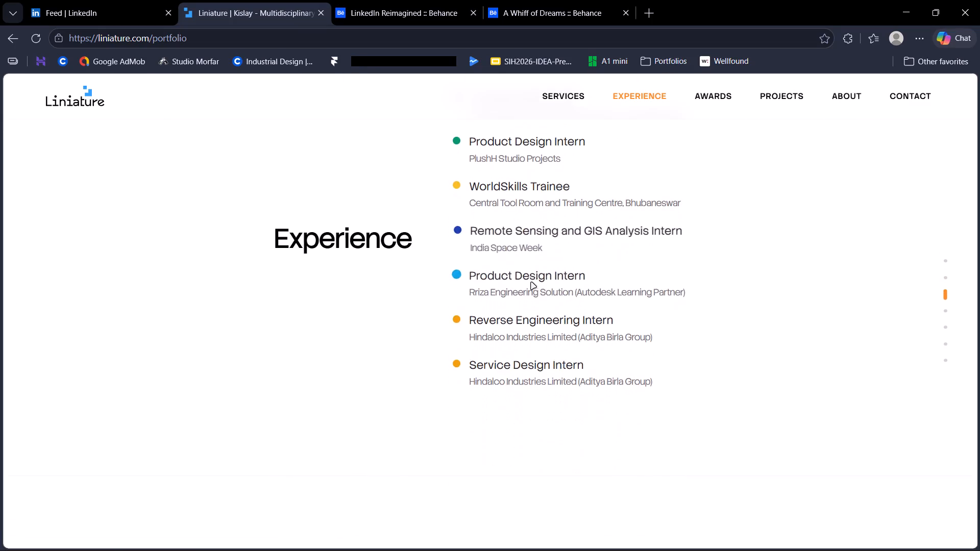
{"action": "scroll", "coordinate": [520, 468], "scroll_direction": "up", "scroll_amount": 2}
{"action": "scroll", "coordinate": [520, 468], "scroll_direction": "down", "scroll_amount": 3}
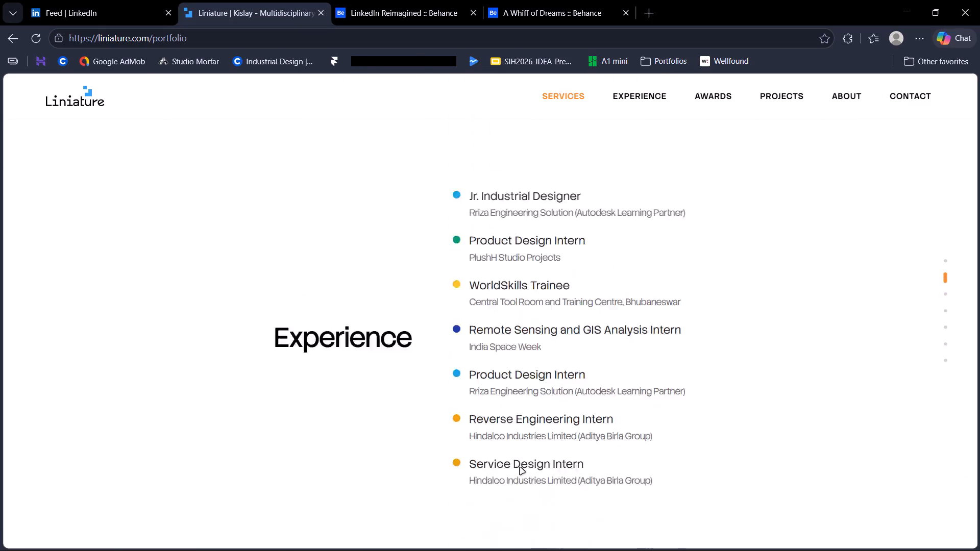
{"action": "scroll", "coordinate": [520, 468], "scroll_direction": "up", "scroll_amount": 2}
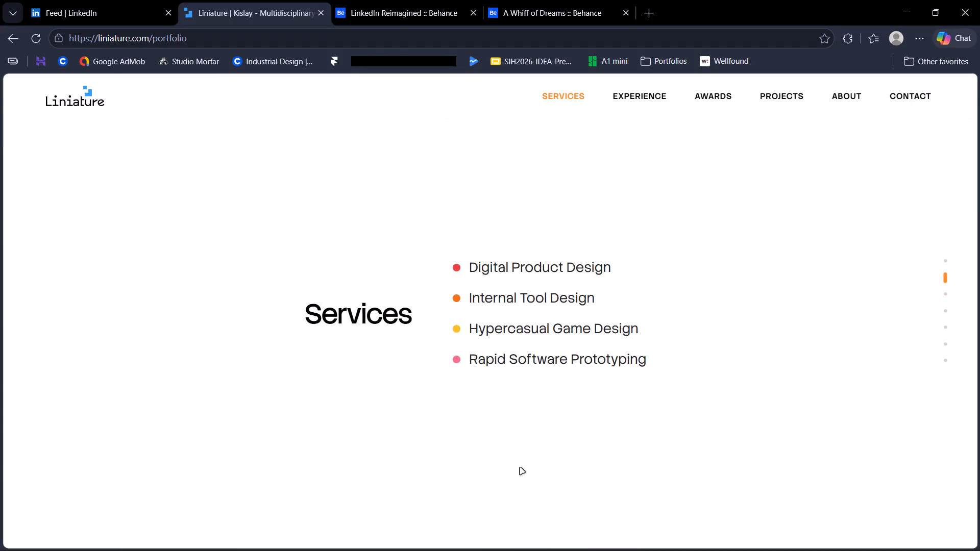
{"action": "scroll", "coordinate": [520, 468], "scroll_direction": "down", "scroll_amount": 2}
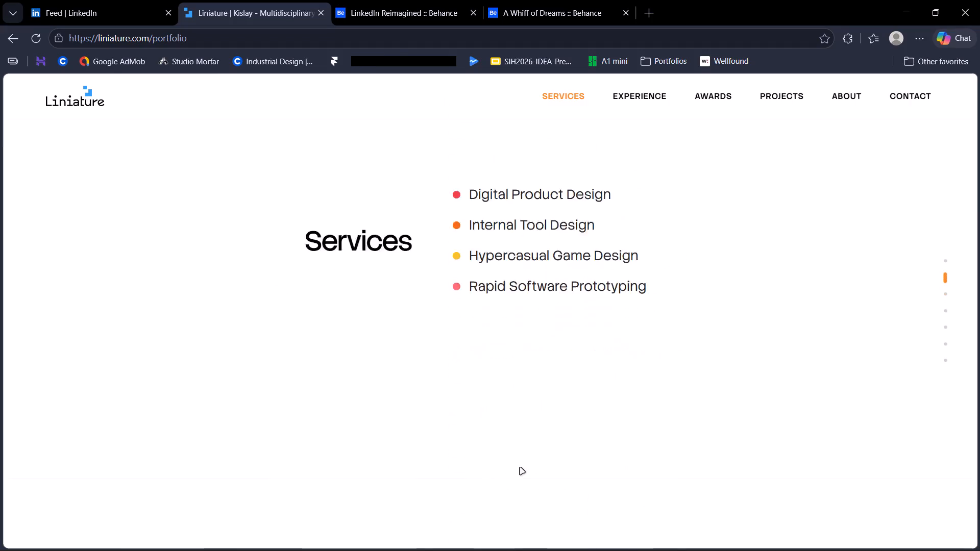
{"action": "scroll", "coordinate": [520, 468], "scroll_direction": "down", "scroll_amount": 6}
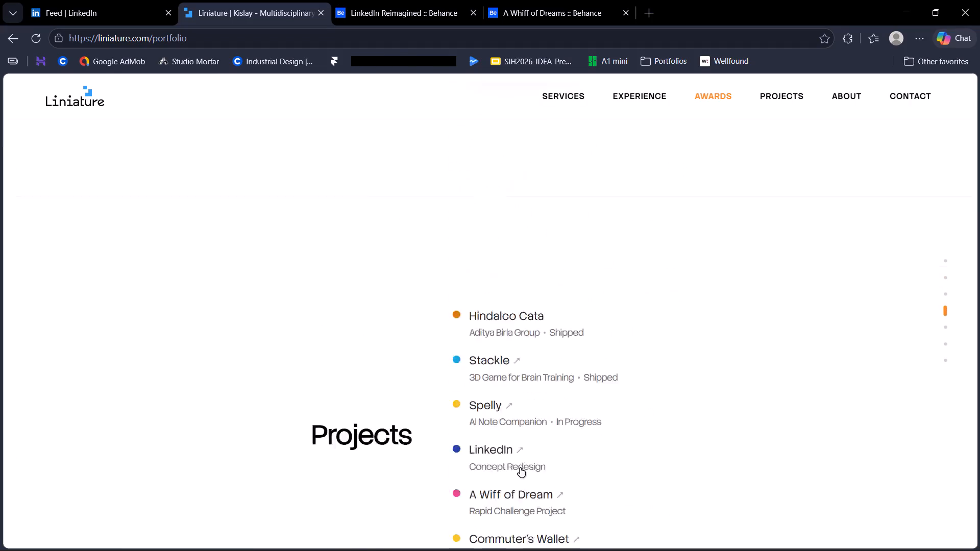
{"action": "scroll", "coordinate": [520, 468], "scroll_direction": "down", "scroll_amount": 4}
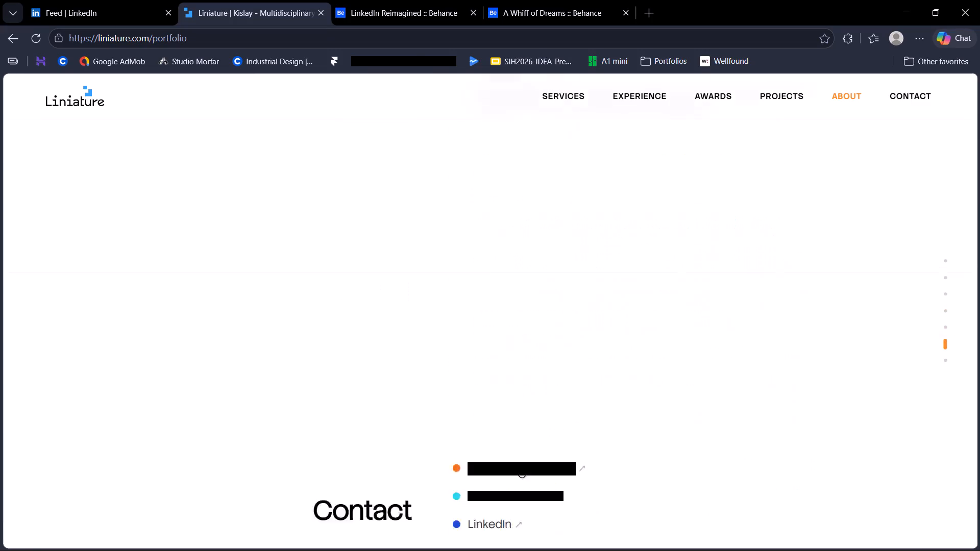
{"action": "scroll", "coordinate": [520, 468], "scroll_direction": "down", "scroll_amount": 3}
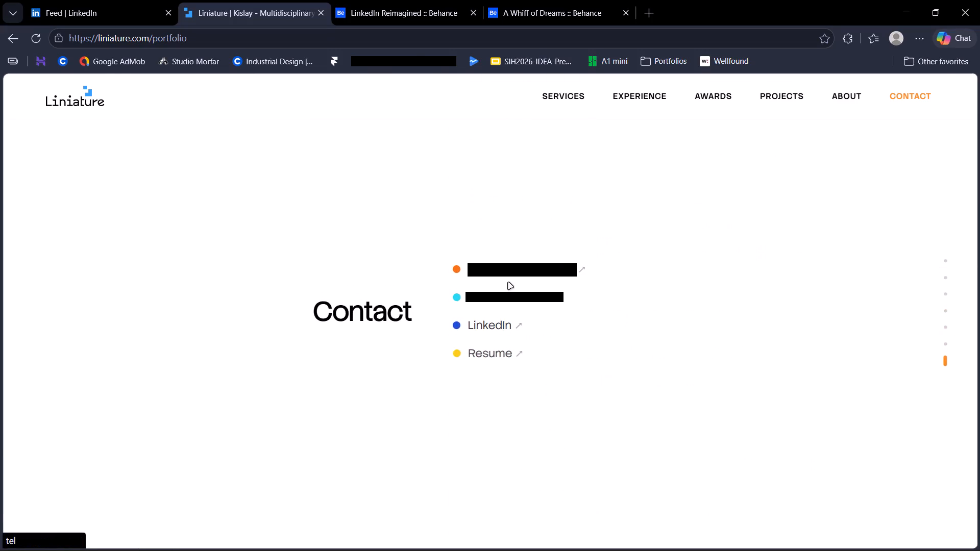
Try the phone link in the Contact section and allow the site to open an associated app.
{"action": "left_click", "coordinate": [507, 302]}
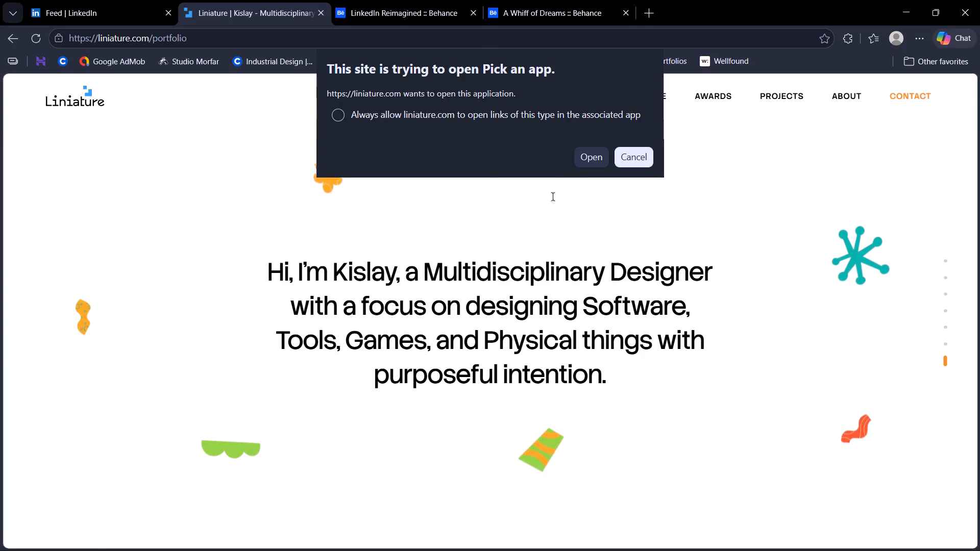
{"action": "left_click", "coordinate": [605, 160]}
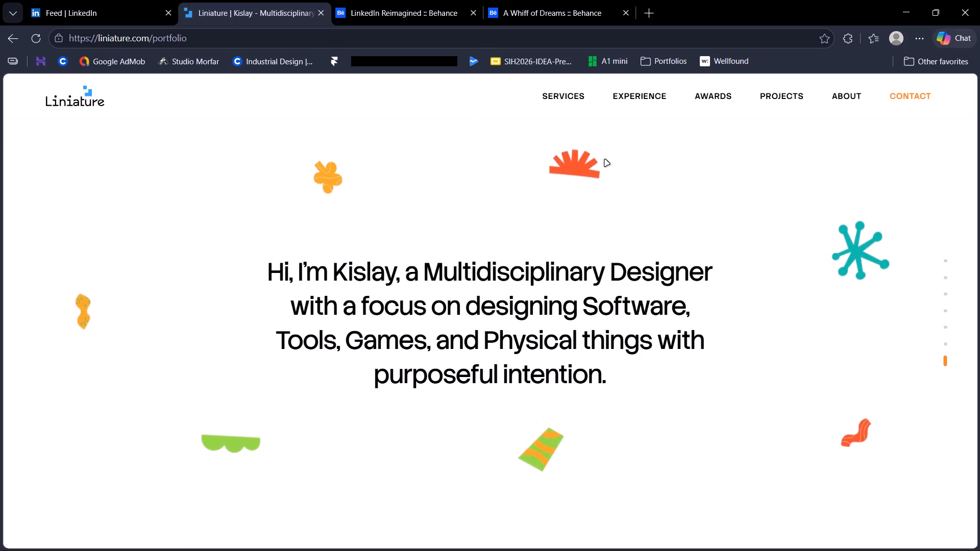
{"action": "left_click", "coordinate": [723, 441]}
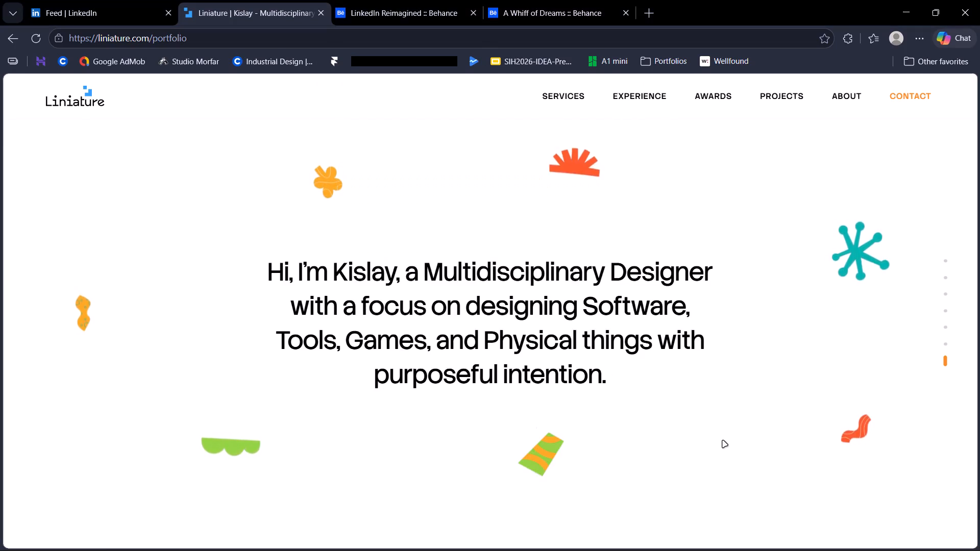
Go to the Services section and on to the Experience section using the page's section markers.
{"action": "scroll", "coordinate": [723, 441], "scroll_direction": "down", "scroll_amount": 4}
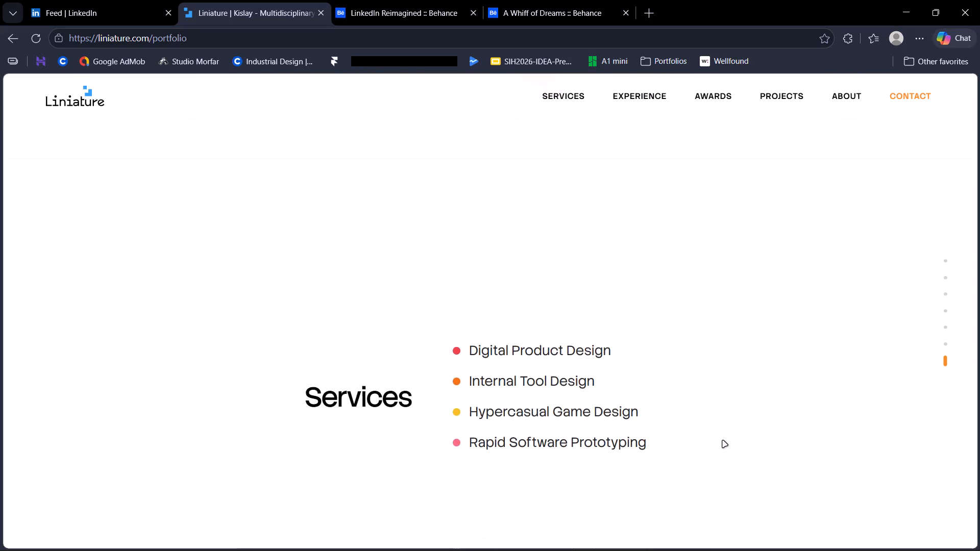
{"action": "scroll", "coordinate": [723, 441], "scroll_direction": "down", "scroll_amount": 4}
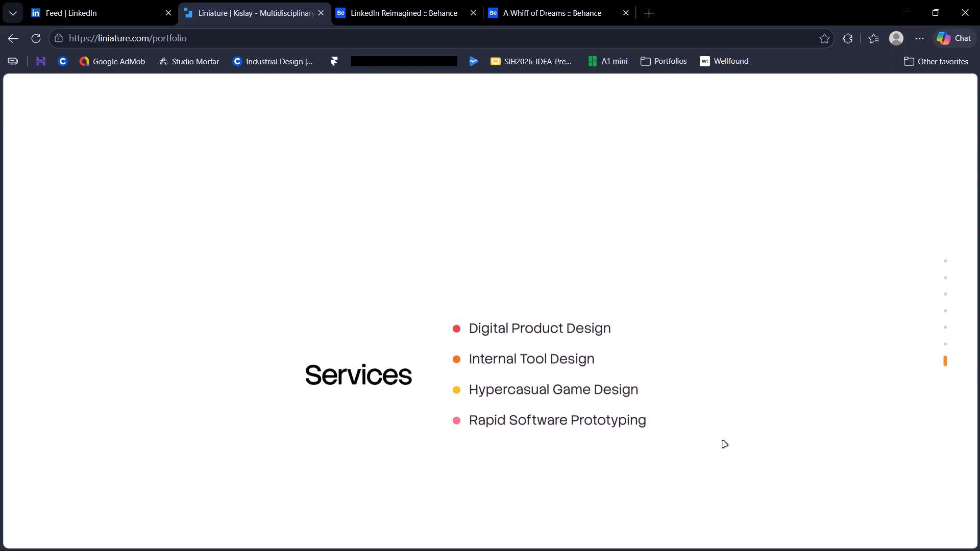
{"action": "left_click", "coordinate": [695, 275]}
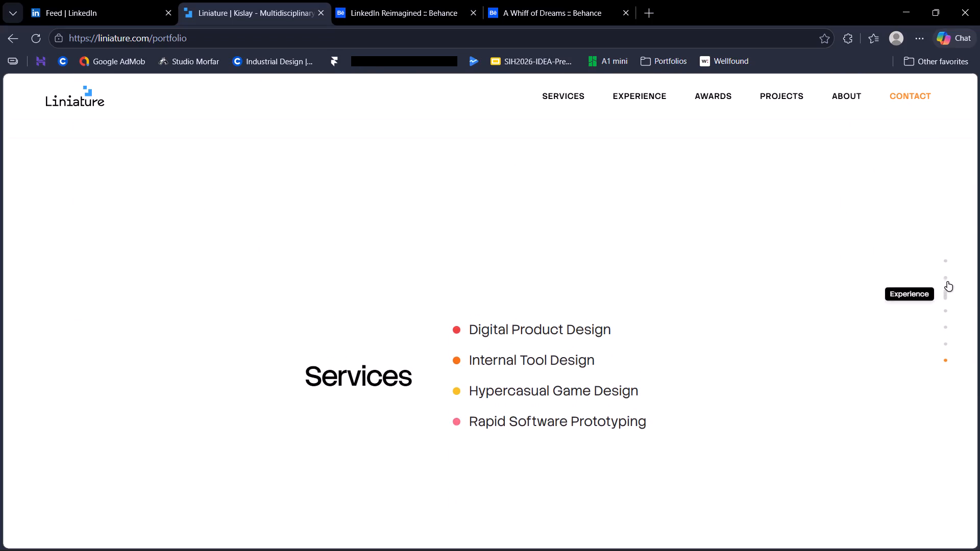
{"action": "left_click", "coordinate": [947, 282]}
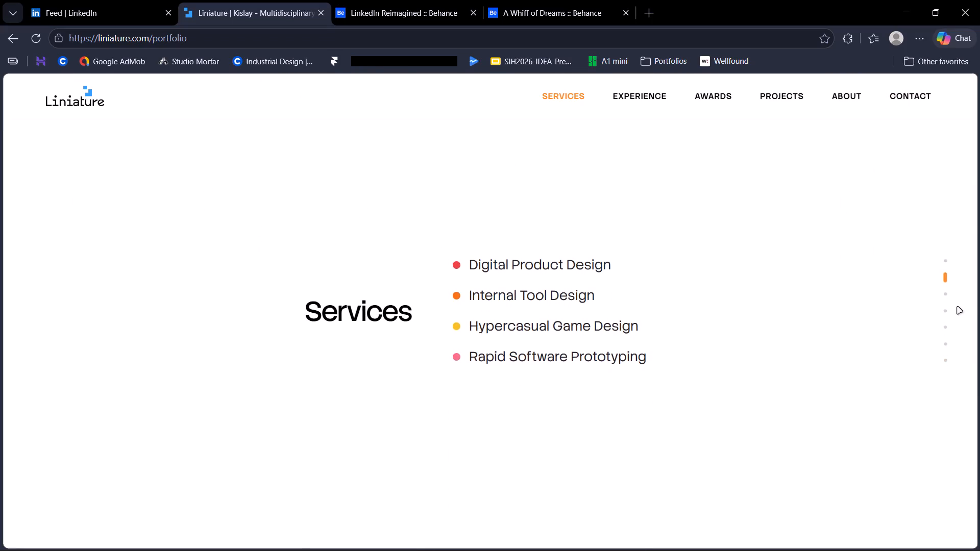
{"action": "left_click", "coordinate": [945, 293]}
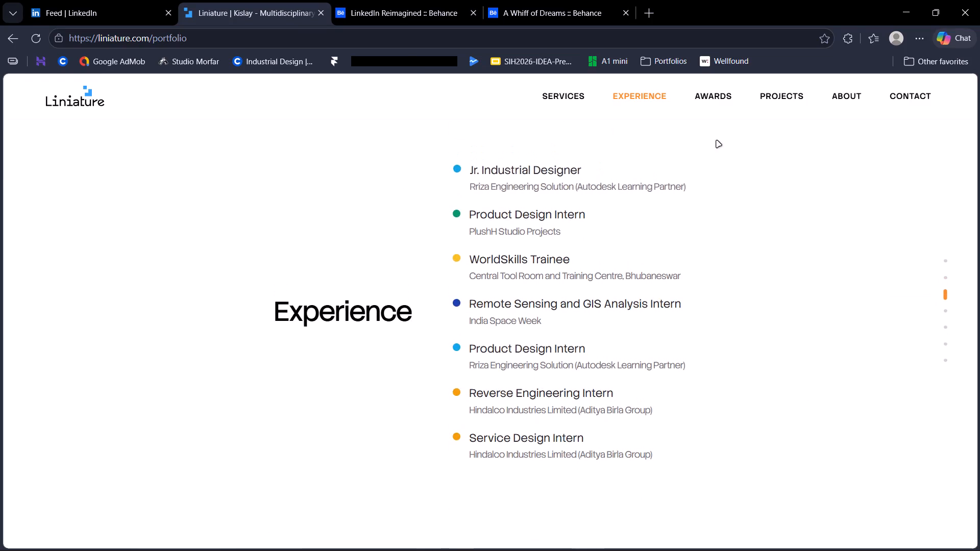
Try the header links for Services, Experience, Awards, Projects, About and Contact in order, then revisit Services and Contact.
{"action": "left_click", "coordinate": [548, 98]}
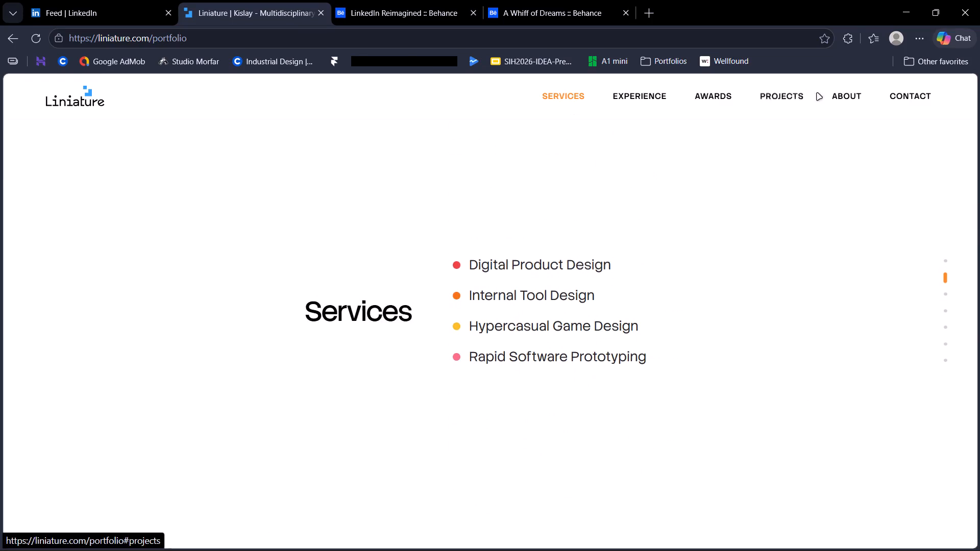
{"action": "left_click", "coordinate": [647, 94]}
{"action": "left_click", "coordinate": [714, 96]}
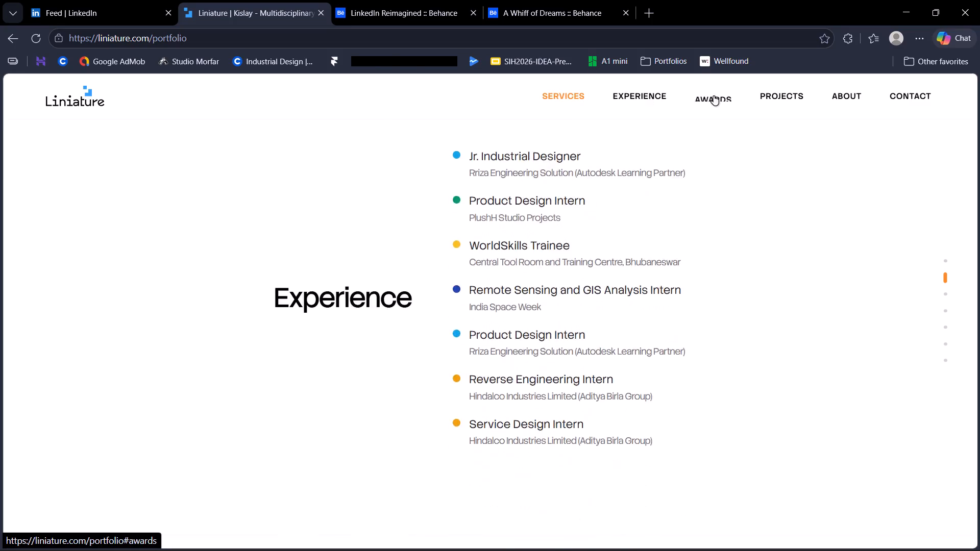
{"action": "left_click", "coordinate": [786, 99]}
{"action": "left_click", "coordinate": [861, 92]}
{"action": "left_click", "coordinate": [906, 91]}
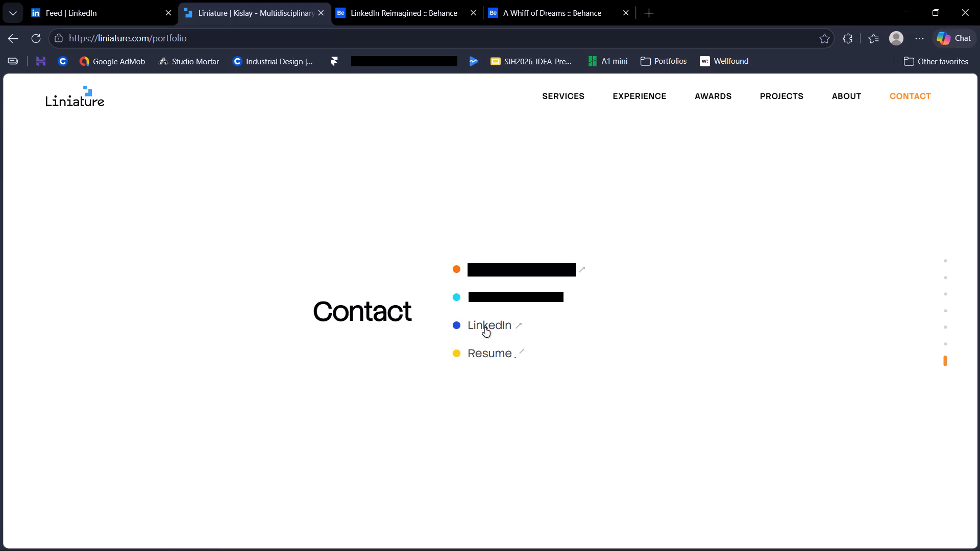
{"action": "left_click", "coordinate": [558, 102]}
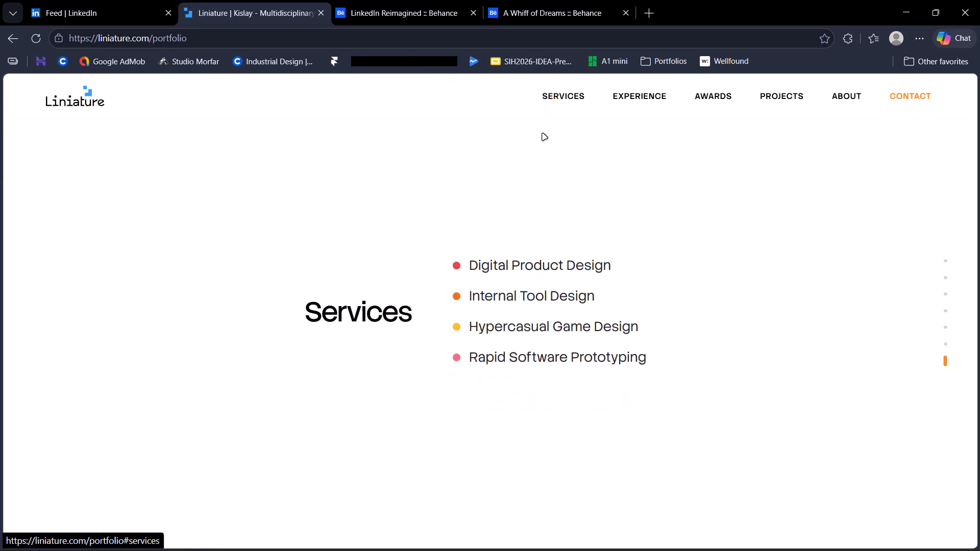
{"action": "left_click", "coordinate": [917, 92]}
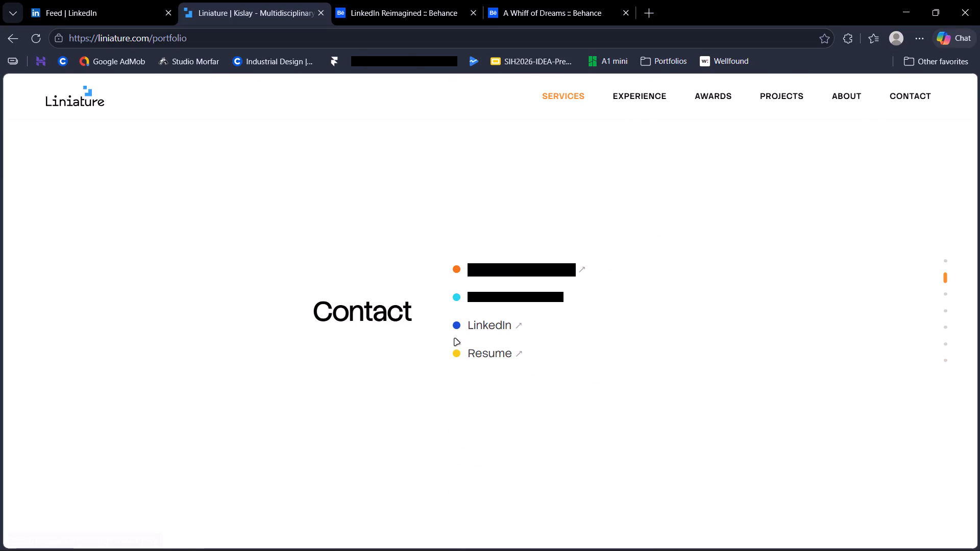
Open the LinkedIn profile linked in the Contact section, then return to the portfolio and close the profile page.
{"action": "left_click", "coordinate": [485, 322]}
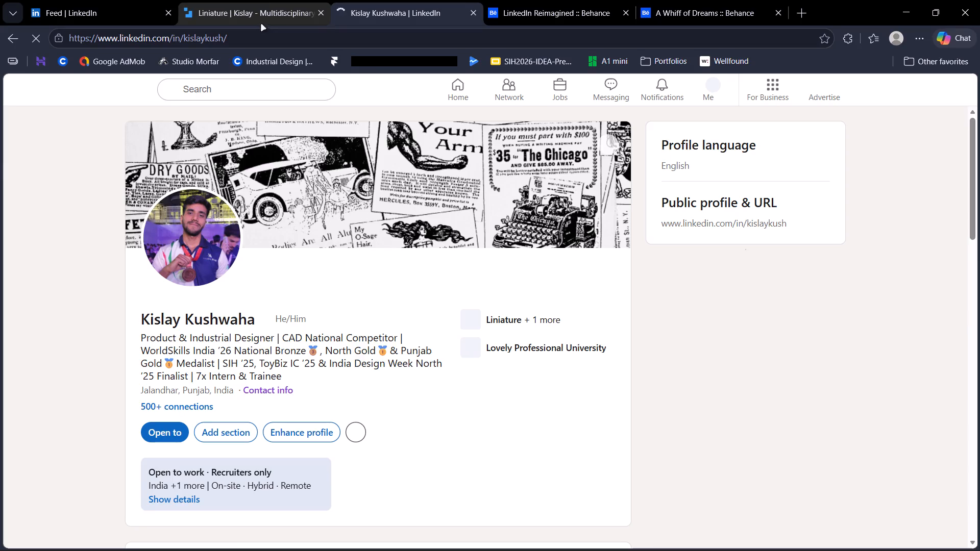
{"action": "left_click", "coordinate": [232, 0]}
{"action": "left_click", "coordinate": [472, 15]}
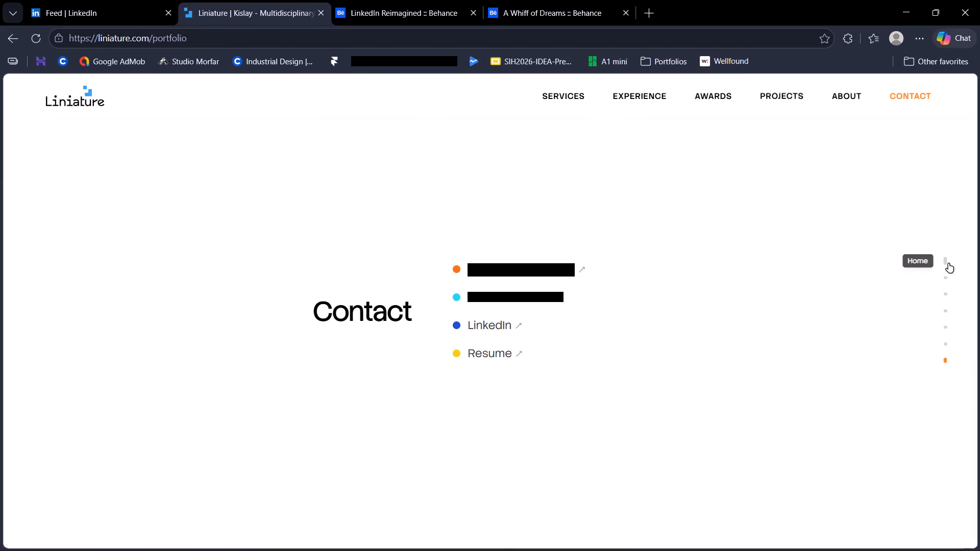
Return to the Home section and try moving the yellow squiggle and the green-and-orange striped shape around the introduction.
{"action": "left_click", "coordinate": [947, 263]}
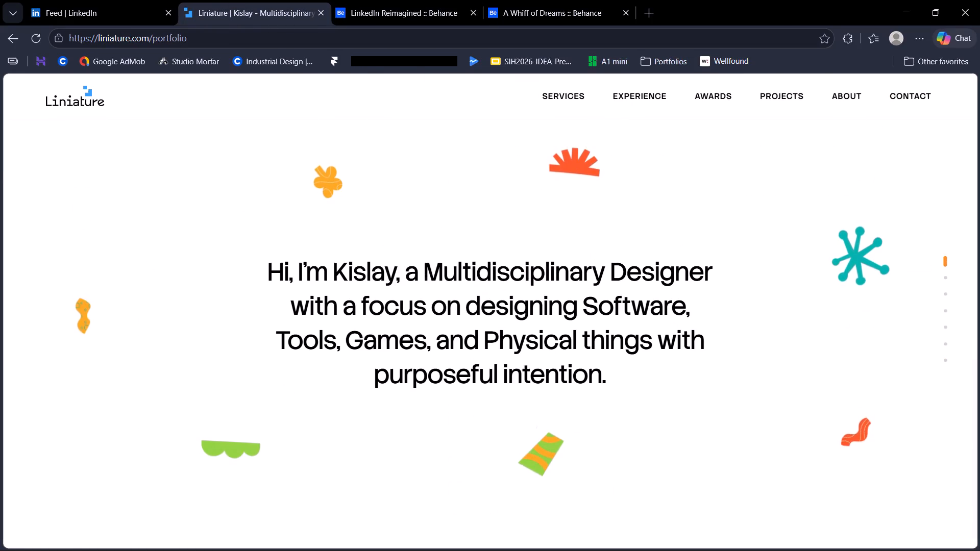
{"action": "left_click_drag", "start_coordinate": [69, 325], "coordinate": [979, 194]}
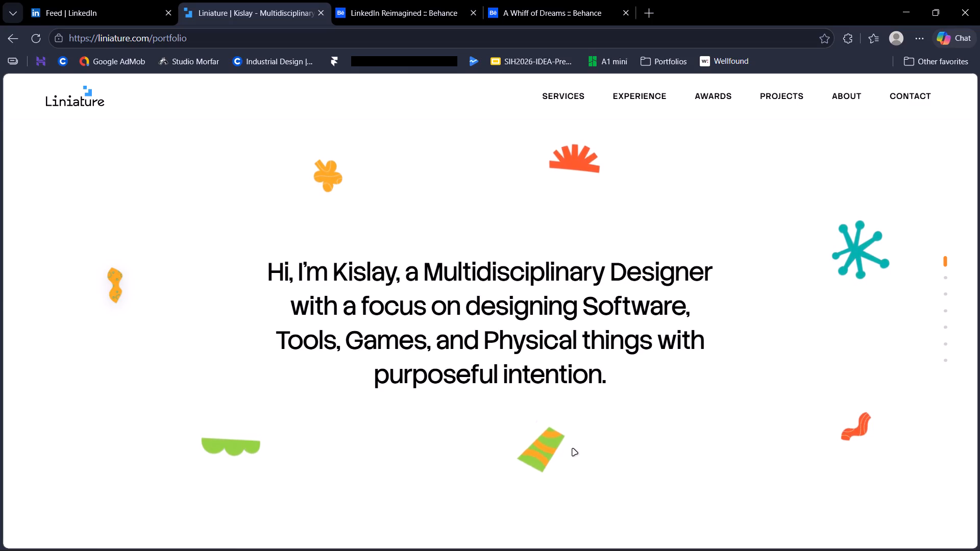
{"action": "left_click_drag", "start_coordinate": [562, 454], "coordinate": [0, 311]}
Look through the Services, Experience, Awards & Honor and Projects sections in order.
{"action": "scroll", "coordinate": [307, 309], "scroll_direction": "down", "scroll_amount": 3}
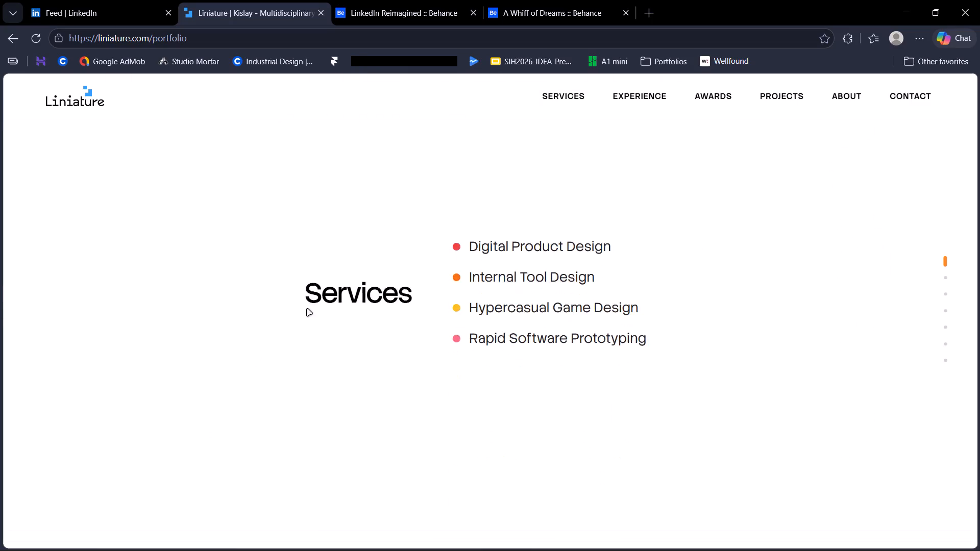
{"action": "scroll", "coordinate": [307, 309], "scroll_direction": "down", "scroll_amount": 2}
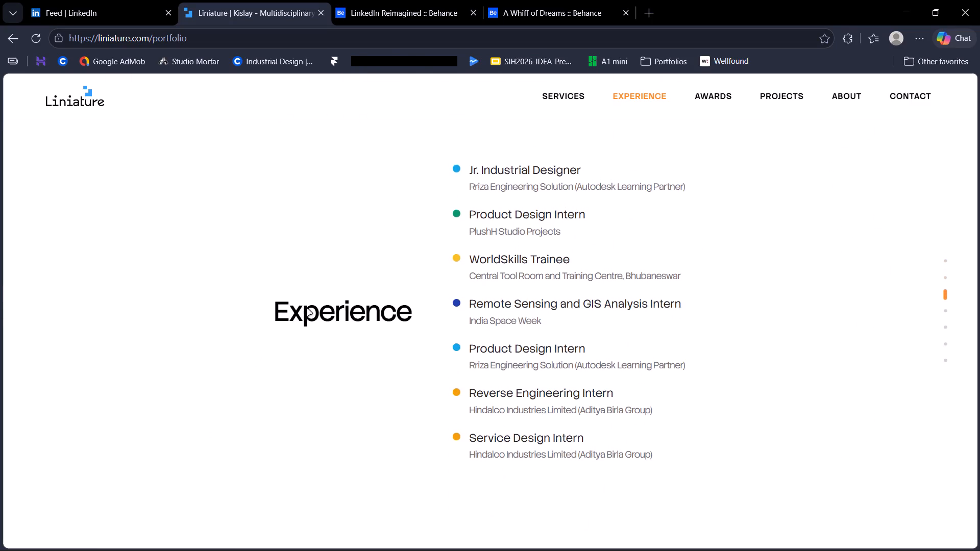
{"action": "scroll", "coordinate": [307, 309], "scroll_direction": "down", "scroll_amount": 1}
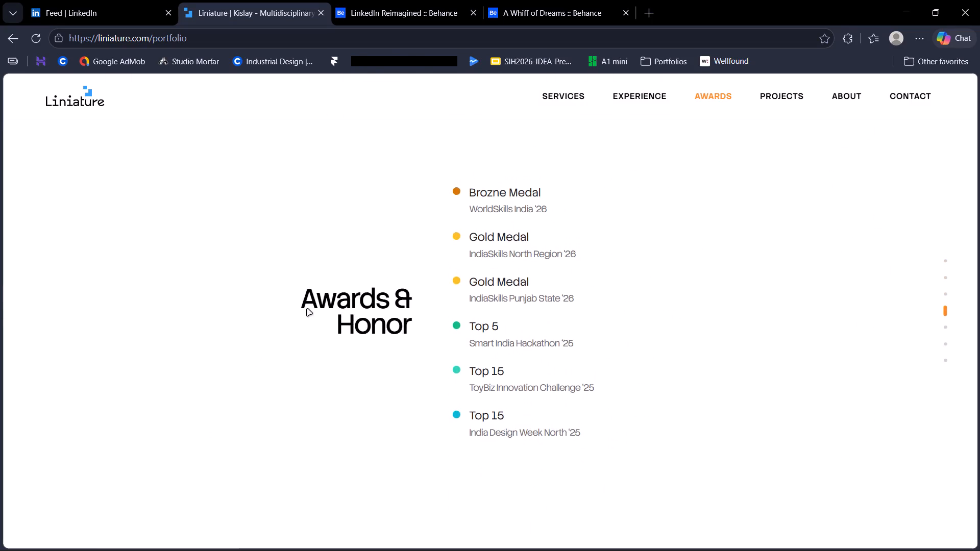
{"action": "scroll", "coordinate": [307, 309], "scroll_direction": "down", "scroll_amount": 1}
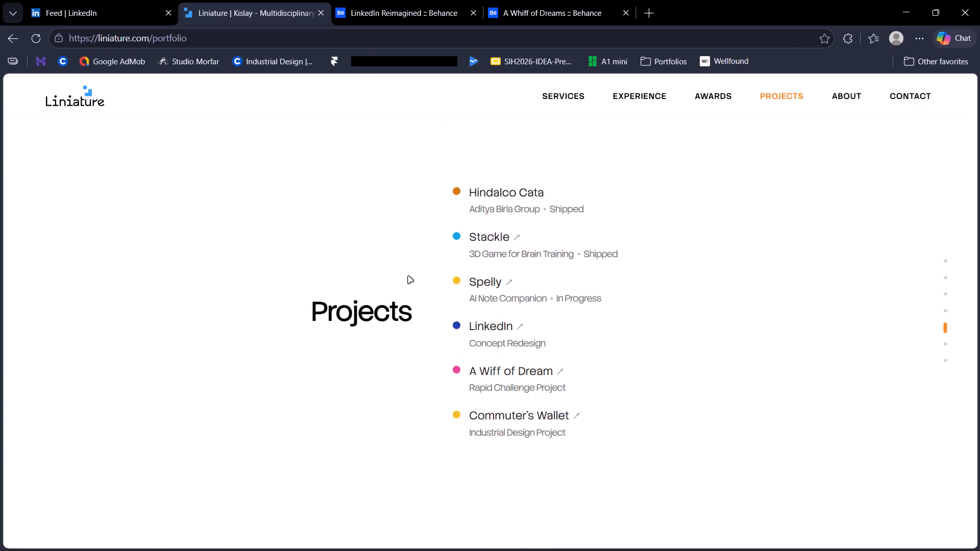
Open the Spelly project's Behance page from the Projects list, then return to the portfolio, leaving the project page open.
{"action": "scroll", "coordinate": [479, 244], "scroll_direction": "up", "scroll_amount": 6, "text": "ctrl"}
{"action": "scroll", "coordinate": [428, 242], "scroll_direction": "down", "scroll_amount": 5, "text": "ctrl"}
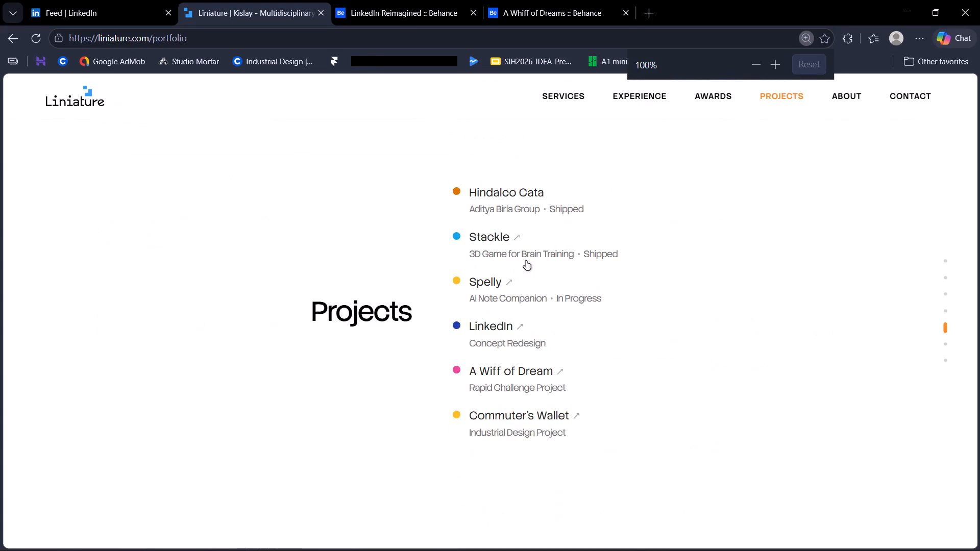
{"action": "left_click", "coordinate": [626, 273]}
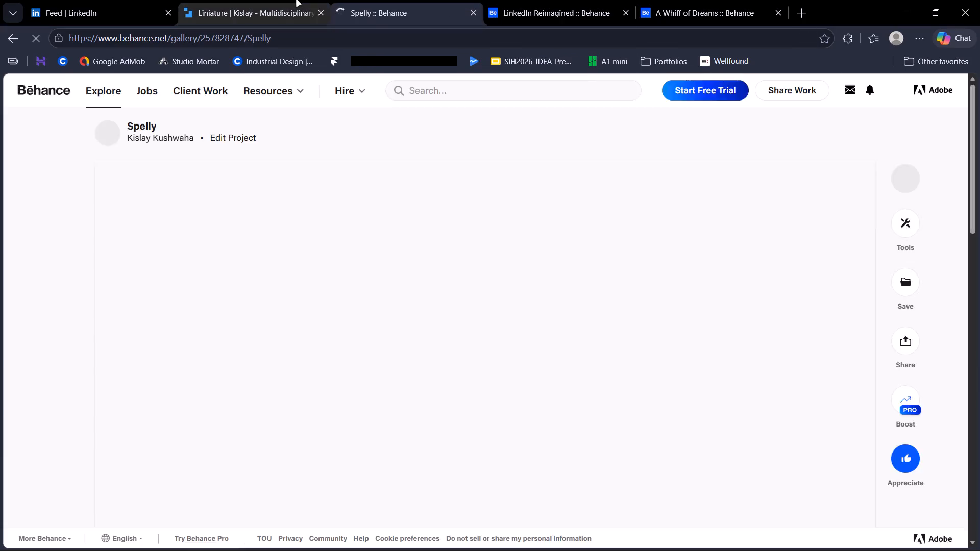
{"action": "left_click", "coordinate": [297, 0]}
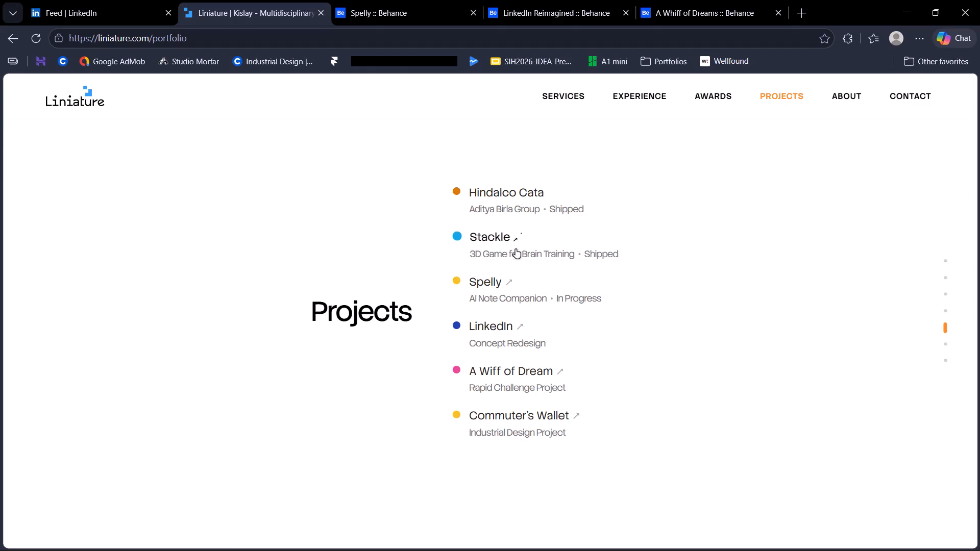
Check the portfolio page's layout at different zoom levels, including 75%, then reset the zoom to 100%.
{"action": "scroll", "coordinate": [712, 280], "scroll_direction": "up", "scroll_amount": 6, "text": "ctrl"}
{"action": "scroll", "coordinate": [710, 278], "scroll_direction": "down", "scroll_amount": 6, "text": "ctrl"}
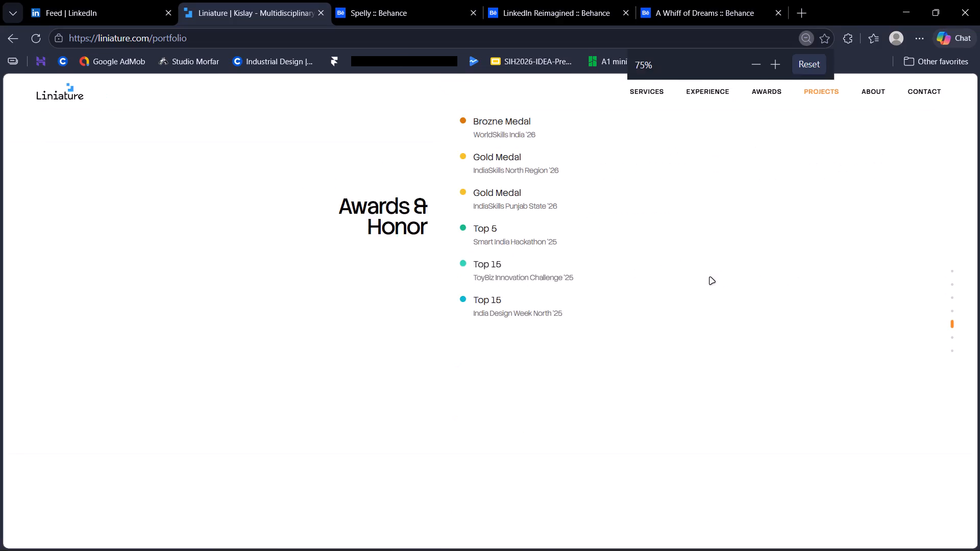
{"action": "scroll", "coordinate": [710, 278], "scroll_direction": "down", "scroll_amount": 3, "text": "ctrl"}
{"action": "scroll", "coordinate": [710, 278], "scroll_direction": "up", "scroll_amount": 1, "text": "ctrl"}
{"action": "left_click", "coordinate": [803, 66]}
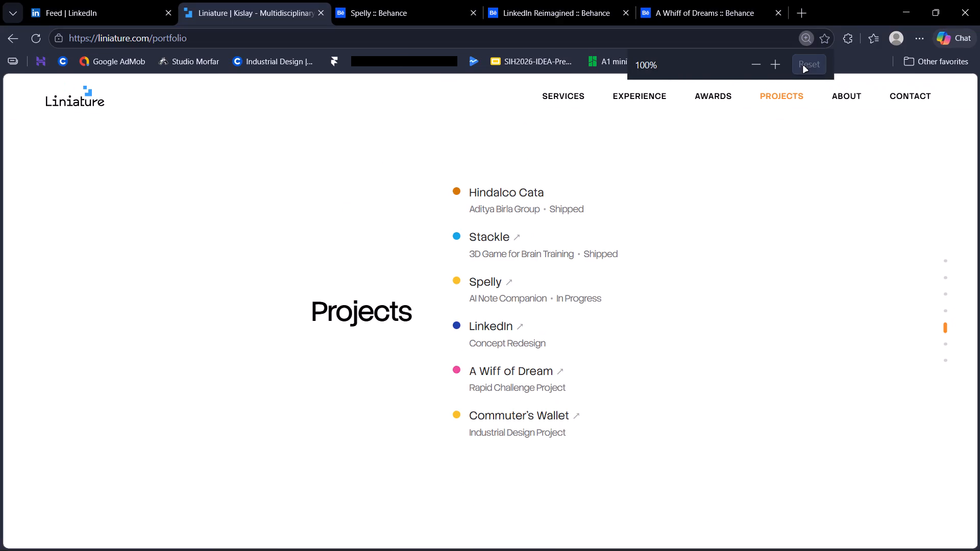
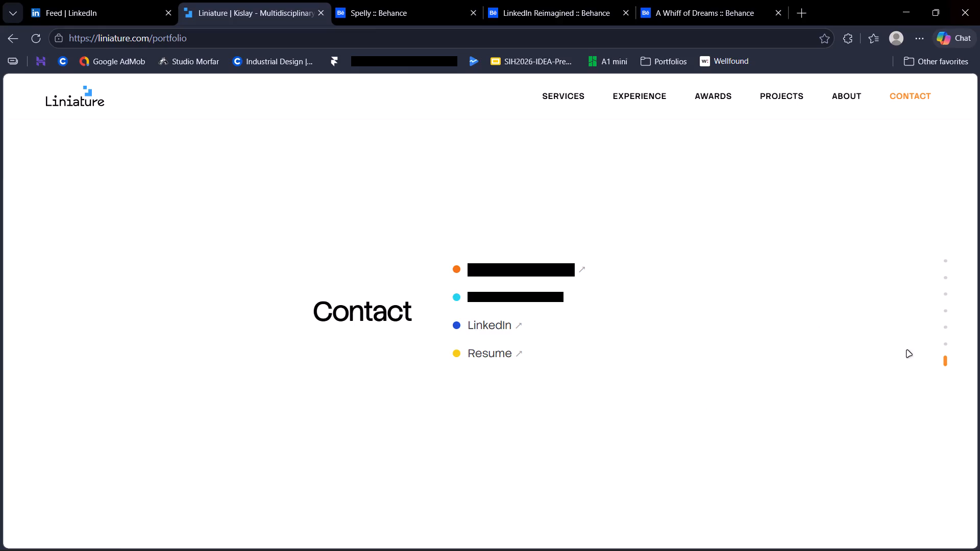
Step back from Contact through the portfolio's sections with the section dots, ending at Home.
{"action": "left_click", "coordinate": [952, 338]}
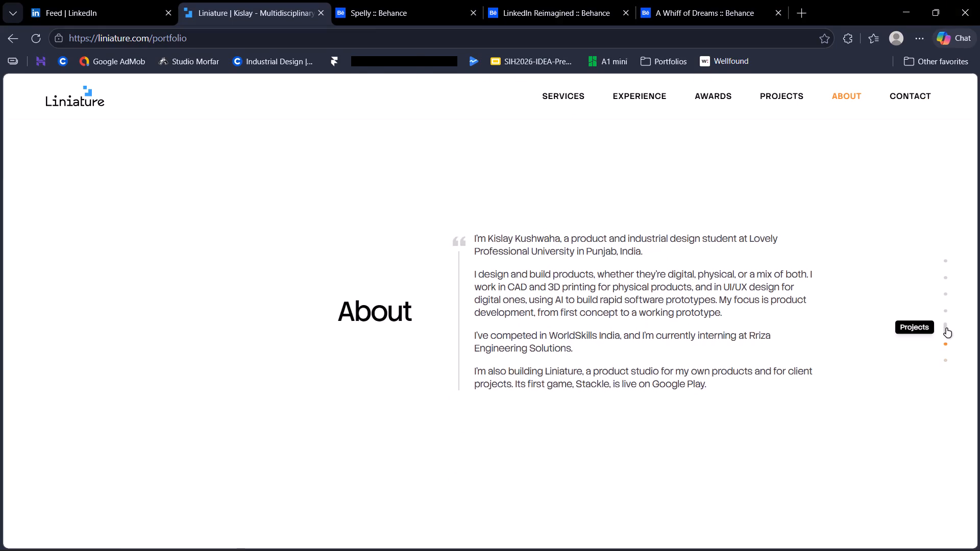
{"action": "left_click", "coordinate": [946, 328]}
{"action": "left_click", "coordinate": [942, 304]}
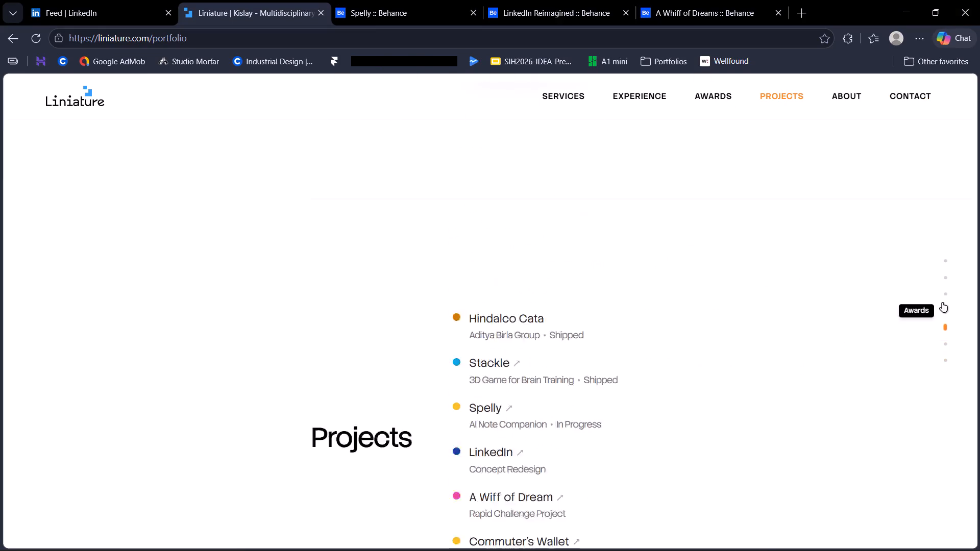
{"action": "left_click", "coordinate": [943, 297]}
{"action": "left_click", "coordinate": [953, 277]}
{"action": "left_click", "coordinate": [950, 263]}
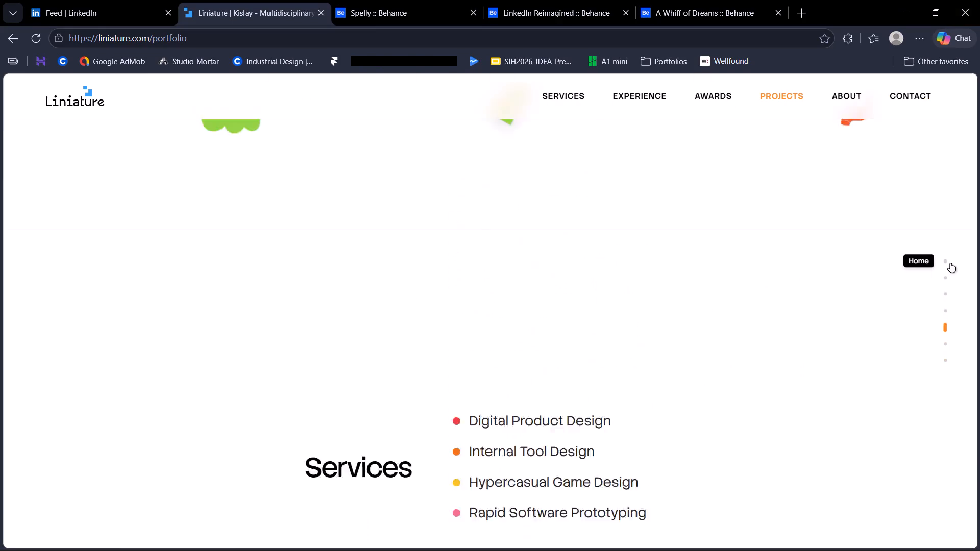
Check how the Home introduction text looks when highlighted, selecting part and all of it in both directions, then clear the selection.
{"action": "left_click_drag", "start_coordinate": [277, 264], "coordinate": [806, 330]}
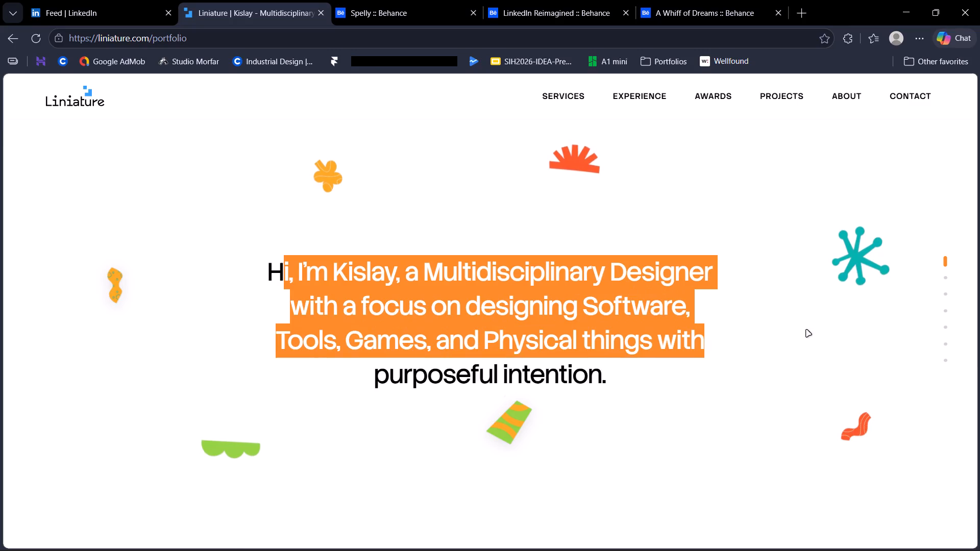
{"action": "left_click_drag", "start_coordinate": [806, 330], "coordinate": [808, 394]}
{"action": "left_click", "coordinate": [617, 367]}
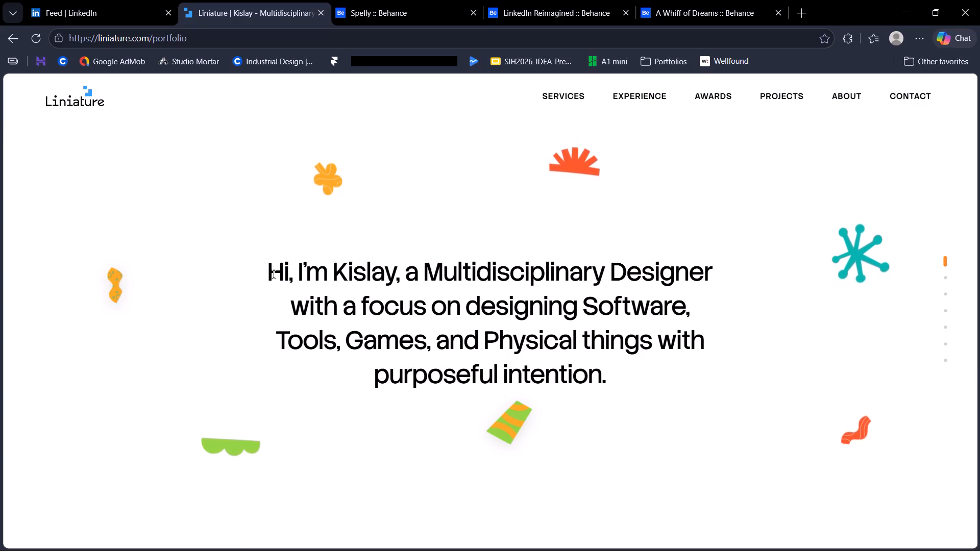
{"action": "left_click_drag", "start_coordinate": [269, 273], "coordinate": [636, 390]}
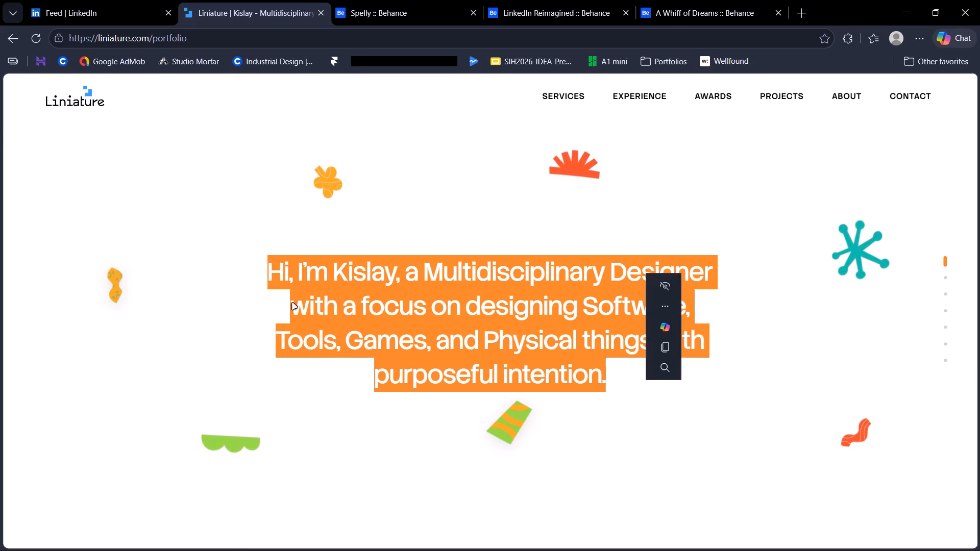
{"action": "left_click", "coordinate": [292, 286]}
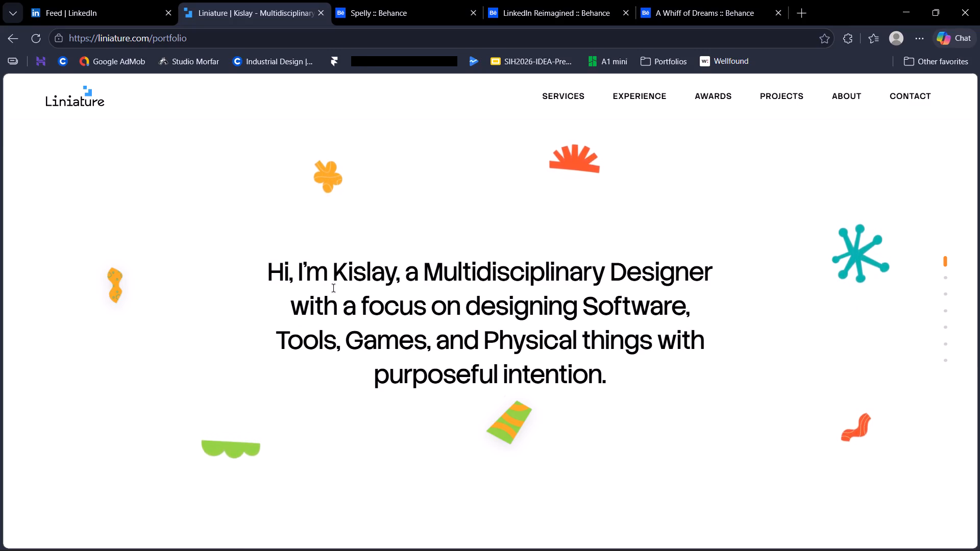
{"action": "left_click_drag", "start_coordinate": [604, 382], "coordinate": [204, 249]}
{"action": "triple_click", "coordinate": [467, 367]}
{"action": "left_click", "coordinate": [467, 367]}
{"action": "left_click", "coordinate": [325, 382]}
{"action": "left_click", "coordinate": [317, 381]}
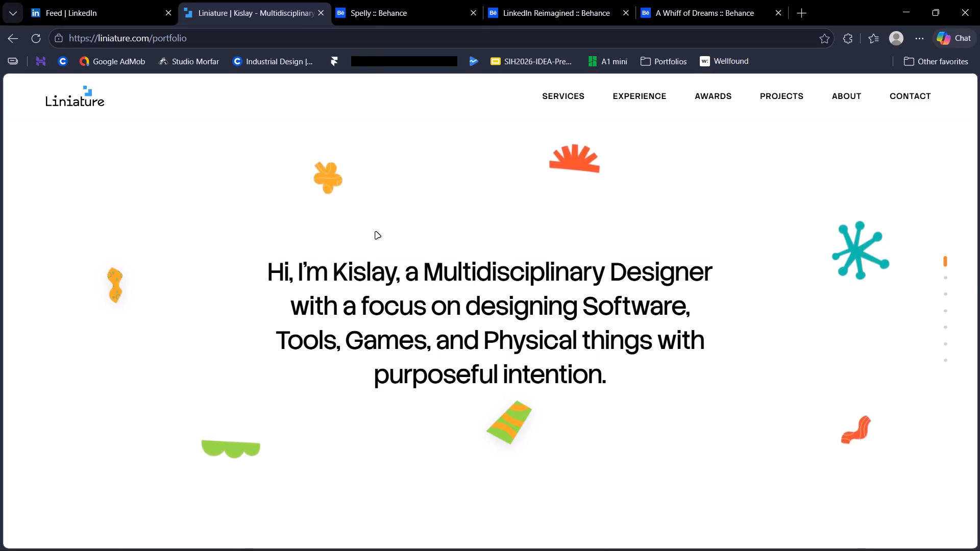
View the Services section briefly and return to the Home section.
{"action": "scroll", "coordinate": [376, 232], "scroll_direction": "down", "scroll_amount": 5}
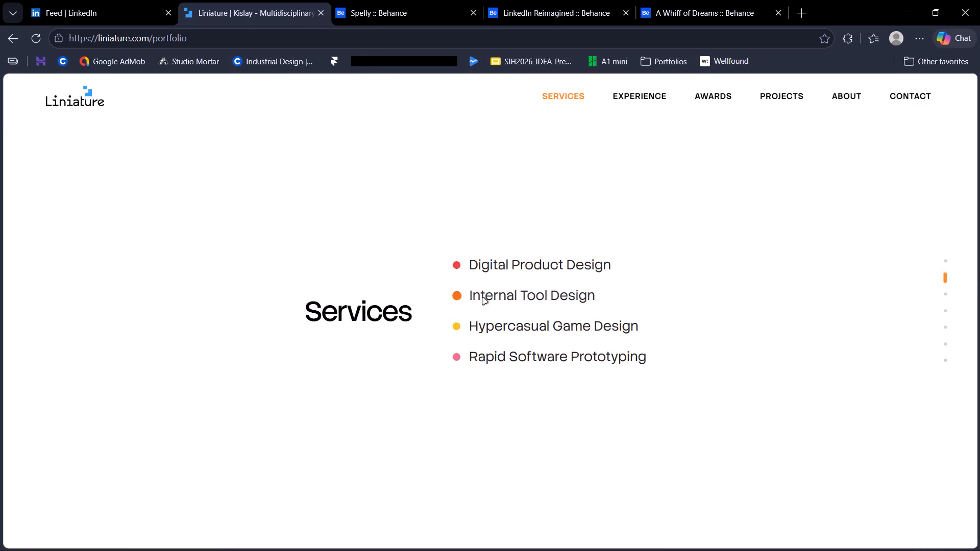
{"action": "scroll", "coordinate": [278, 241], "scroll_direction": "up", "scroll_amount": 12}
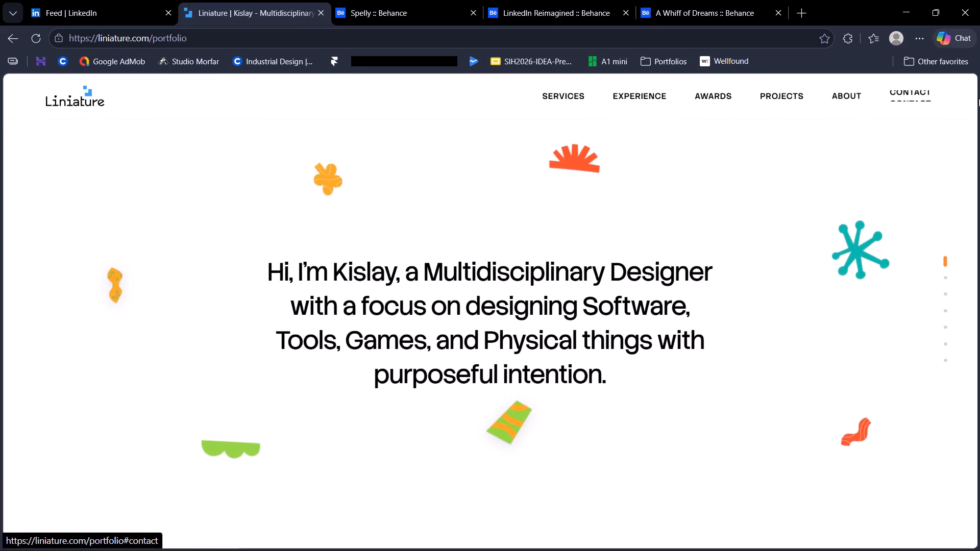
{"action": "left_click", "coordinate": [979, 0]}
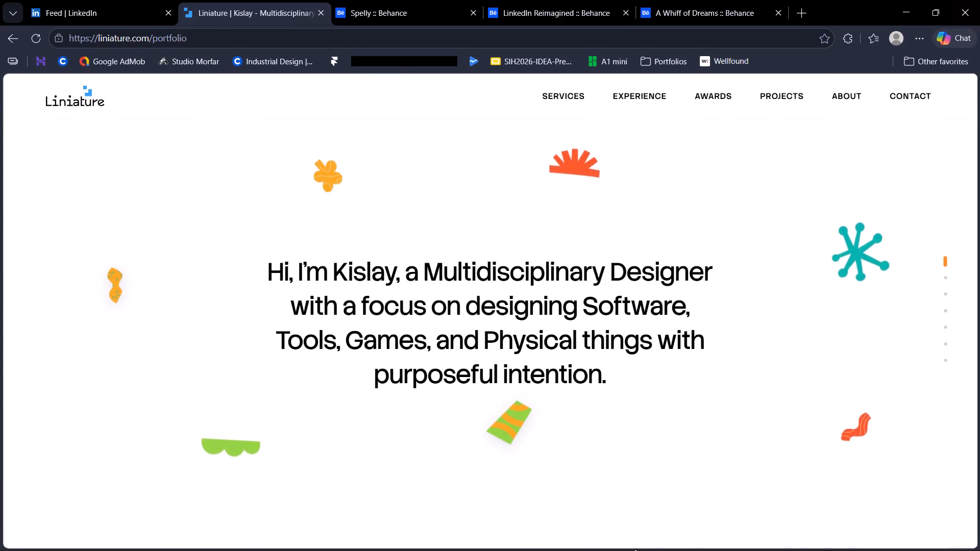
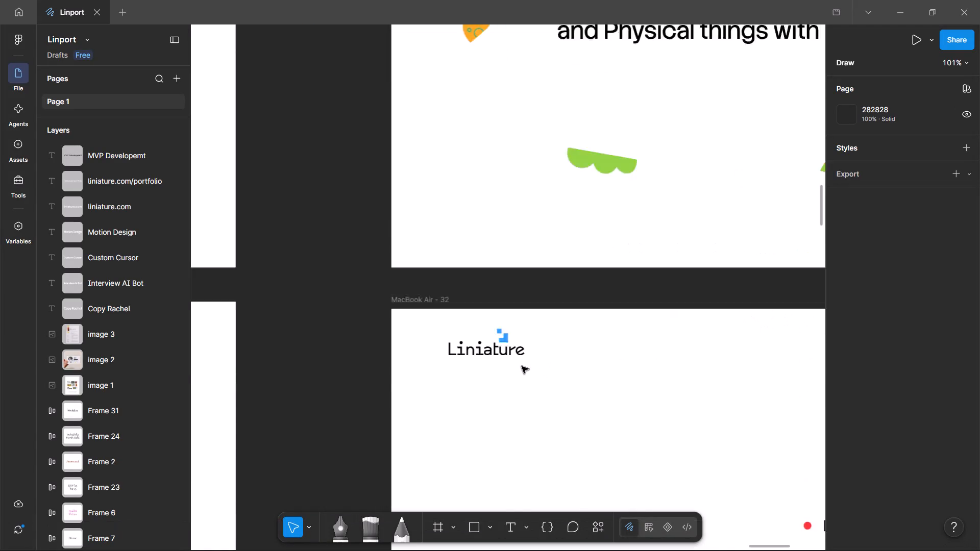
Look over the page frames across the Linport design canvas, from the early drafts to the liniature.com/portfolio layouts.
{"action": "scroll", "coordinate": [467, 309], "scroll_direction": "up", "scroll_amount": 1}
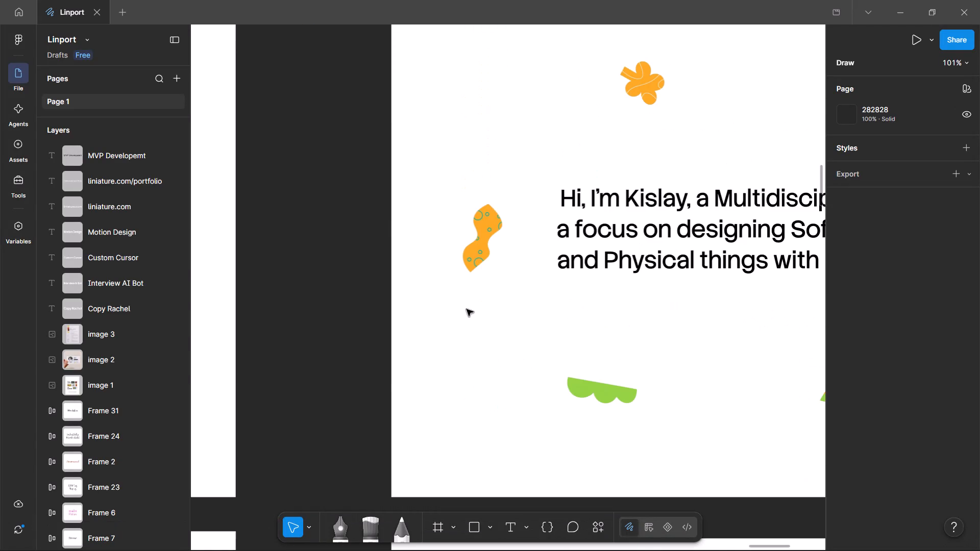
{"action": "scroll", "coordinate": [467, 309], "scroll_direction": "up", "scroll_amount": 4}
{"action": "scroll", "coordinate": [460, 221], "scroll_direction": "down", "scroll_amount": 9, "text": "ctrl"}
{"action": "scroll", "coordinate": [426, 235], "scroll_direction": "up", "scroll_amount": 2, "text": "ctrl"}
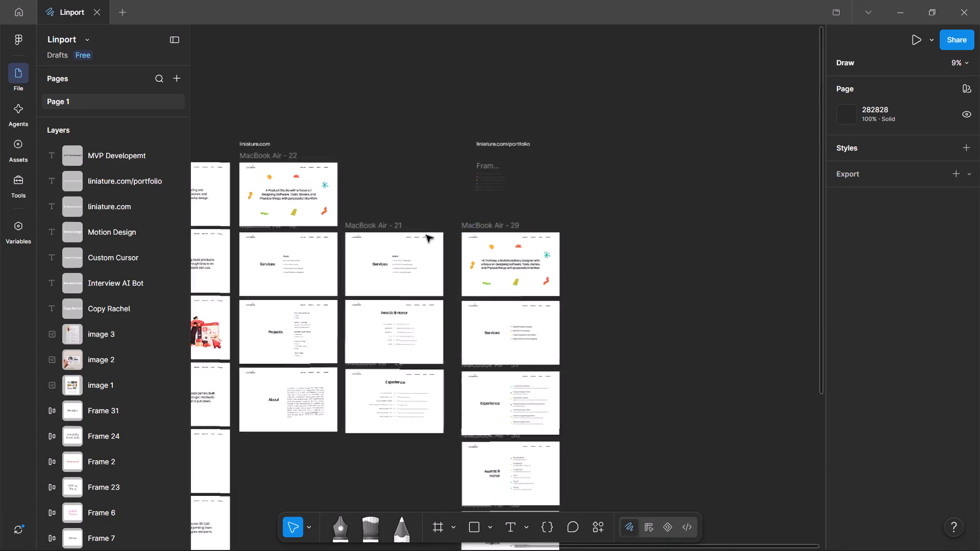
{"action": "scroll", "coordinate": [426, 235], "scroll_direction": "up", "scroll_amount": 4, "text": "ctrl"}
{"action": "scroll", "coordinate": [513, 207], "scroll_direction": "down", "scroll_amount": 6, "text": "ctrl"}
{"action": "scroll", "coordinate": [375, 188], "scroll_direction": "up", "scroll_amount": 6, "text": "ctrl"}
{"action": "scroll", "coordinate": [316, 202], "scroll_direction": "down", "scroll_amount": 6, "text": "ctrl"}
{"action": "scroll", "coordinate": [224, 280], "scroll_direction": "up", "scroll_amount": 1}
{"action": "middle_click_drag", "start_coordinate": [224, 280], "coordinate": [155, 246]}
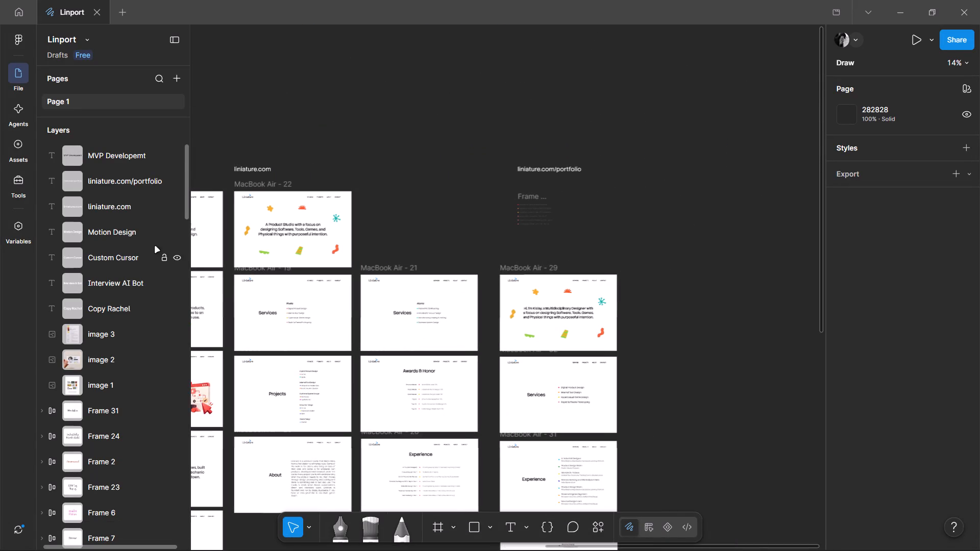
{"action": "middle_click_drag", "start_coordinate": [155, 246], "coordinate": [158, 246]}
{"action": "middle_click_drag", "start_coordinate": [442, 256], "coordinate": [979, 242]}
{"action": "middle_click_drag", "start_coordinate": [443, 269], "coordinate": [979, 306]}
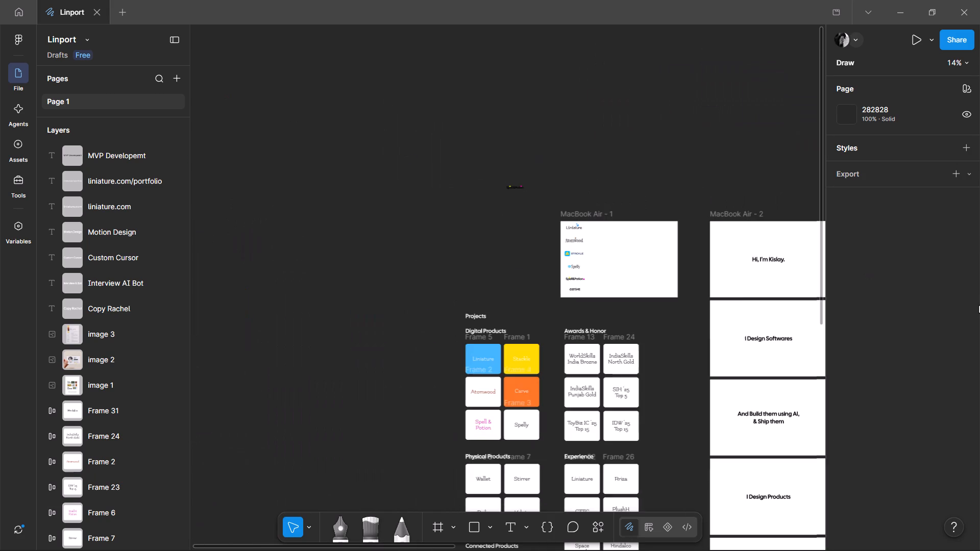
{"action": "middle_click_drag", "start_coordinate": [979, 306], "coordinate": [979, 305]}
{"action": "middle_click_drag", "start_coordinate": [629, 312], "coordinate": [454, 226]}
{"action": "middle_click", "coordinate": [454, 226]}
{"action": "scroll", "coordinate": [510, 186], "scroll_direction": "up", "scroll_amount": 6, "text": "ctrl"}
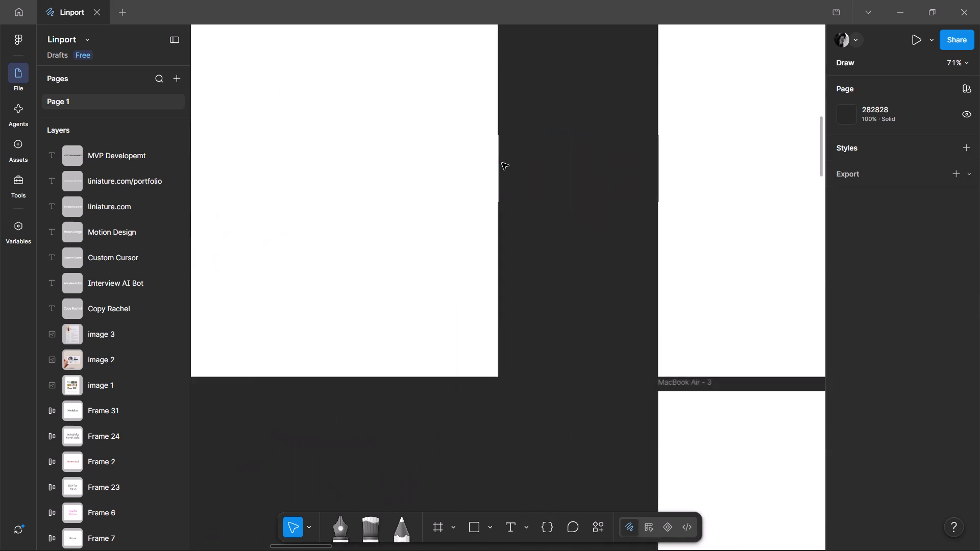
{"action": "scroll", "coordinate": [502, 163], "scroll_direction": "down", "scroll_amount": 4, "text": "ctrl"}
{"action": "scroll", "coordinate": [584, 195], "scroll_direction": "up", "scroll_amount": 2, "text": "ctrl"}
{"action": "scroll", "coordinate": [682, 236], "scroll_direction": "up", "scroll_amount": 1}
{"action": "middle_click_drag", "start_coordinate": [682, 236], "coordinate": [171, 230]}
{"action": "scroll", "coordinate": [332, 183], "scroll_direction": "down", "scroll_amount": 6, "text": "ctrl"}
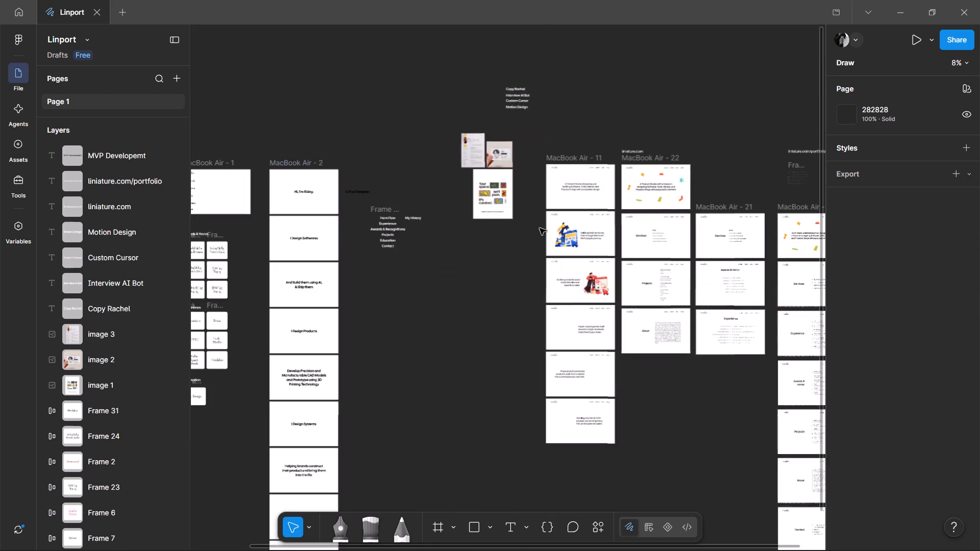
{"action": "scroll", "coordinate": [576, 240], "scroll_direction": "up", "scroll_amount": 1}
{"action": "middle_click_drag", "start_coordinate": [576, 240], "coordinate": [132, 168]}
{"action": "scroll", "coordinate": [335, 271], "scroll_direction": "up", "scroll_amount": 4}
{"action": "scroll", "coordinate": [335, 271], "scroll_direction": "down", "scroll_amount": 4}
{"action": "scroll", "coordinate": [339, 254], "scroll_direction": "up", "scroll_amount": 2, "text": "ctrl"}
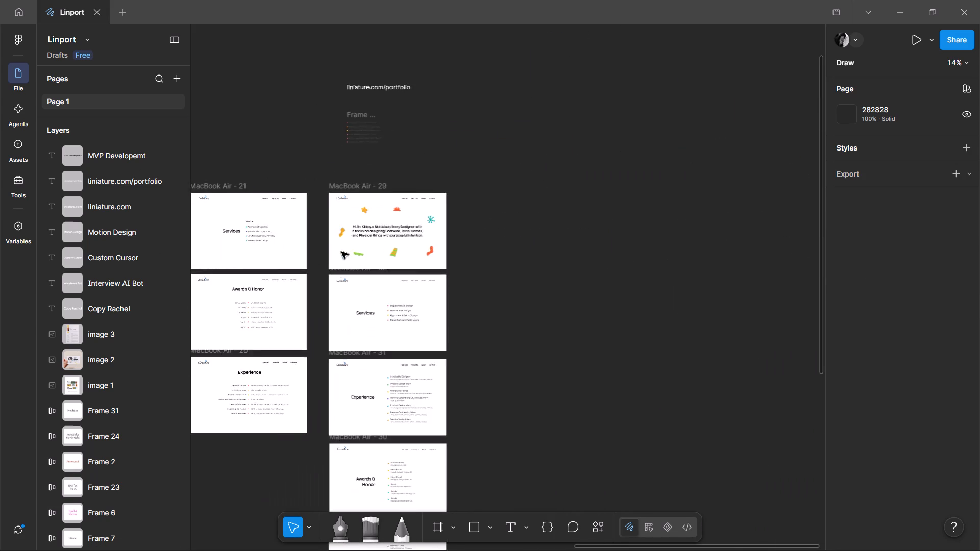
Duplicate the Home introduction text in the MacBook Air - 29 frame, place the copy above it and change its wording to "by kislay".
{"action": "scroll", "coordinate": [373, 219], "scroll_direction": "up", "scroll_amount": 5, "text": "ctrl"}
{"action": "scroll", "coordinate": [276, 176], "scroll_direction": "up", "scroll_amount": 3, "text": "ctrl"}
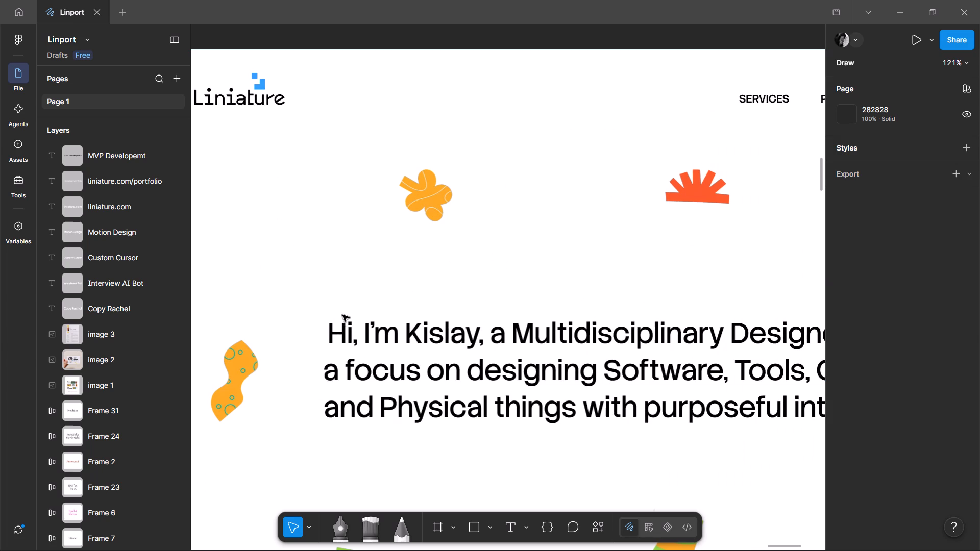
{"action": "left_click", "coordinate": [460, 331]}
{"action": "key", "text": "ctrl+c"}
{"action": "key", "text": "ctrl+v"}
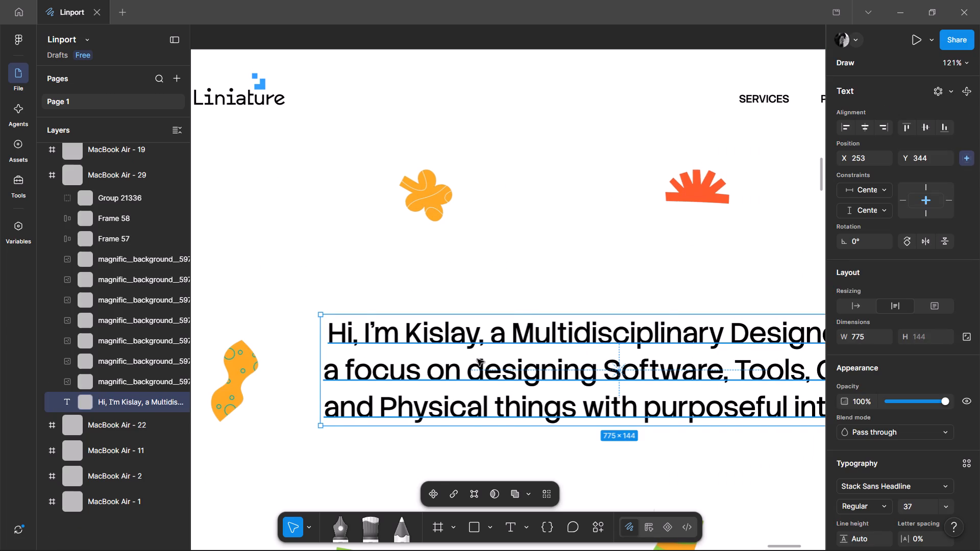
{"action": "left_click_drag", "start_coordinate": [478, 359], "coordinate": [344, 193]}
{"action": "double_click", "coordinate": [344, 193]}
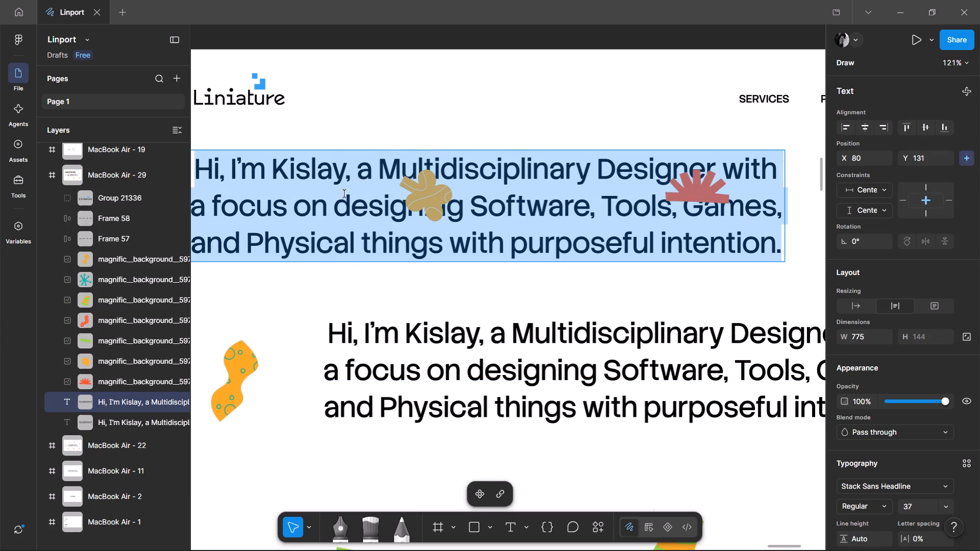
{"action": "scroll", "coordinate": [344, 193], "scroll_direction": "right", "scroll_amount": 1}
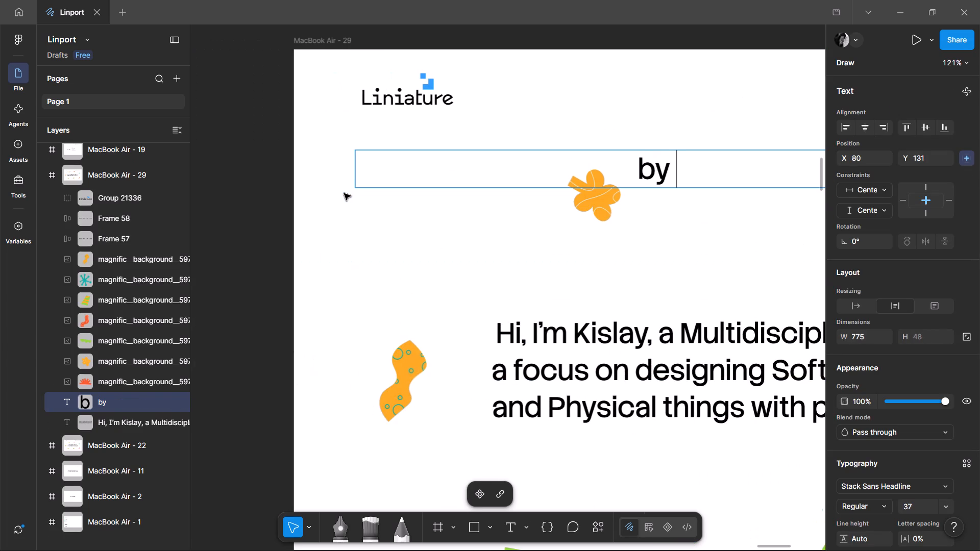
{"action": "key", "text": "BackSpace"}
{"action": "type", "text": "kislay"}
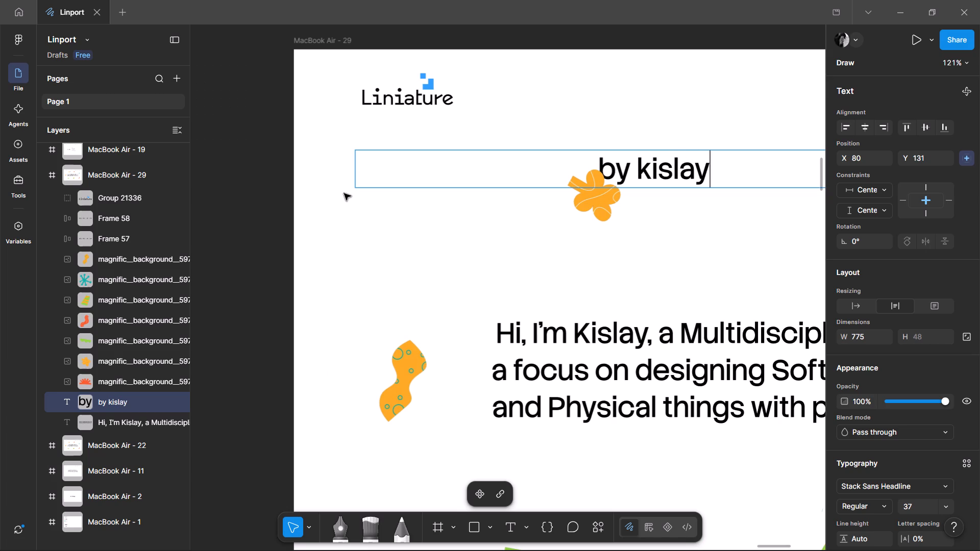
{"action": "left_click", "coordinate": [343, 227]}
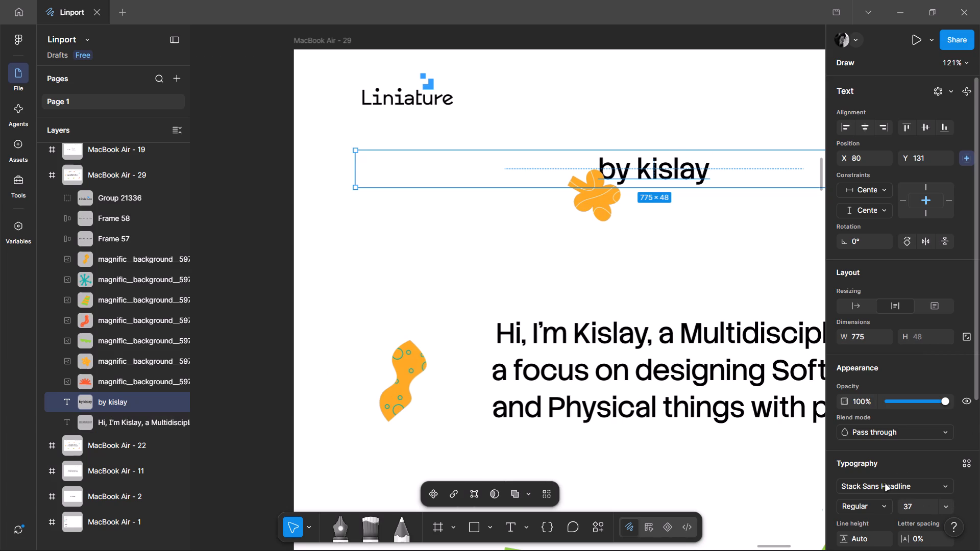
Set the "by kislay" text to auto width and place it just below the Liniature logo at X 108, Y 79.
{"action": "left_click", "coordinate": [874, 503]}
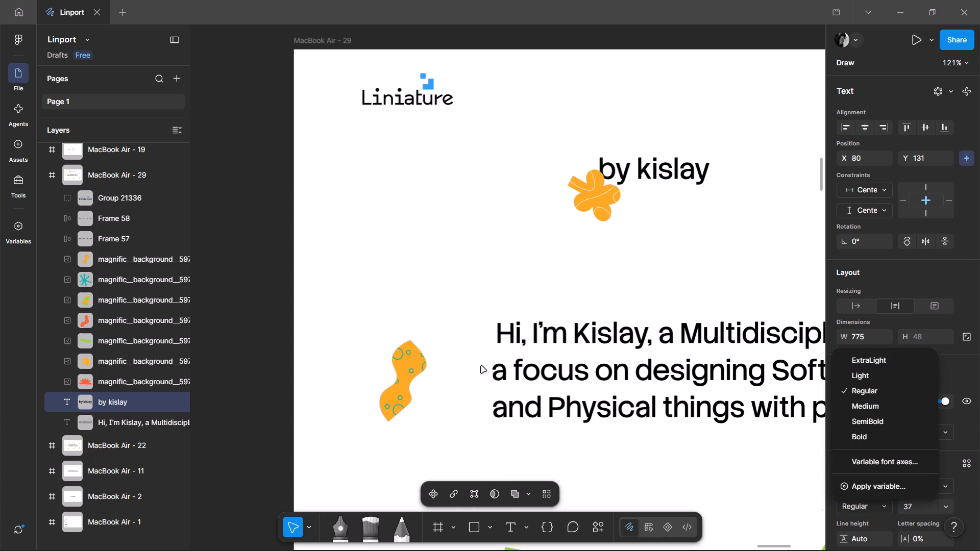
{"action": "left_click_drag", "start_coordinate": [666, 166], "coordinate": [473, 152]}
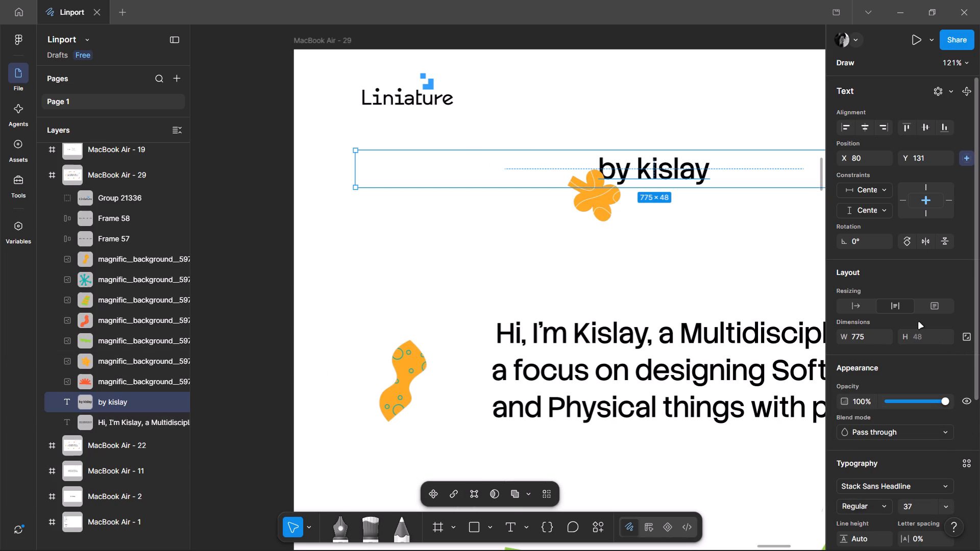
{"action": "left_click", "coordinate": [845, 303]}
{"action": "left_click_drag", "start_coordinate": [668, 174], "coordinate": [423, 124]}
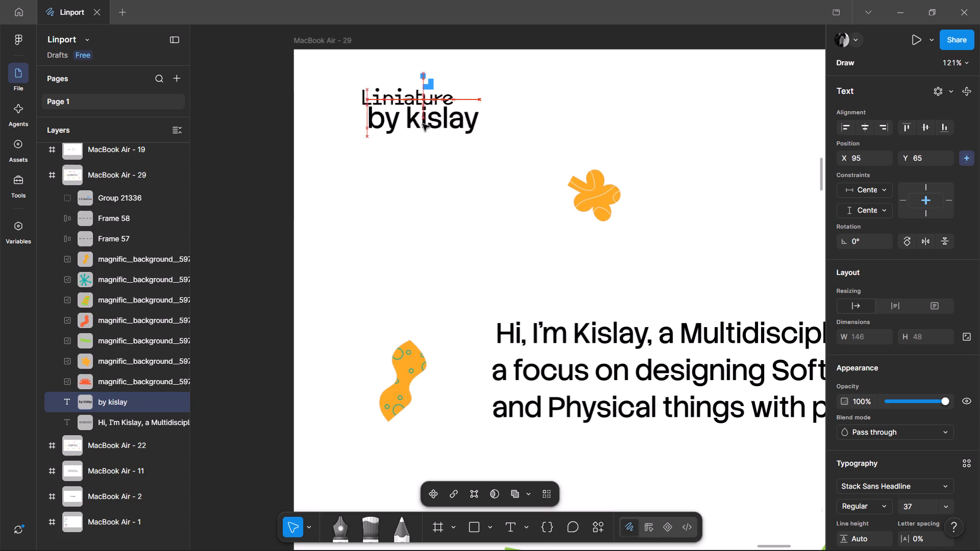
{"action": "left_click_drag", "start_coordinate": [423, 124], "coordinate": [448, 135]}
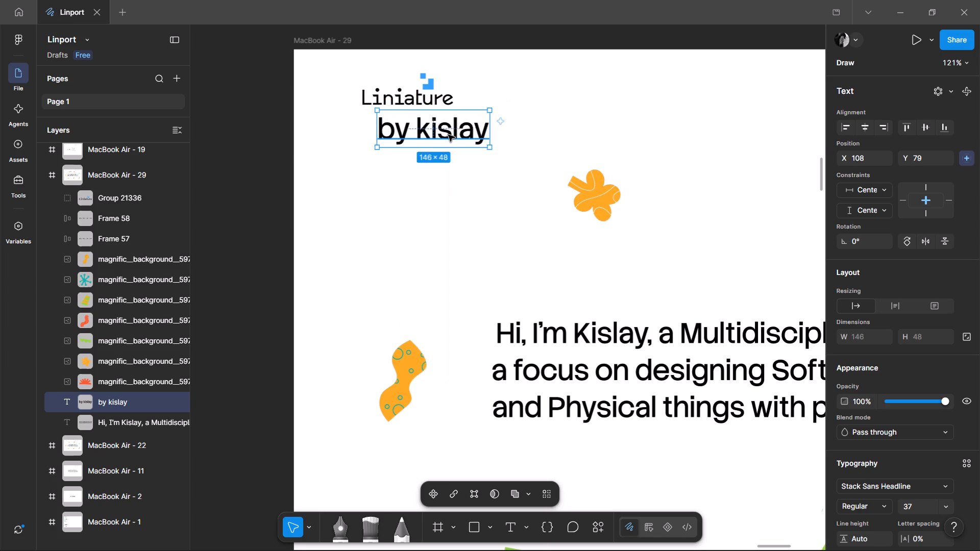
Set the font size of the "by kislay" text to 20.
{"action": "scroll", "coordinate": [630, 215], "scroll_direction": "up", "scroll_amount": 2}
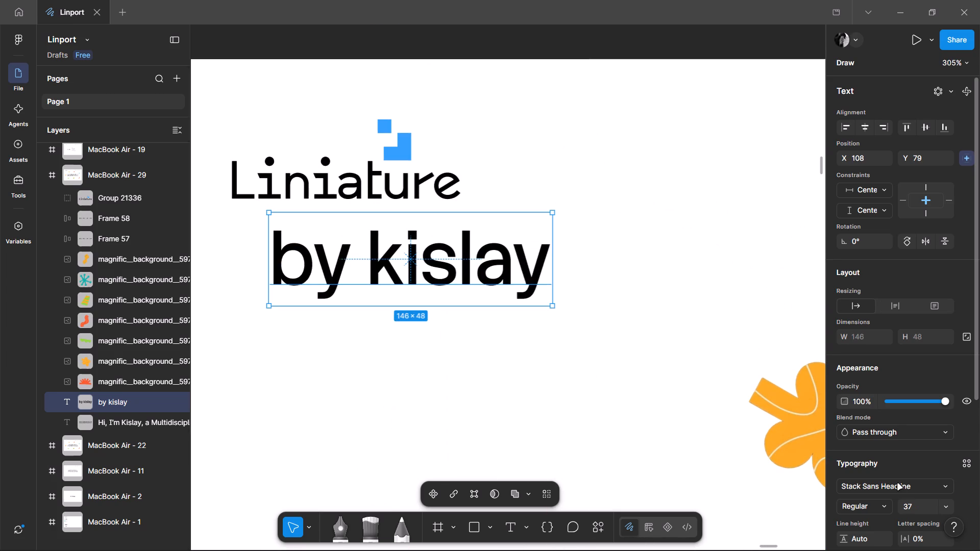
{"action": "left_click", "coordinate": [898, 484]}
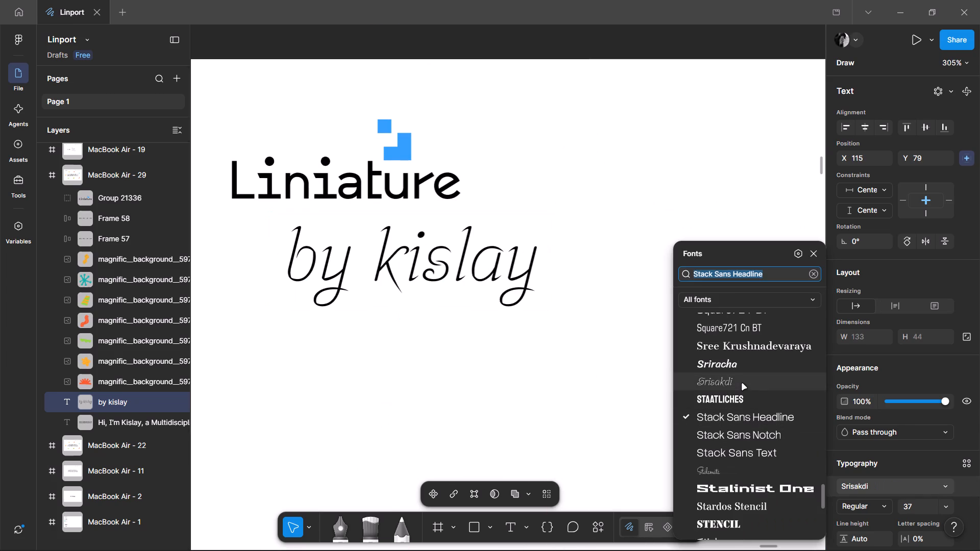
{"action": "left_click", "coordinate": [949, 502]}
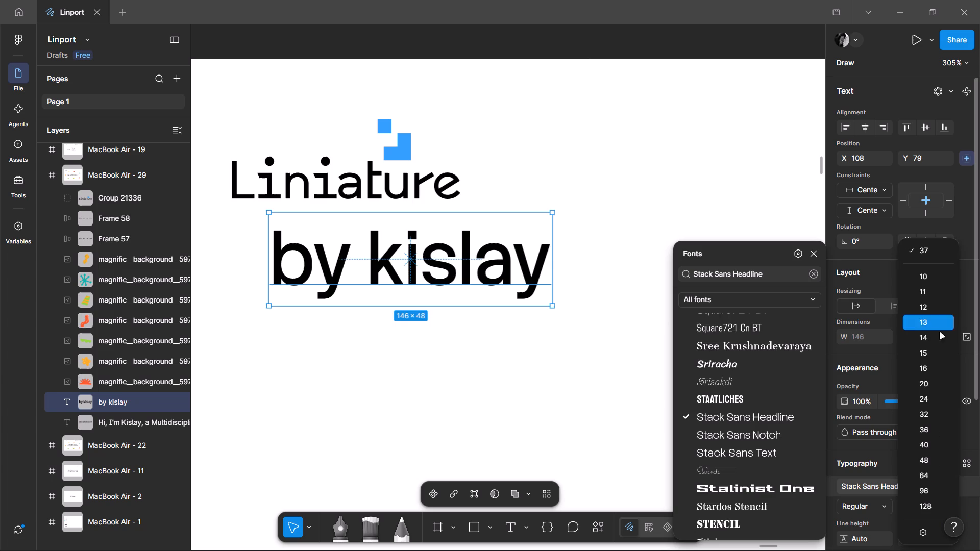
{"action": "left_click", "coordinate": [928, 379]}
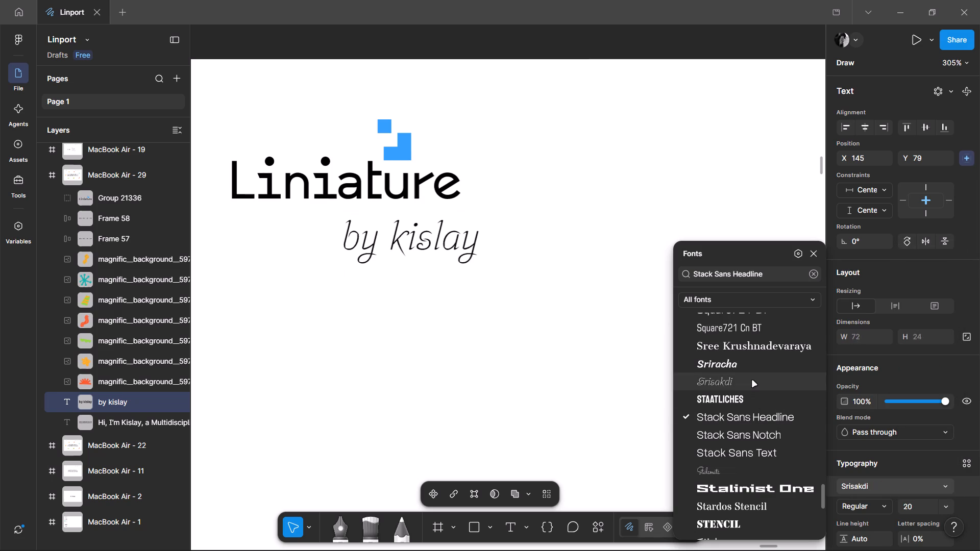
Preview alternative fonts on the "by kislay" text by browsing the full font list.
{"action": "scroll", "coordinate": [752, 381], "scroll_direction": "up", "scroll_amount": 2}
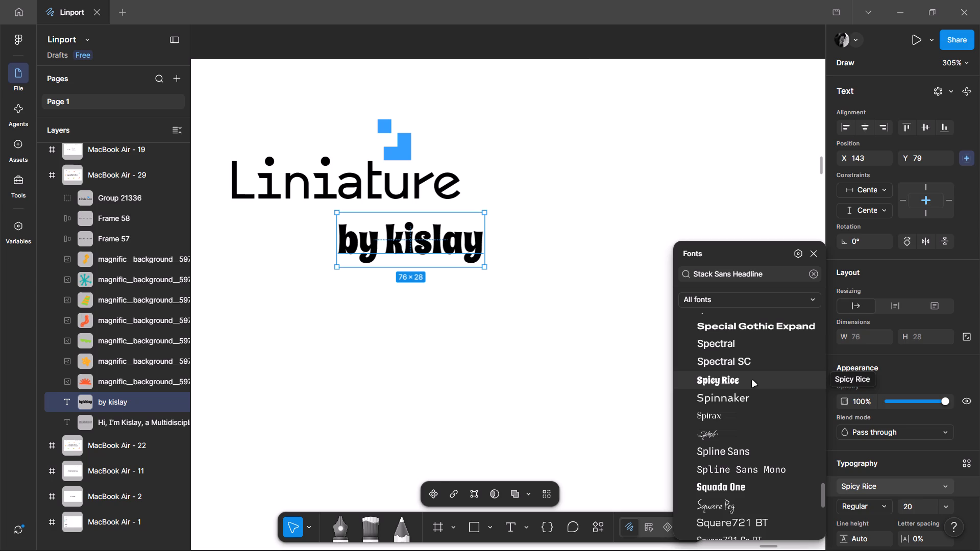
{"action": "scroll", "coordinate": [716, 351], "scroll_direction": "up", "scroll_amount": 3}
{"action": "scroll", "coordinate": [761, 439], "scroll_direction": "up", "scroll_amount": 5}
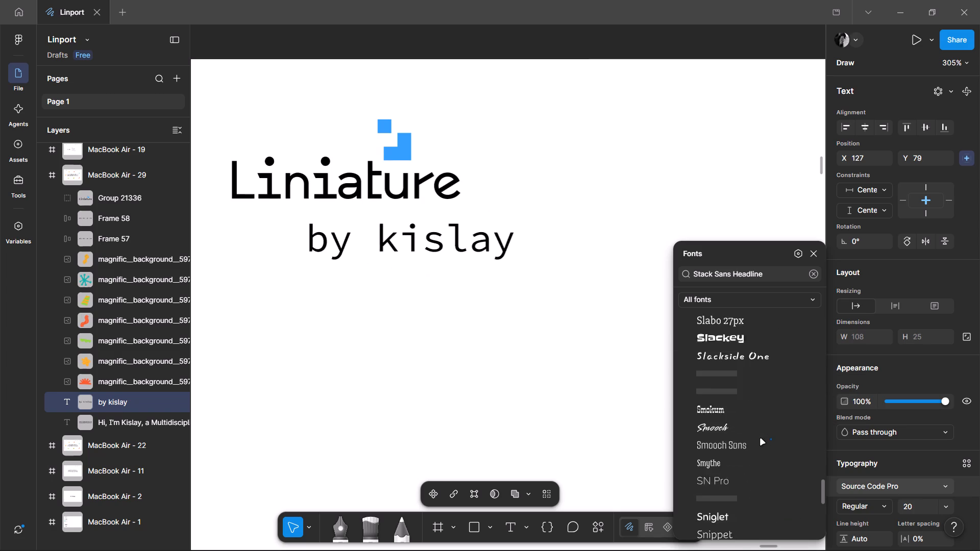
{"action": "scroll", "coordinate": [753, 355], "scroll_direction": "up", "scroll_amount": 4}
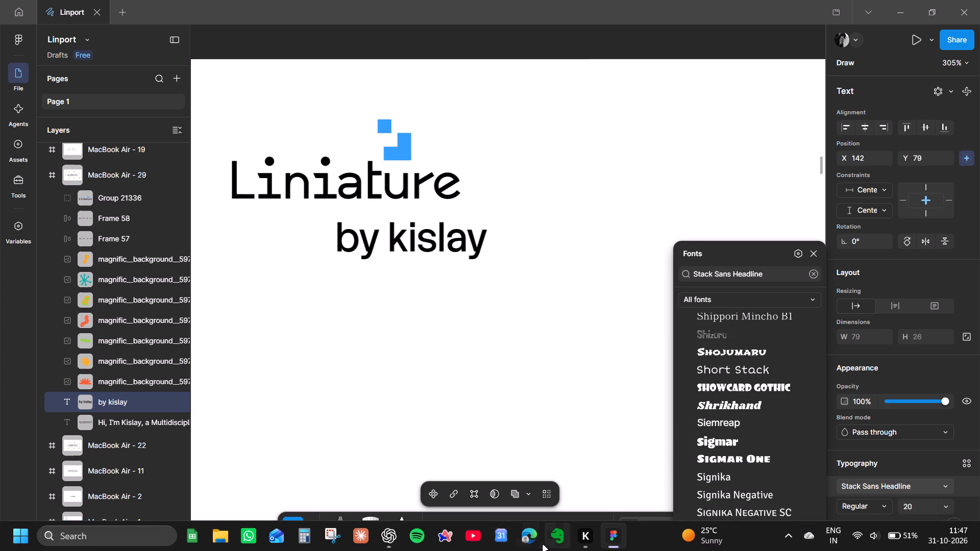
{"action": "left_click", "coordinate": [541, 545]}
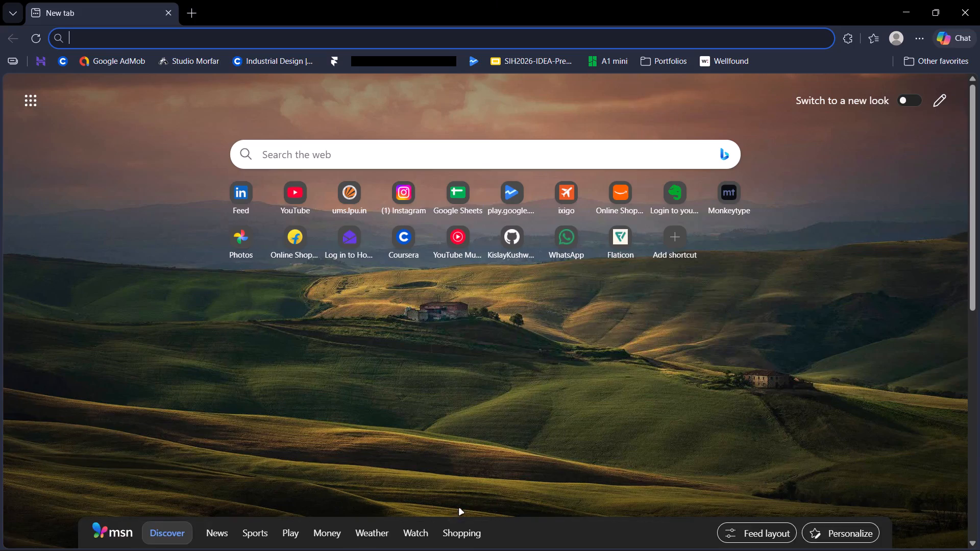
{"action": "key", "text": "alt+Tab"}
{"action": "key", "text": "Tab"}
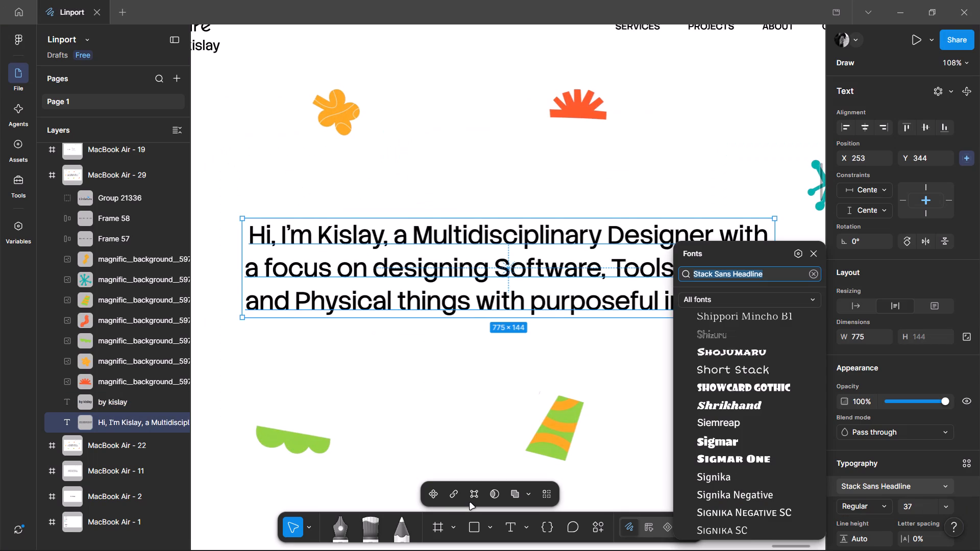
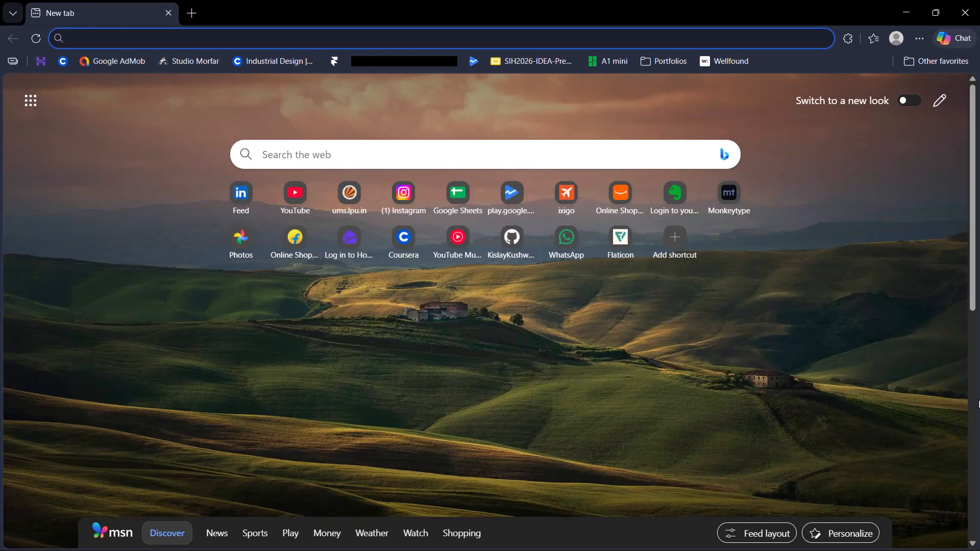
Search the web for "google fonts" in the browser and open the Google Fonts website.
{"action": "type", "text": "in"}
{"action": "key", "text": "BackSpace"}
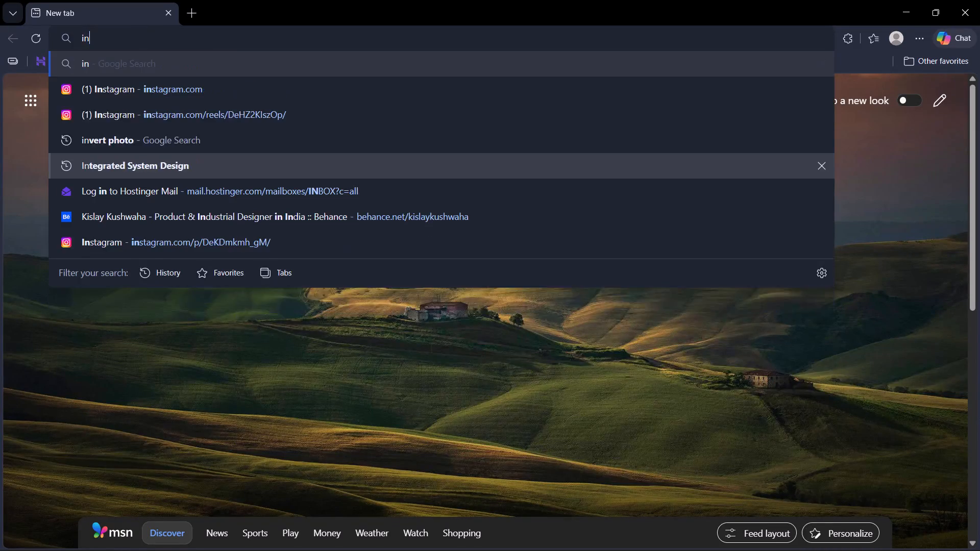
{"action": "key", "text": "BackSpace"}
{"action": "key", "text": "BackSpace"}
{"action": "key", "text": "BackSpace"}
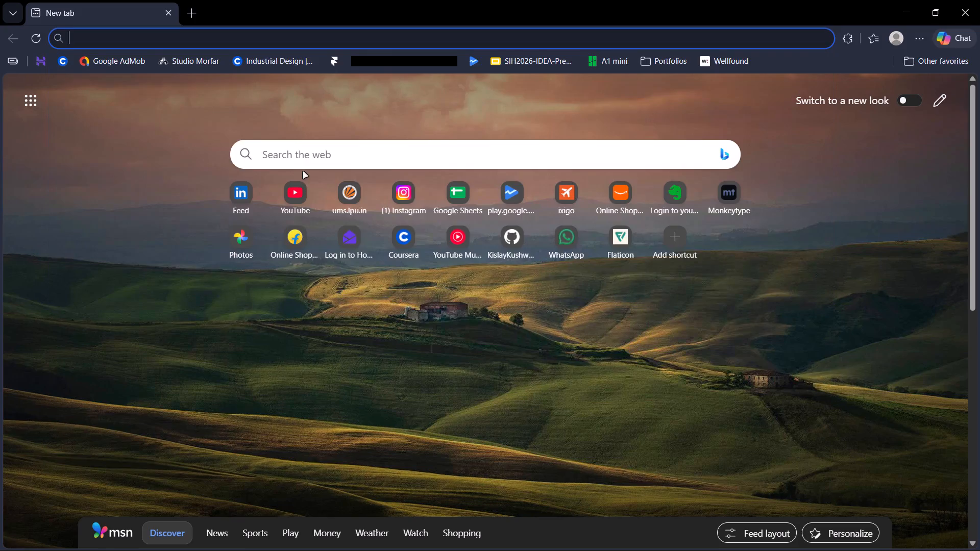
{"action": "type", "text": "fi"}
{"action": "key", "text": "BackSpace"}
{"action": "key", "text": "BackSpace"}
{"action": "key", "text": "BackSpace"}
{"action": "key", "text": "BackSpace"}
{"action": "type", "text": "gp"}
{"action": "key", "text": "BackSpace"}
{"action": "key", "text": "BackSpace"}
{"action": "key", "text": "BackSpace"}
{"action": "type", "text": "google"}
{"action": "key", "text": "space"}
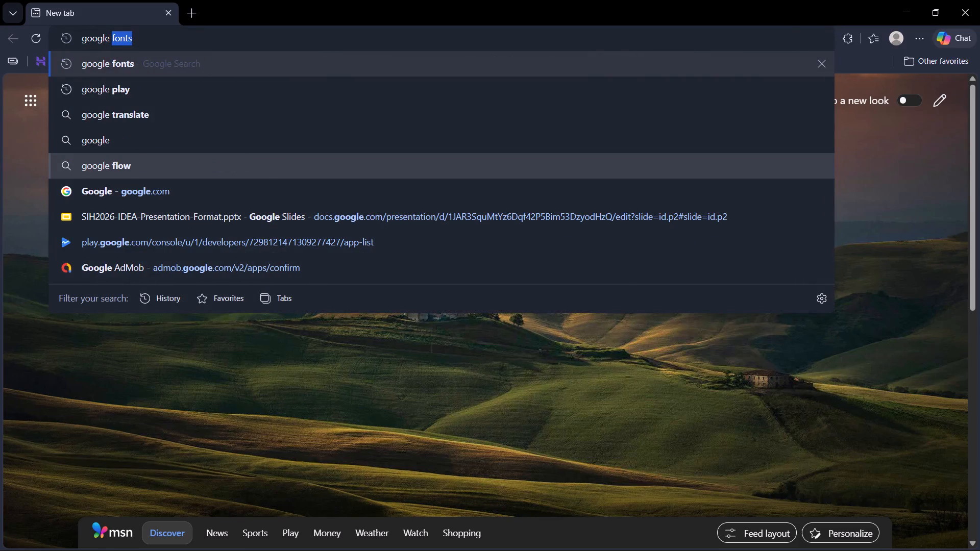
{"action": "type", "text": "fonts"}
{"action": "key", "text": "Return"}
{"action": "key", "text": "bracketright"}
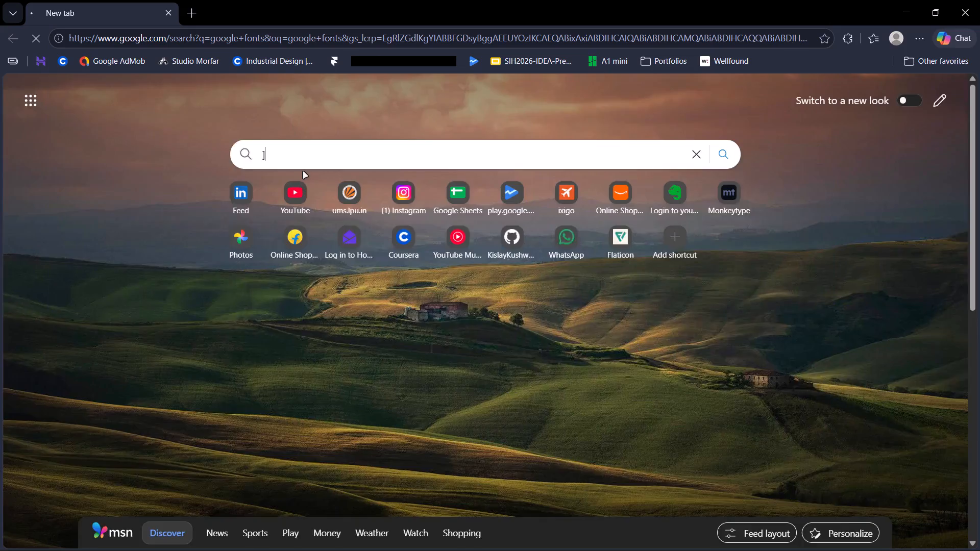
{"action": "left_click", "coordinate": [214, 229]}
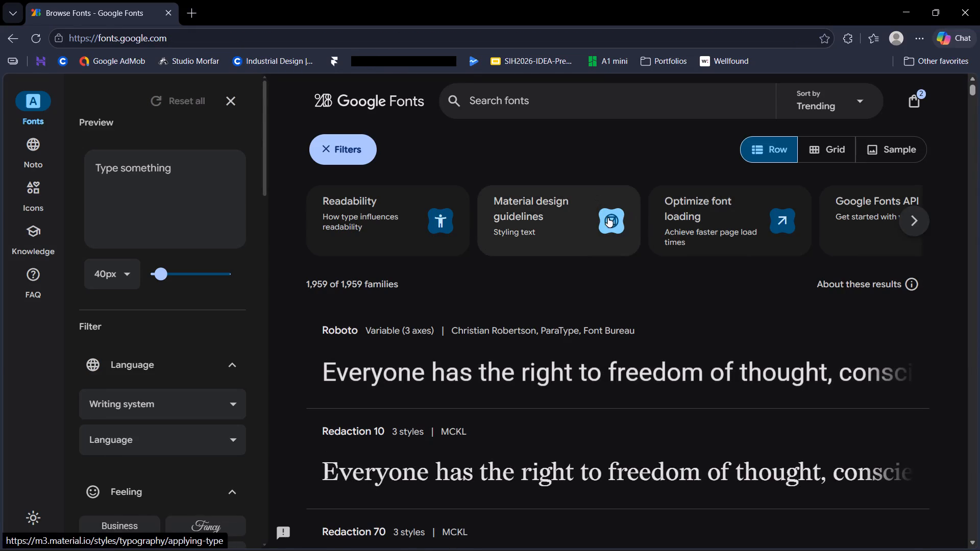
Browse the Google Fonts families under the Playful, Fancy, Cute and Artistic feeling filters.
{"action": "scroll", "coordinate": [171, 464], "scroll_direction": "down", "scroll_amount": 2}
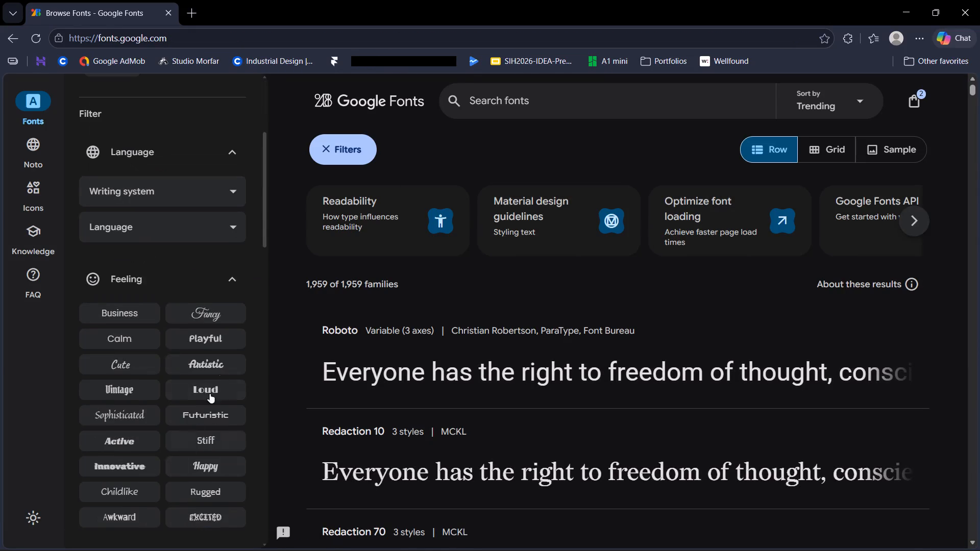
{"action": "left_click", "coordinate": [200, 338]}
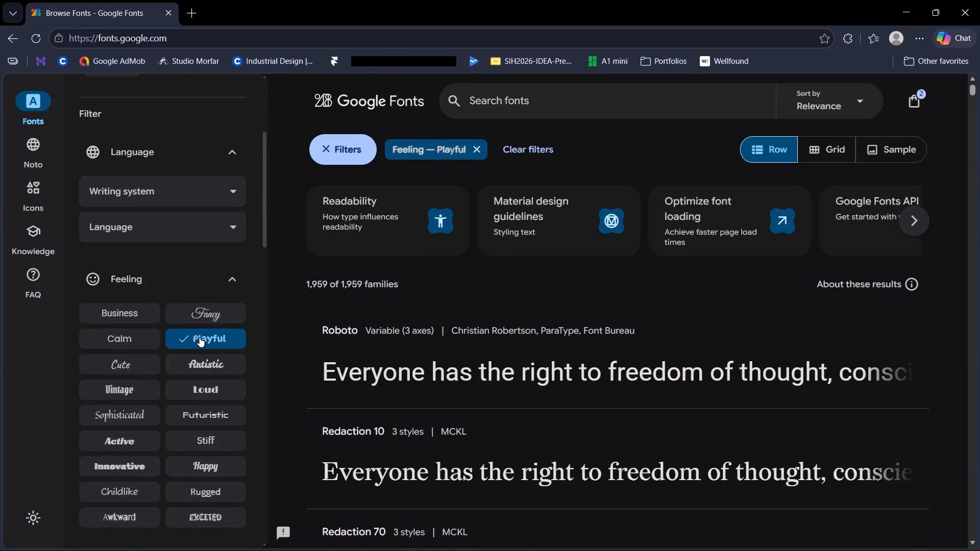
{"action": "scroll", "coordinate": [529, 427], "scroll_direction": "down", "scroll_amount": 5}
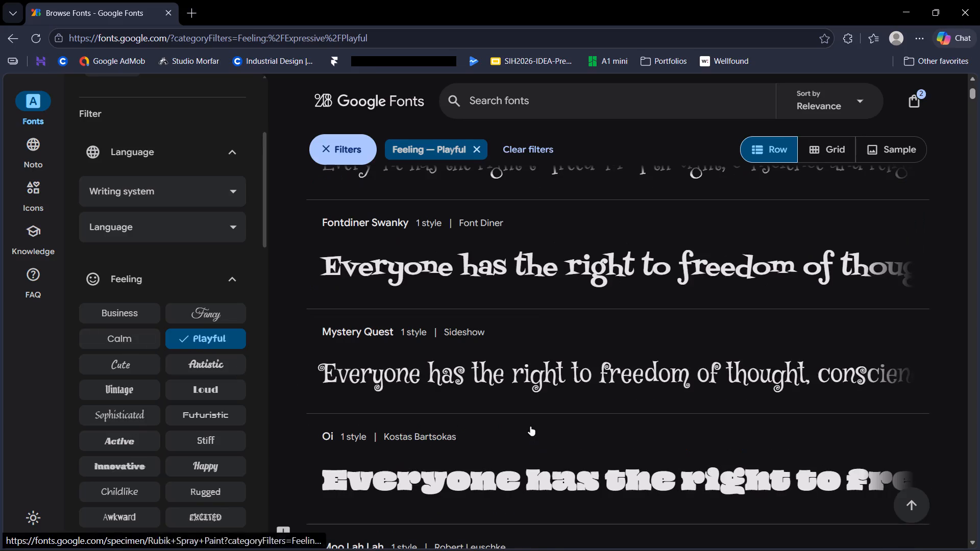
{"action": "left_click", "coordinate": [187, 320]}
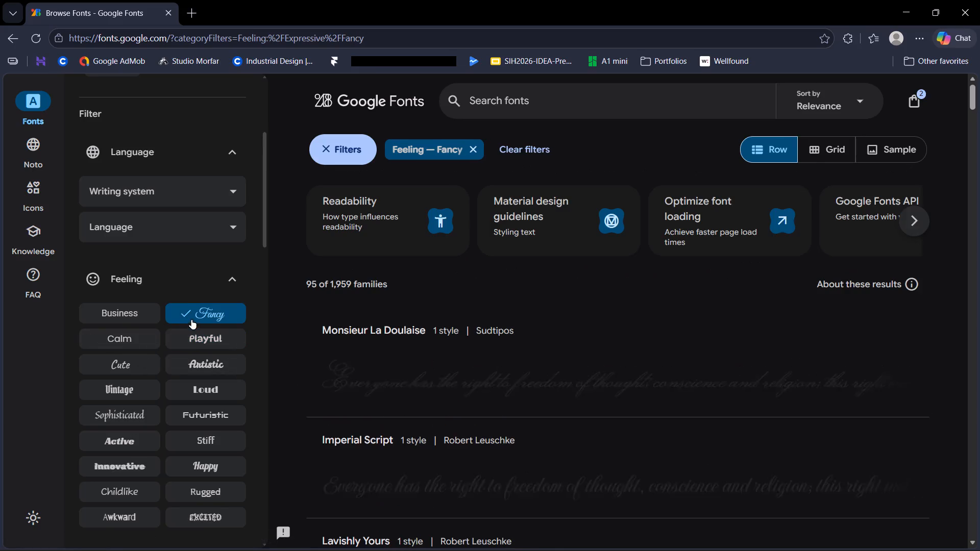
{"action": "scroll", "coordinate": [356, 358], "scroll_direction": "down", "scroll_amount": 17}
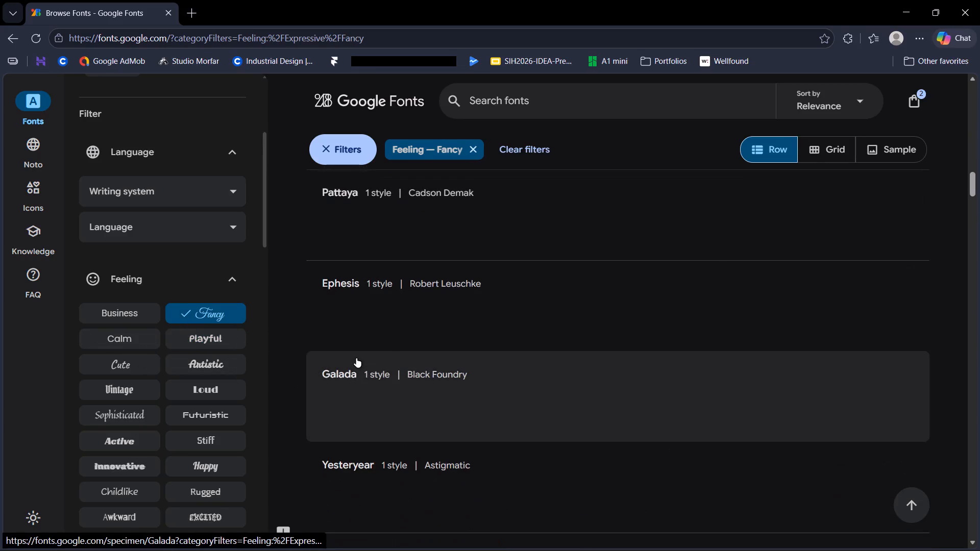
{"action": "scroll", "coordinate": [357, 358], "scroll_direction": "up", "scroll_amount": 15}
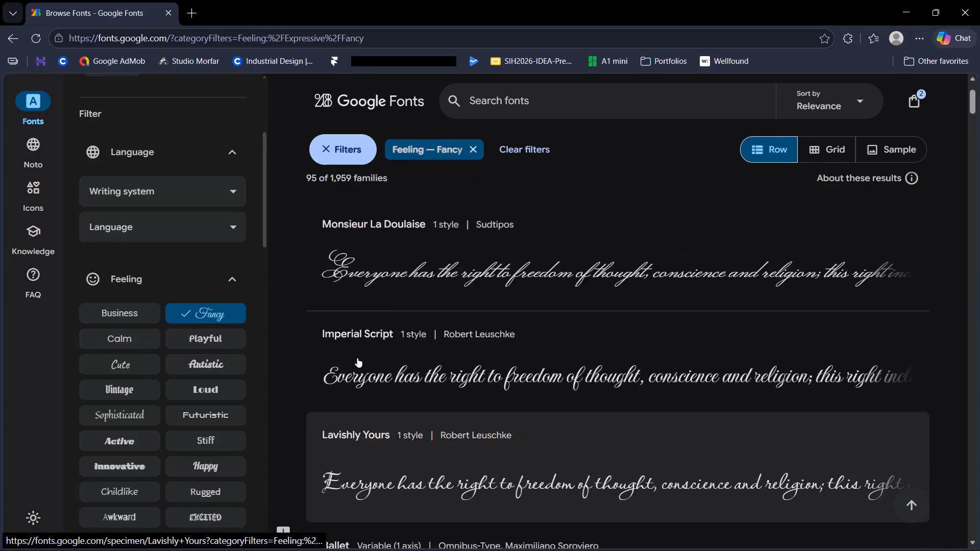
{"action": "scroll", "coordinate": [357, 358], "scroll_direction": "up", "scroll_amount": 6}
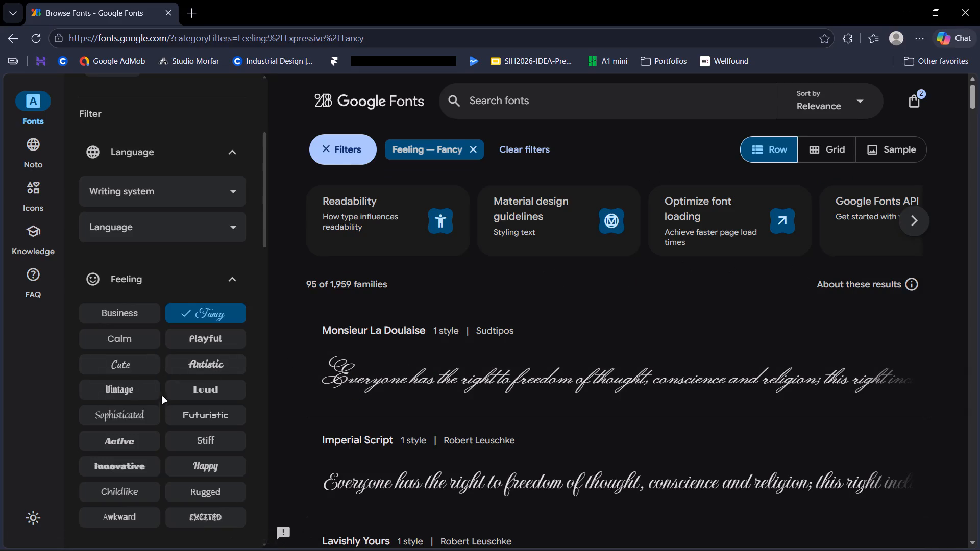
{"action": "left_click", "coordinate": [160, 372]}
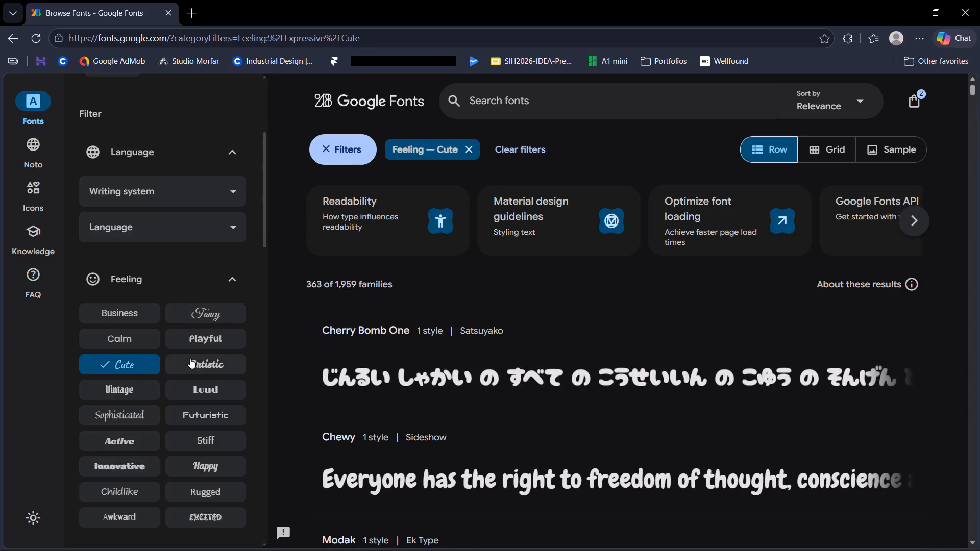
{"action": "left_click", "coordinate": [190, 359]}
{"action": "scroll", "coordinate": [403, 416], "scroll_direction": "down", "scroll_amount": 4}
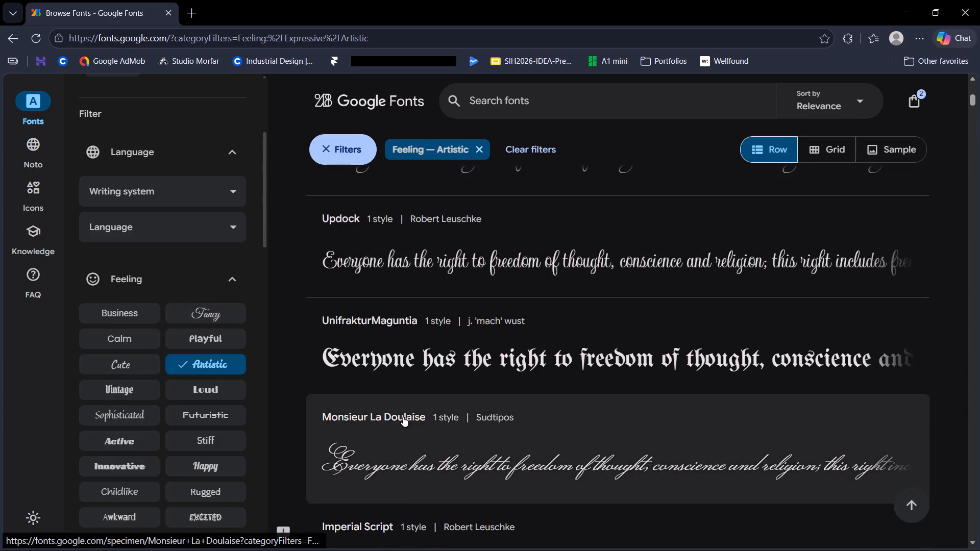
{"action": "scroll", "coordinate": [403, 417], "scroll_direction": "down", "scroll_amount": 10}
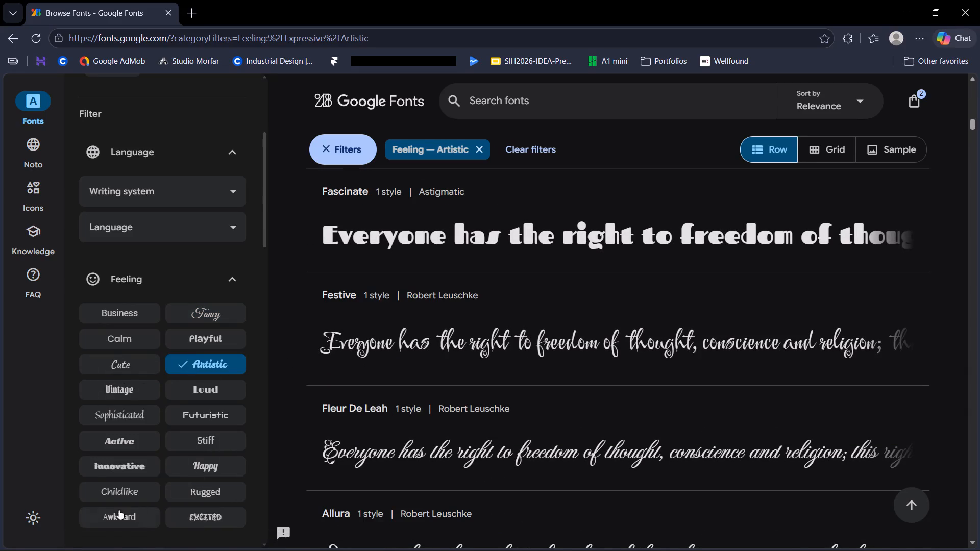
Filter the Google Fonts families by the Childlike feeling and look through the handwriting styles.
{"action": "left_click", "coordinate": [108, 488]}
{"action": "scroll", "coordinate": [316, 405], "scroll_direction": "down", "scroll_amount": 19}
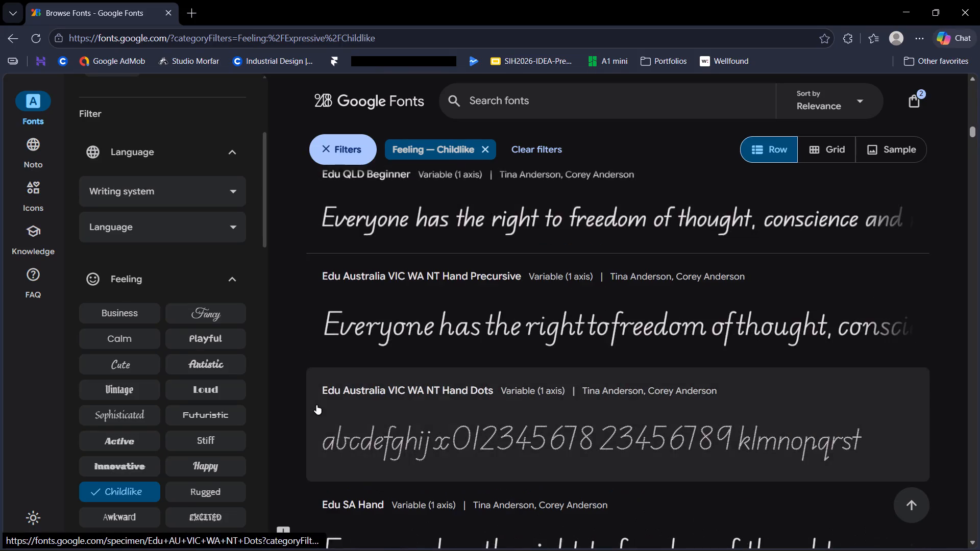
{"action": "scroll", "coordinate": [316, 405], "scroll_direction": "down", "scroll_amount": 9}
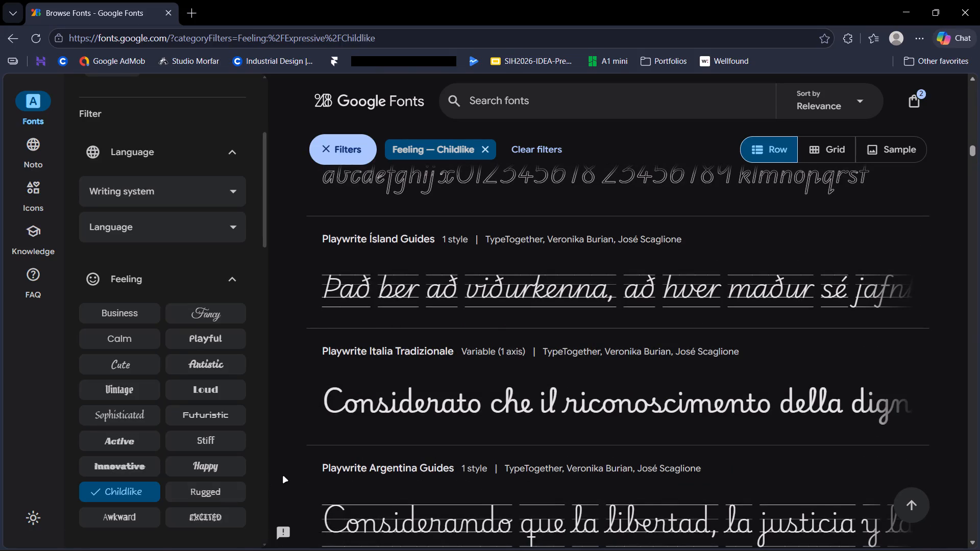
{"action": "scroll", "coordinate": [374, 454], "scroll_direction": "down", "scroll_amount": 1}
{"action": "scroll", "coordinate": [567, 387], "scroll_direction": "down", "scroll_amount": 3}
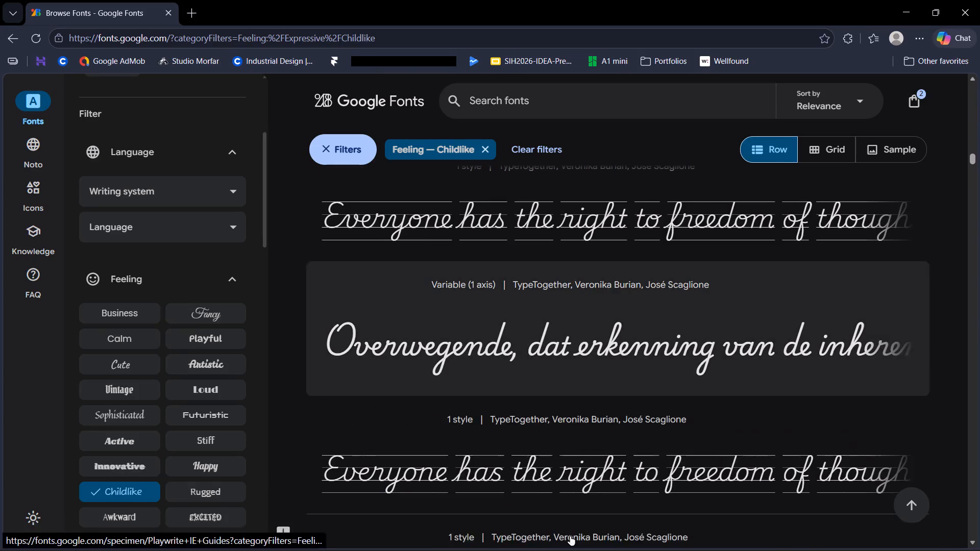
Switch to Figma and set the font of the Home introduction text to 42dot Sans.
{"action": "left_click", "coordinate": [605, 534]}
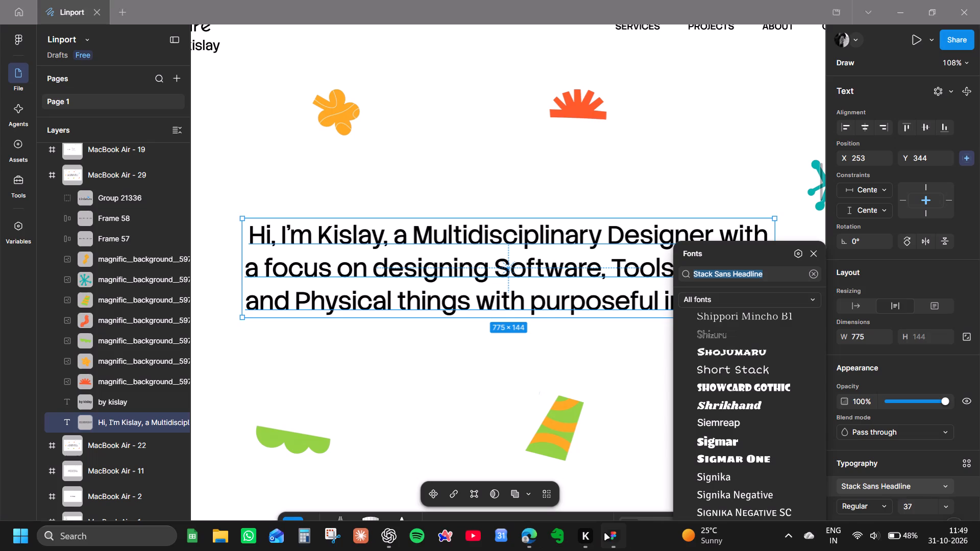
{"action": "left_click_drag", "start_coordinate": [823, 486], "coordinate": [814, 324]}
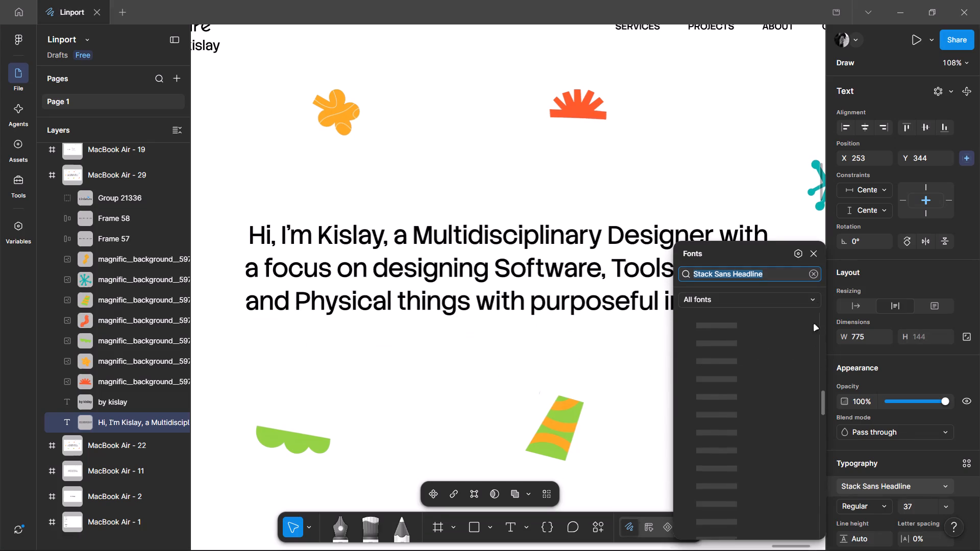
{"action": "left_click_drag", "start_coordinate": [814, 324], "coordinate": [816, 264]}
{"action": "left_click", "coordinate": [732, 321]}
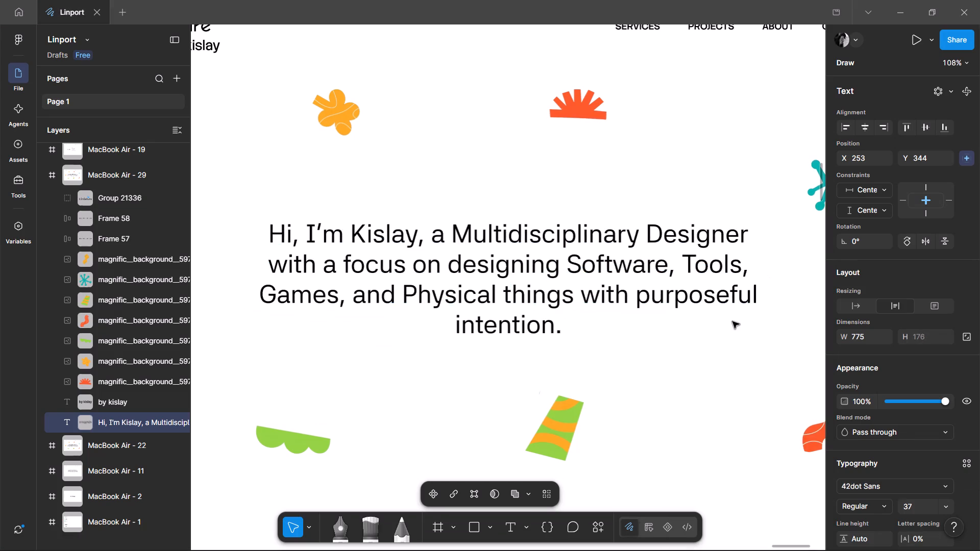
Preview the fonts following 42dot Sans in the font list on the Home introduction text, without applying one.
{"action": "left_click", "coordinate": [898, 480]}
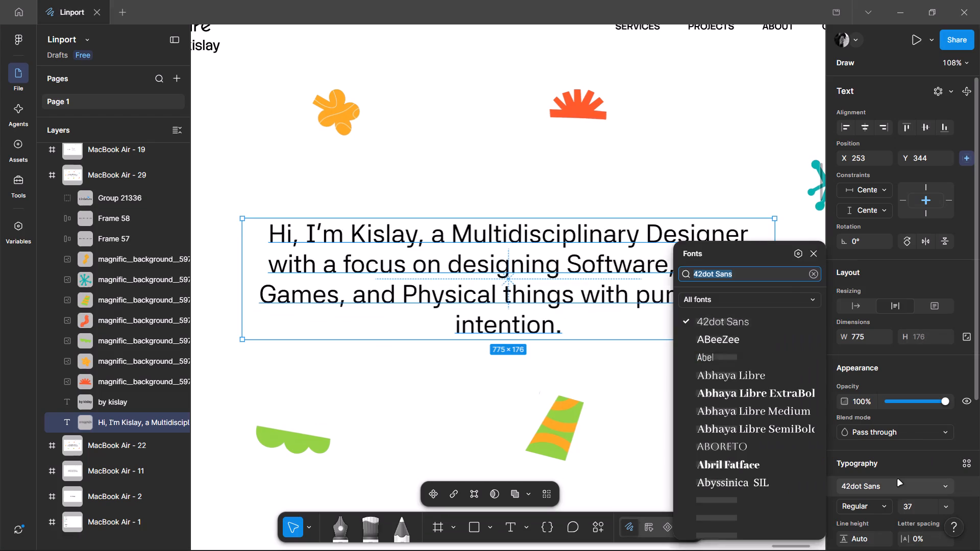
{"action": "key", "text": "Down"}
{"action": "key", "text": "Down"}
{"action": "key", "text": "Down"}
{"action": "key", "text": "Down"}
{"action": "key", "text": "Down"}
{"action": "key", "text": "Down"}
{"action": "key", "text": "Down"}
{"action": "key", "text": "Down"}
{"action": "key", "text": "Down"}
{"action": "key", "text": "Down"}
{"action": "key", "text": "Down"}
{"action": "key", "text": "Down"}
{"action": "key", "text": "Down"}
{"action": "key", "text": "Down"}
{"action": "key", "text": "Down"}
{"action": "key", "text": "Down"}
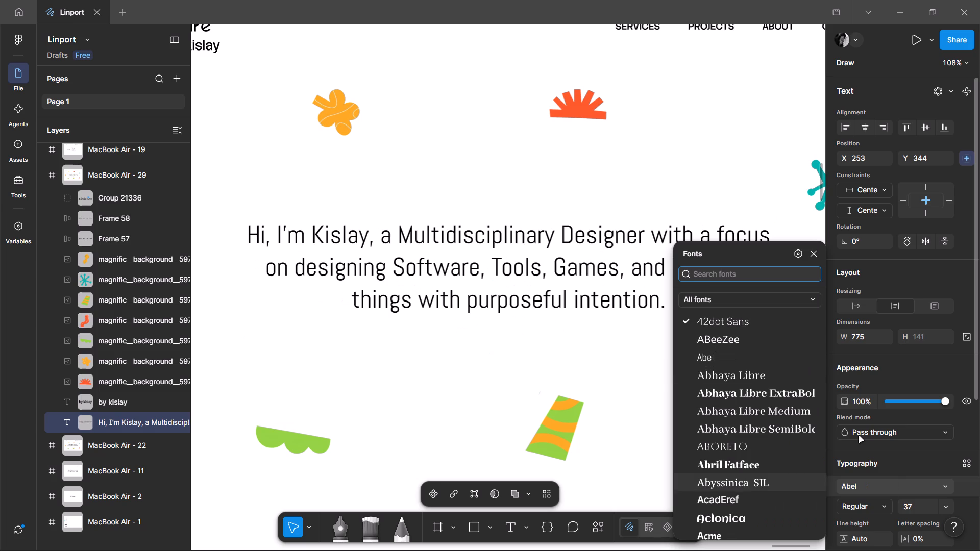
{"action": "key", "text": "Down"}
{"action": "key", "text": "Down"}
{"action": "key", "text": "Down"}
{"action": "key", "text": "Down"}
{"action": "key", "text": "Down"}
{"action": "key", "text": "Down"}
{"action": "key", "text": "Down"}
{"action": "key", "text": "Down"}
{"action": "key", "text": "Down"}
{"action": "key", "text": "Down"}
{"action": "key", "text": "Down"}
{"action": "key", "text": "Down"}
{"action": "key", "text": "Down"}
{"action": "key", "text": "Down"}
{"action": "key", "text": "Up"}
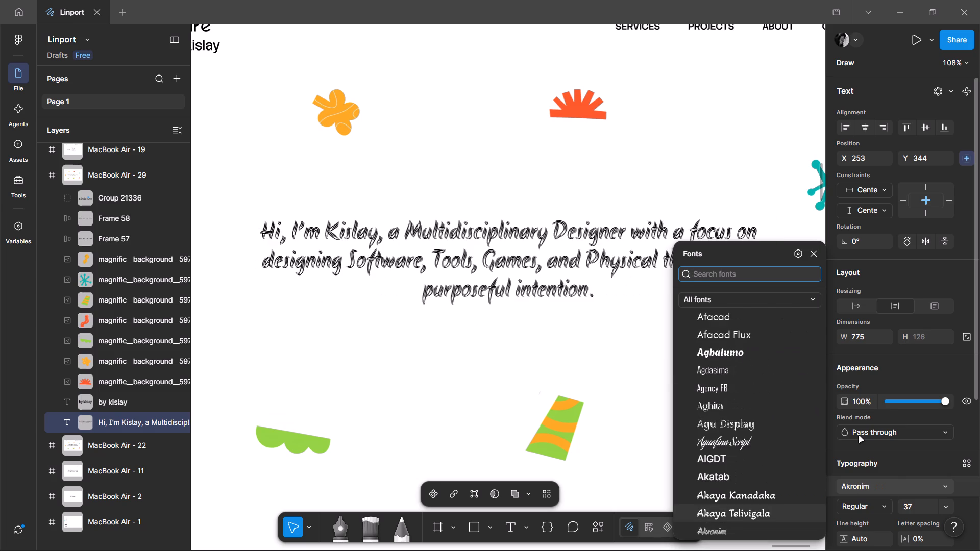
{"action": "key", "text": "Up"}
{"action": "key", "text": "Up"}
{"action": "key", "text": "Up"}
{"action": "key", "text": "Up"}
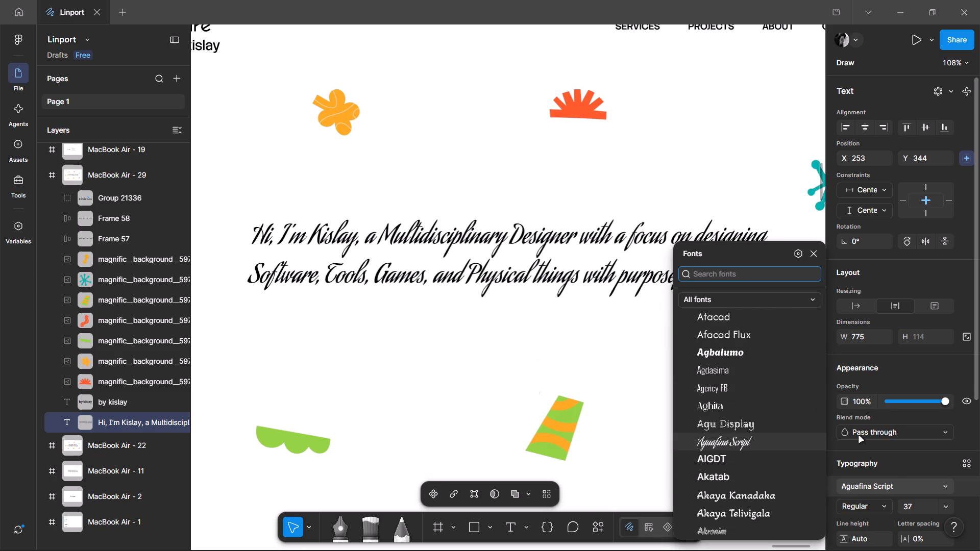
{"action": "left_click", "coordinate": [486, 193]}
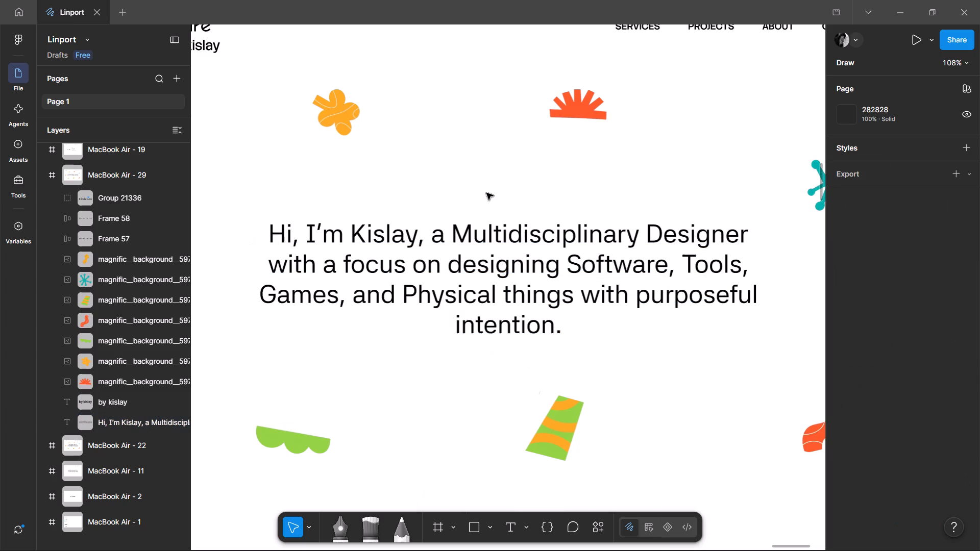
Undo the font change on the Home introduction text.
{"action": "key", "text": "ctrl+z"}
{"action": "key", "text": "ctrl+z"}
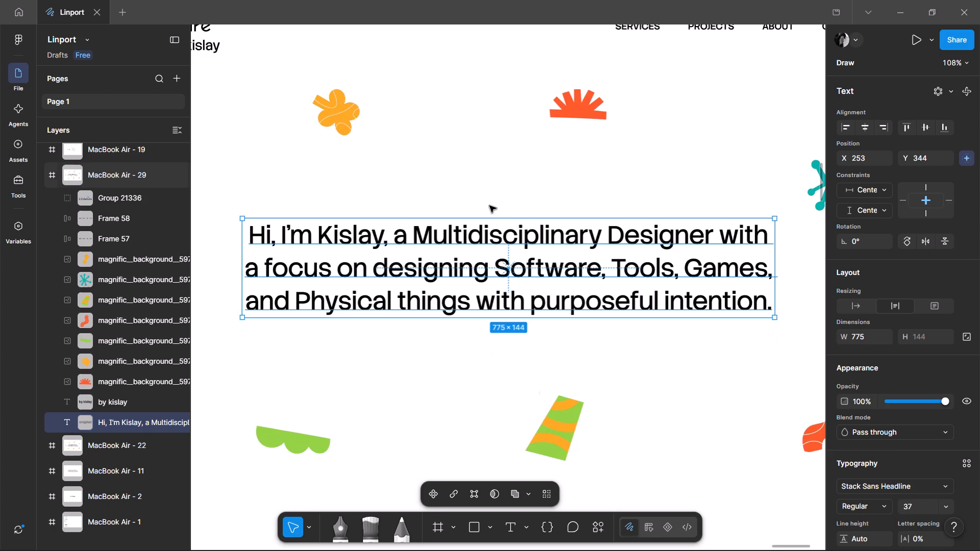
Set the font of the "by kislay" text under the Liniature logo to 42dot Sans.
{"action": "scroll", "coordinate": [489, 206], "scroll_direction": "right", "scroll_amount": 3}
{"action": "left_click", "coordinate": [410, 169], "text": "ctrl"}
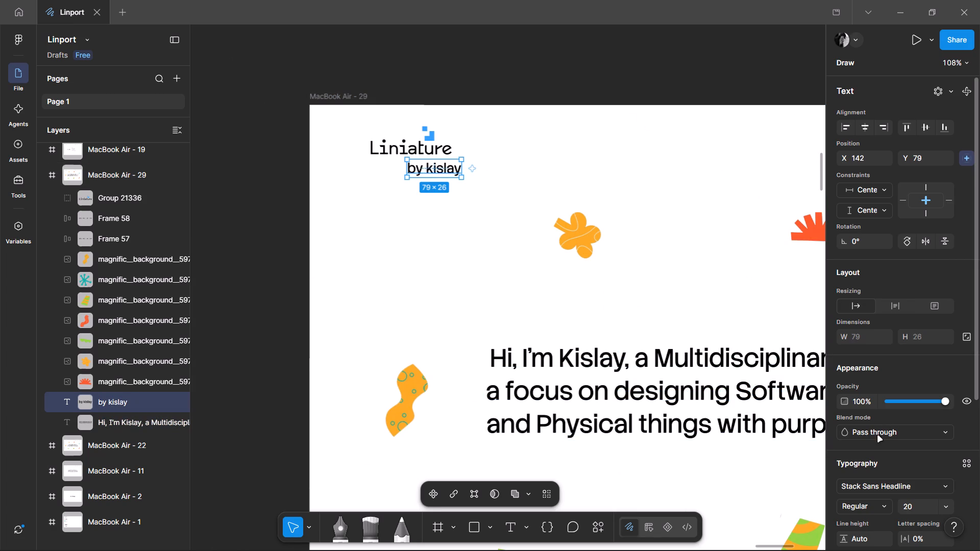
{"action": "left_click", "coordinate": [869, 485]}
{"action": "scroll", "coordinate": [764, 399], "scroll_direction": "up", "scroll_amount": 8}
{"action": "left_click_drag", "start_coordinate": [825, 488], "coordinate": [816, 262]}
{"action": "left_click", "coordinate": [747, 321]}
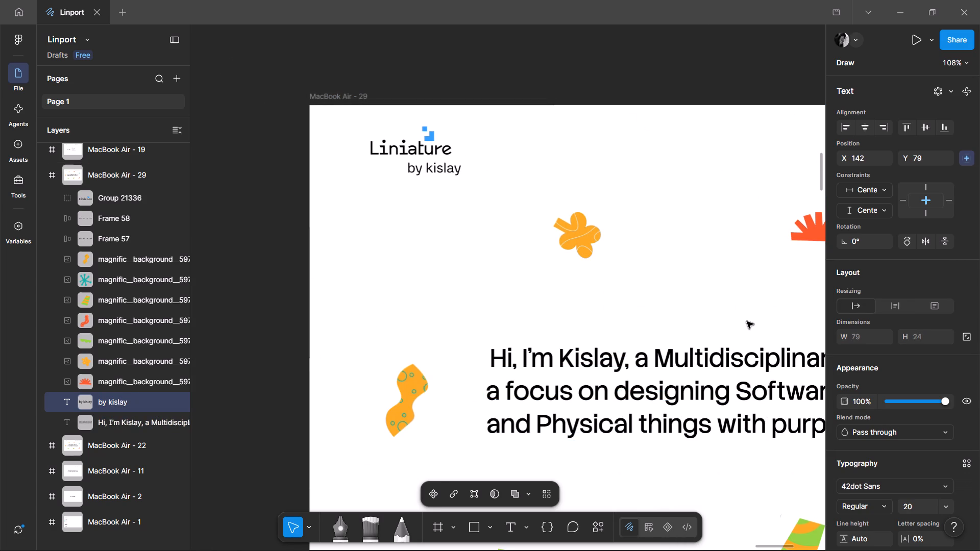
Preview the fonts following 42dot Sans in the font list on the "by kislay" text, on to Akaya Kanadaka.
{"action": "left_click", "coordinate": [868, 475]}
{"action": "left_click", "coordinate": [861, 482]}
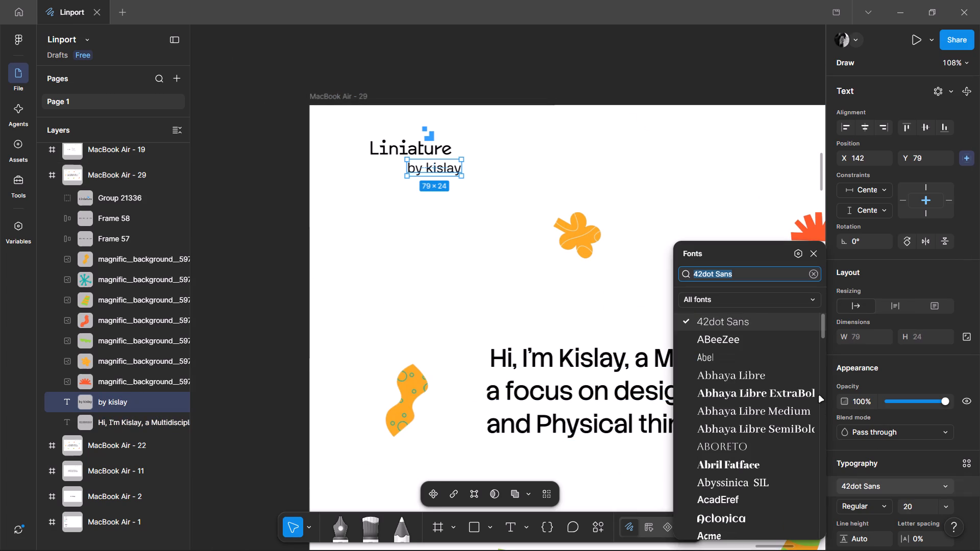
{"action": "key", "text": "Down"}
{"action": "key", "text": "Down"}
{"action": "key", "text": "Down"}
{"action": "key", "text": "Down"}
{"action": "key", "text": "Down"}
{"action": "key", "text": "Down"}
{"action": "key", "text": "Down"}
{"action": "key", "text": "Down"}
{"action": "key", "text": "Down"}
{"action": "key", "text": "Down"}
{"action": "key", "text": "Down"}
{"action": "key", "text": "Down"}
{"action": "key", "text": "Down"}
{"action": "key", "text": "Down"}
{"action": "key", "text": "Down"}
{"action": "key", "text": "Down"}
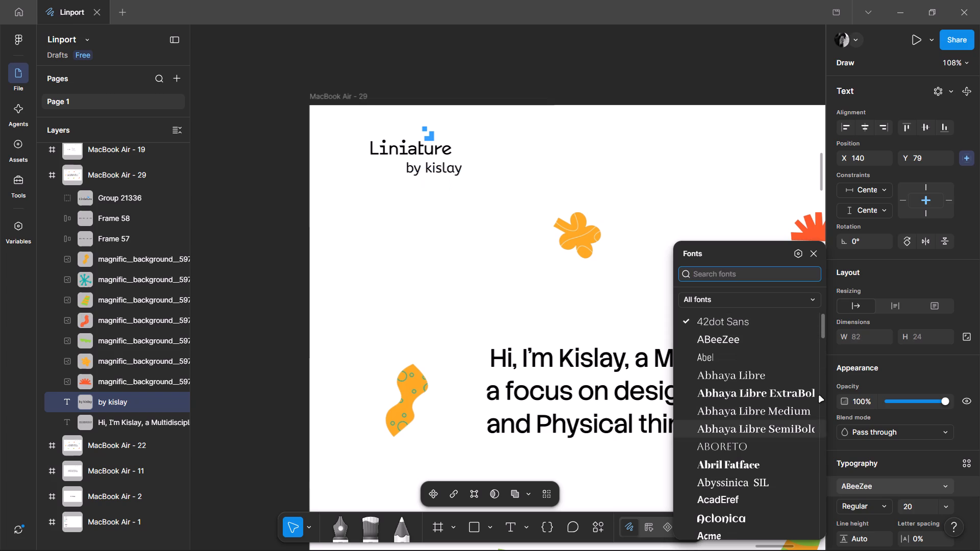
{"action": "key", "text": "Down"}
{"action": "key", "text": "Down"}
{"action": "key", "text": "Down"}
{"action": "key", "text": "Down"}
{"action": "key", "text": "Down"}
{"action": "key", "text": "Down"}
{"action": "key", "text": "Down"}
{"action": "key", "text": "Down"}
{"action": "key", "text": "Down"}
{"action": "key", "text": "Down"}
{"action": "key", "text": "Down"}
{"action": "key", "text": "Down"}
{"action": "key", "text": "Down"}
{"action": "key", "text": "Up"}
{"action": "key", "text": "Up"}
{"action": "key", "text": "Up"}
{"action": "key", "text": "Up"}
{"action": "key", "text": "Up"}
{"action": "key", "text": "Up"}
{"action": "key", "text": "Up"}
{"action": "key", "text": "Up"}
{"action": "key", "text": "Up"}
{"action": "key", "text": "Up"}
{"action": "key", "text": "Up"}
{"action": "key", "text": "Up"}
{"action": "key", "text": "Up"}
{"action": "key", "text": "Up"}
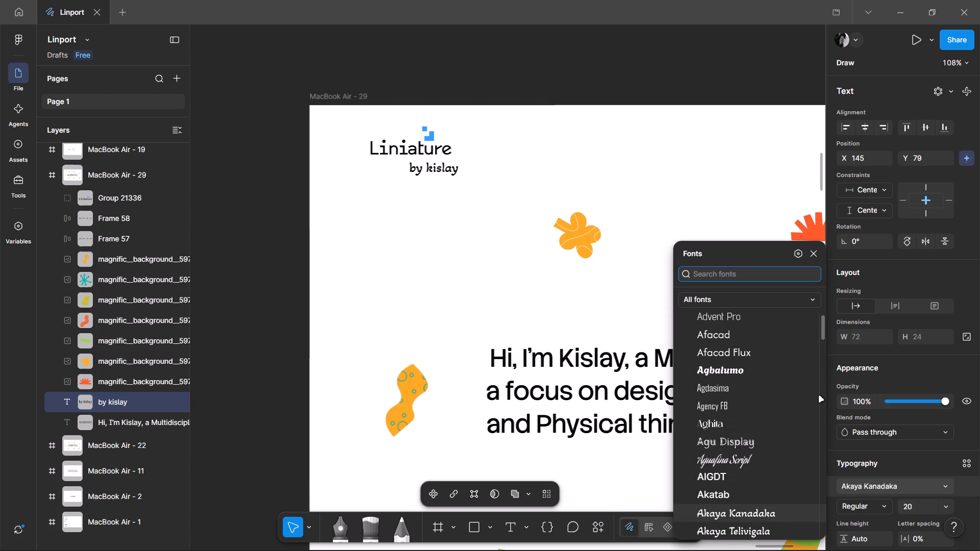
Compare Akaya Kanadaka with its neighbouring fonts and set the "by kislay" text's font to Akaya Kanadaka.
{"action": "key", "text": "Down"}
{"action": "key", "text": "Down"}
{"action": "key", "text": "Down"}
{"action": "key", "text": "Down"}
{"action": "key", "text": "Down"}
{"action": "key", "text": "Down"}
{"action": "key", "text": "Down"}
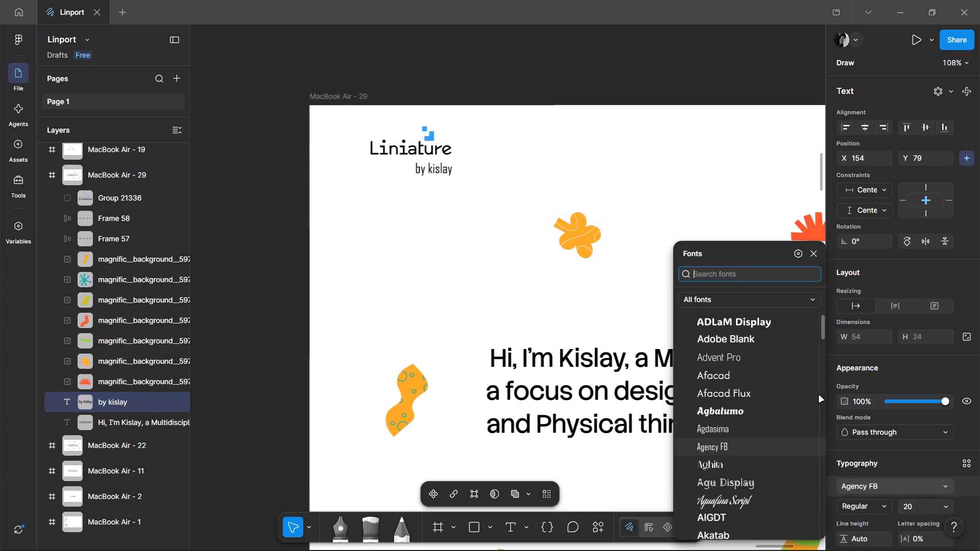
{"action": "key", "text": "Down"}
{"action": "key", "text": "Down"}
{"action": "key", "text": "Down"}
{"action": "key", "text": "Down"}
{"action": "key", "text": "Down"}
{"action": "key", "text": "Down"}
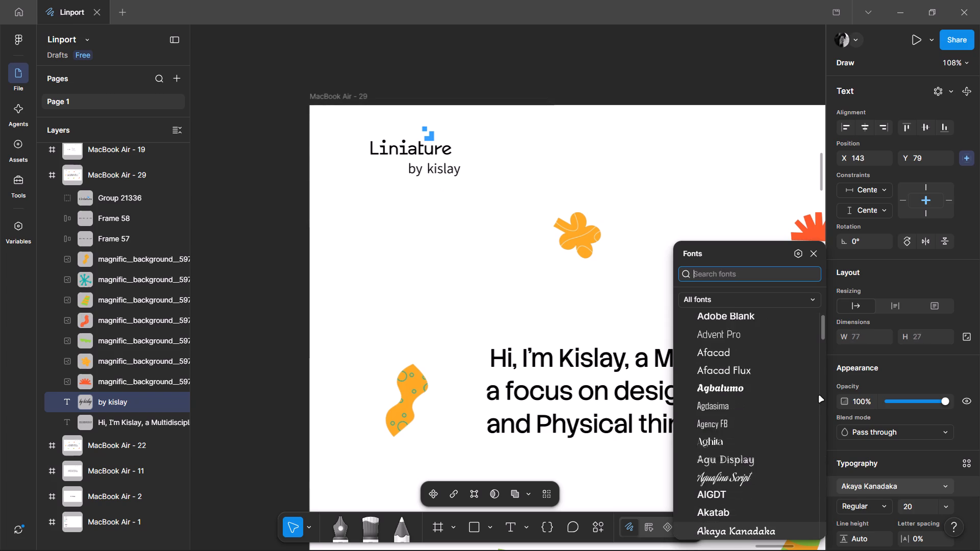
{"action": "key", "text": "Down"}
{"action": "key", "text": "Up"}
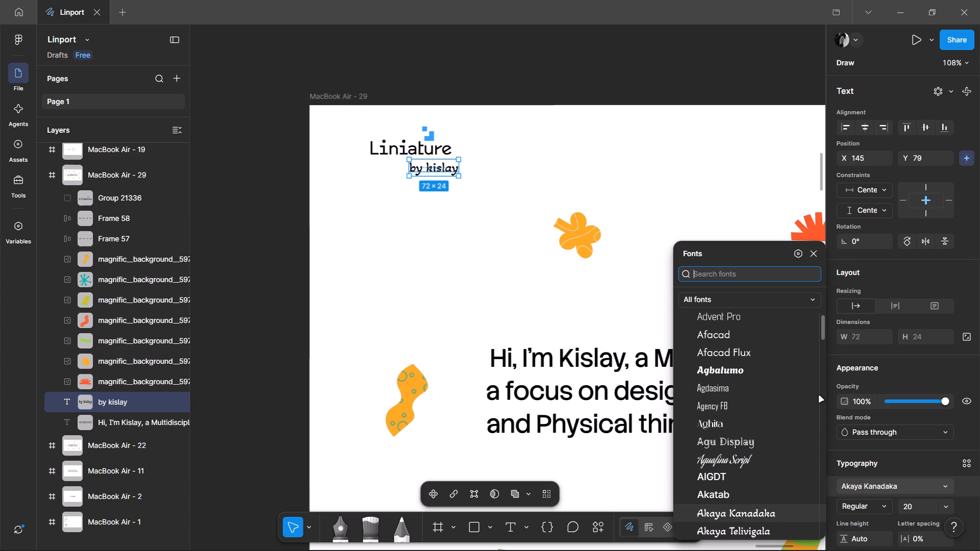
{"action": "key", "text": "Down"}
{"action": "key", "text": "Up"}
{"action": "key", "text": "Down"}
{"action": "key", "text": "Up"}
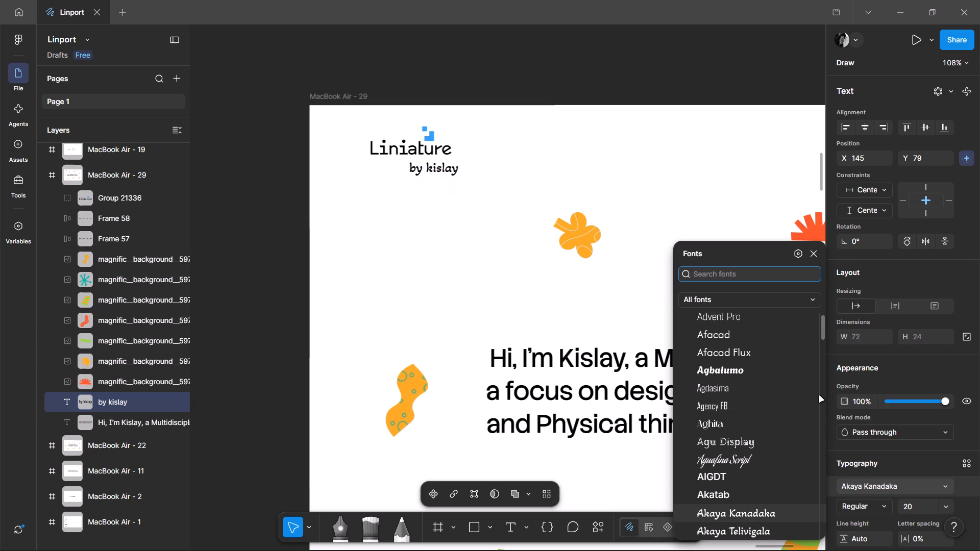
{"action": "key", "text": "Return"}
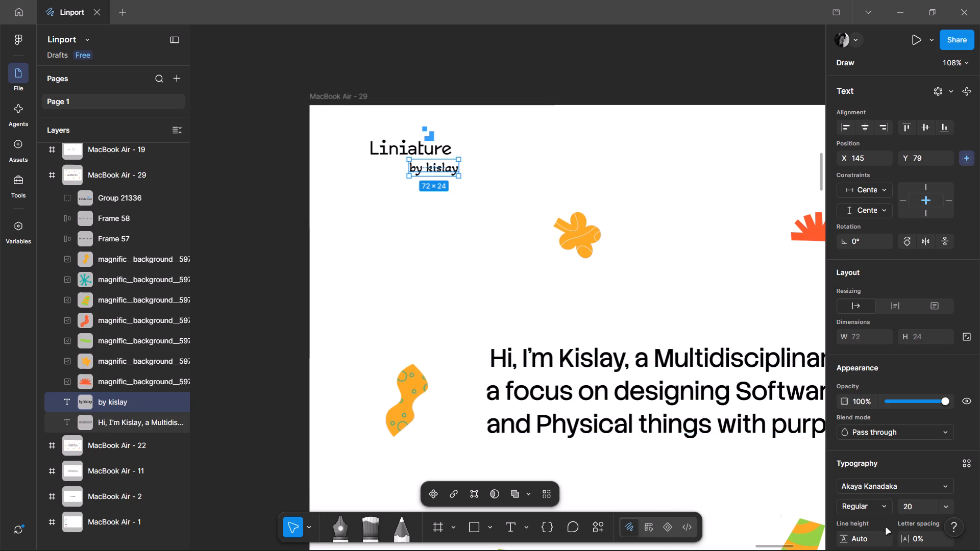
Examine the "by kislay" tagline against the Liniature logo and check which font styles are available for it.
{"action": "left_click", "coordinate": [874, 511]}
{"action": "left_click", "coordinate": [874, 511]}
{"action": "left_click", "coordinate": [548, 291]}
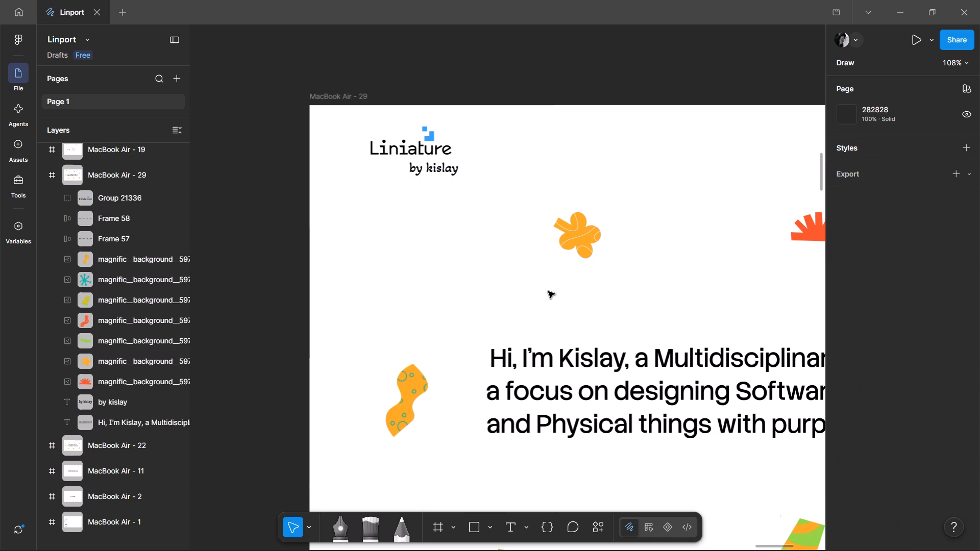
{"action": "scroll", "coordinate": [559, 243], "scroll_direction": "left", "scroll_amount": 1}
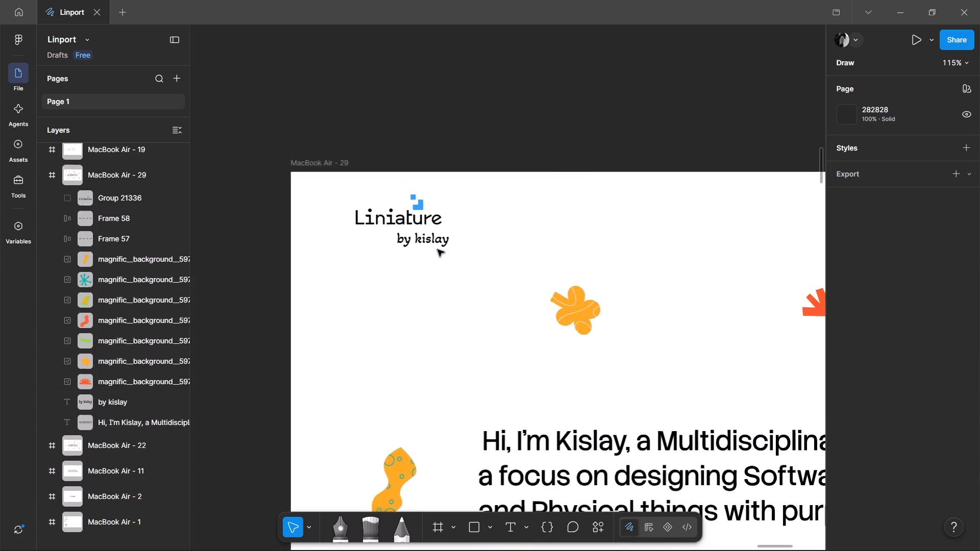
{"action": "scroll", "coordinate": [437, 249], "scroll_direction": "left", "scroll_amount": 1}
{"action": "scroll", "coordinate": [437, 249], "scroll_direction": "down", "scroll_amount": 1}
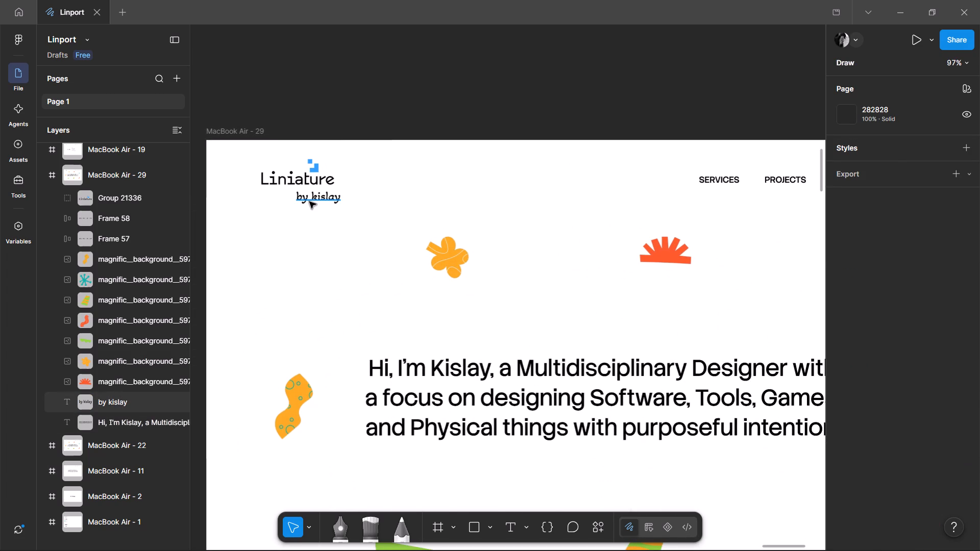
{"action": "left_click", "coordinate": [309, 202]}
{"action": "scroll", "coordinate": [871, 474], "scroll_direction": "down", "scroll_amount": 1}
{"action": "left_click", "coordinate": [876, 458]}
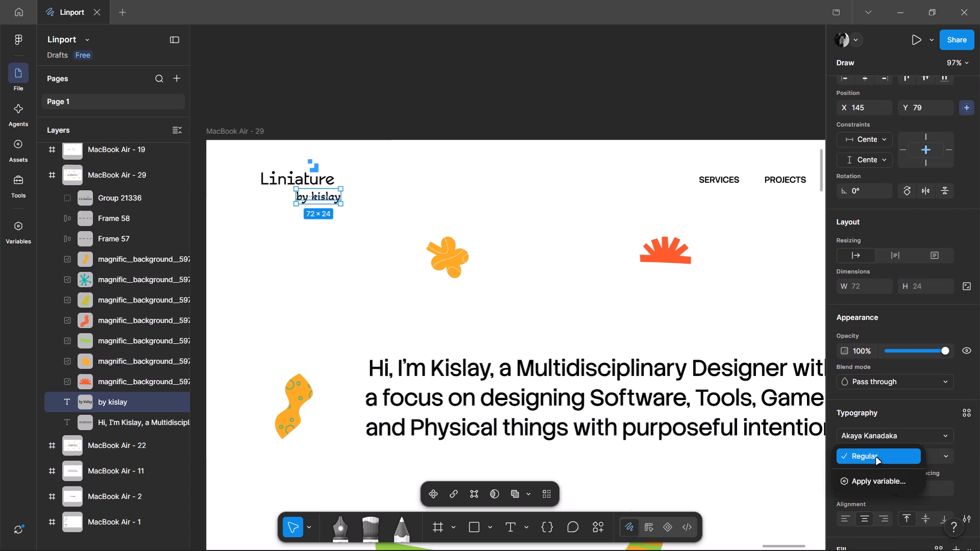
{"action": "left_click", "coordinate": [864, 458]}
Preview the fonts around and following Akaya Kanadaka on the "by kislay" text, from Akatab through Alexandria.
{"action": "left_click", "coordinate": [883, 435]}
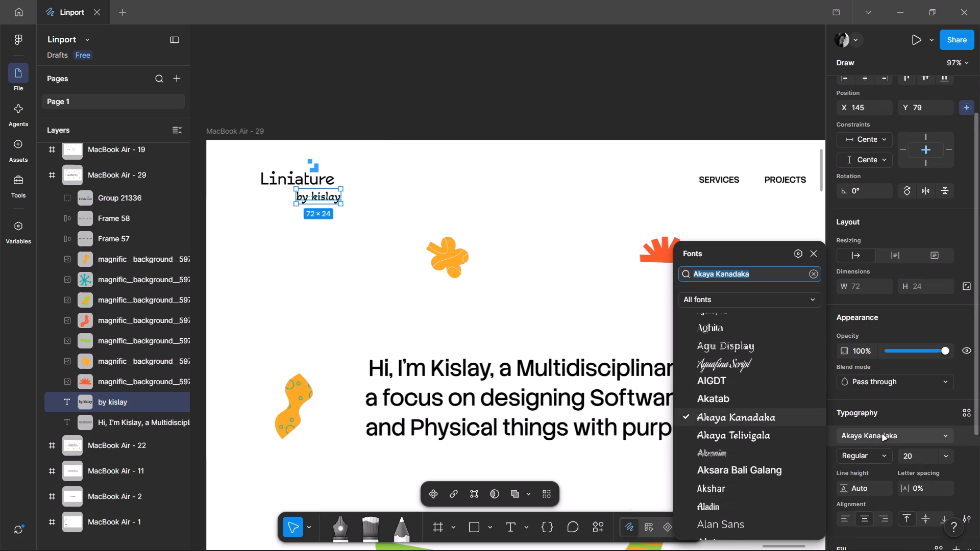
{"action": "key", "text": "Up"}
{"action": "key", "text": "Up"}
{"action": "key", "text": "Up"}
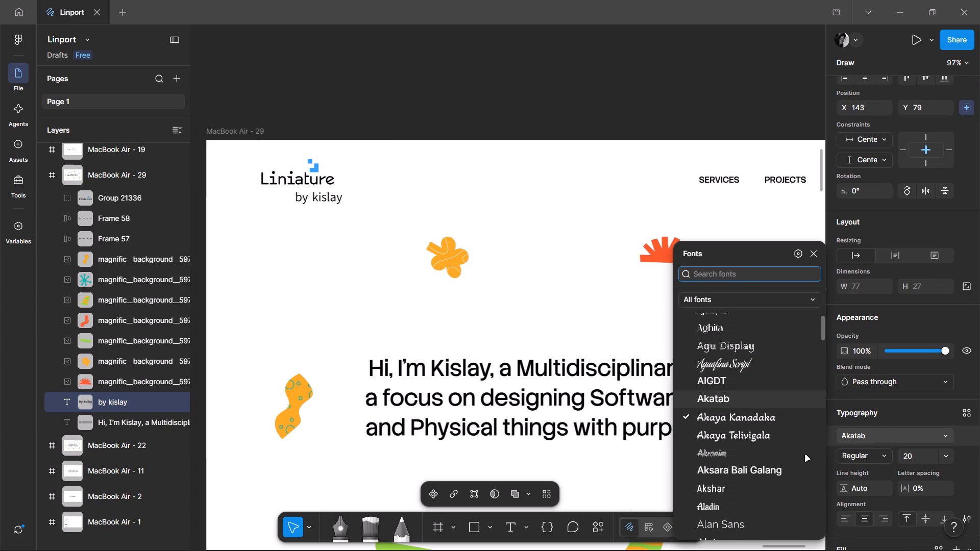
{"action": "key", "text": "Down"}
{"action": "key", "text": "Down"}
{"action": "key", "text": "Down"}
{"action": "key", "text": "Down"}
{"action": "key", "text": "Down"}
{"action": "key", "text": "Down"}
{"action": "key", "text": "Down"}
{"action": "key", "text": "Down"}
{"action": "key", "text": "Down"}
{"action": "key", "text": "Down"}
{"action": "key", "text": "Down"}
{"action": "key", "text": "Down"}
{"action": "key", "text": "Down"}
{"action": "key", "text": "Down"}
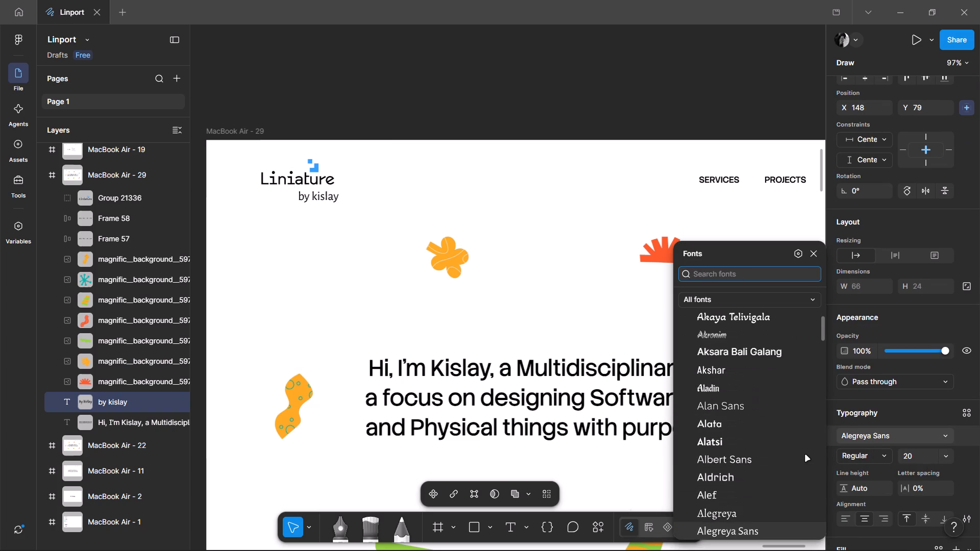
{"action": "key", "text": "Down"}
{"action": "key", "text": "Down"}
{"action": "key", "text": "Down"}
{"action": "key", "text": "Down"}
{"action": "key", "text": "Down"}
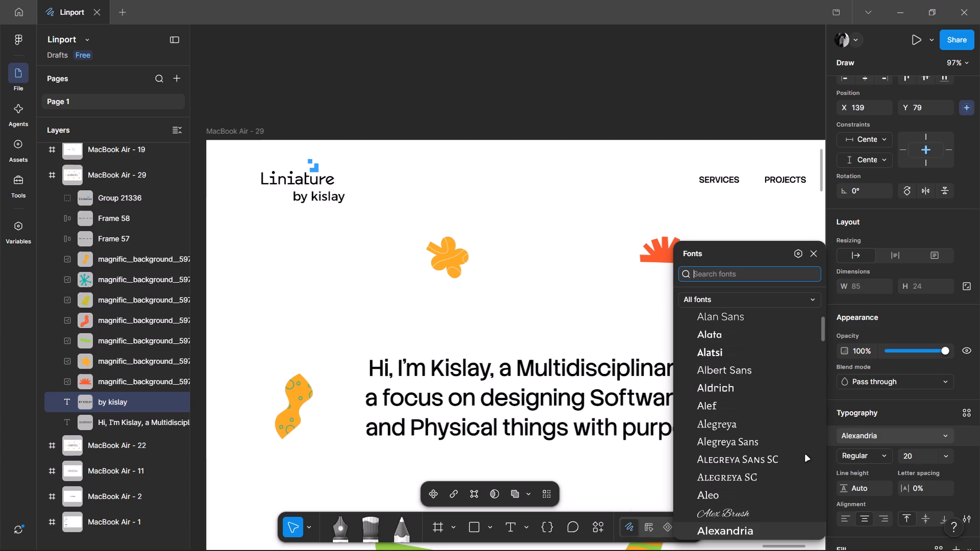
Compare Aleo, Alegreya SC and Alegreya Sans SC on the "by kislay" text under the logo.
{"action": "key", "text": "Up"}
{"action": "key", "text": "Up"}
{"action": "key", "text": "Up"}
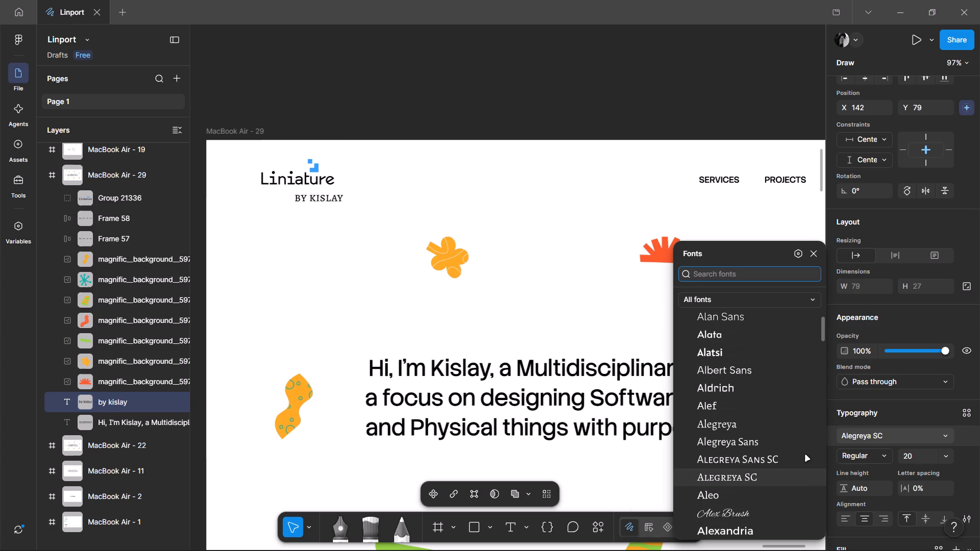
{"action": "key", "text": "Down"}
{"action": "key", "text": "Down"}
{"action": "key", "text": "Down"}
{"action": "key", "text": "Up"}
{"action": "key", "text": "Up"}
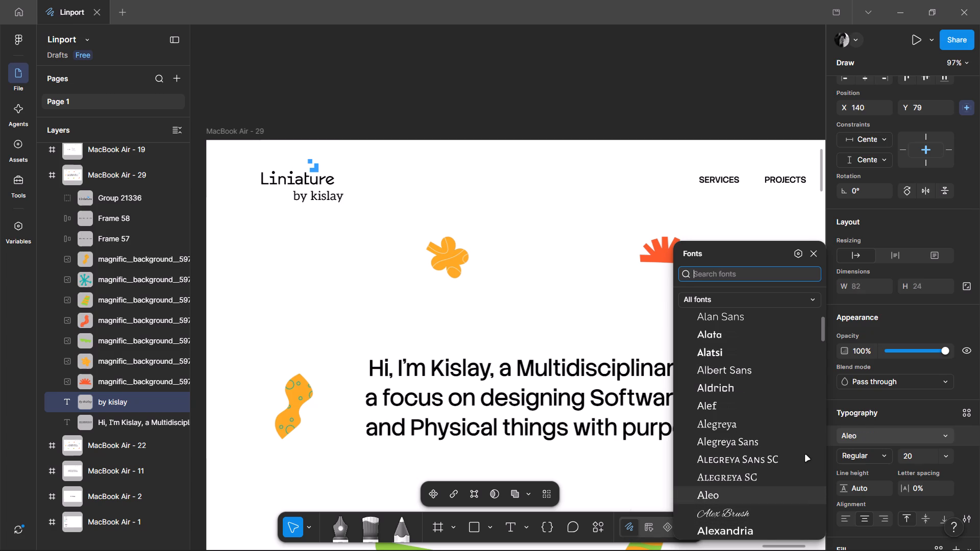
{"action": "key", "text": "Up"}
{"action": "key", "text": "Down"}
{"action": "key", "text": "Up"}
{"action": "key", "text": "Up"}
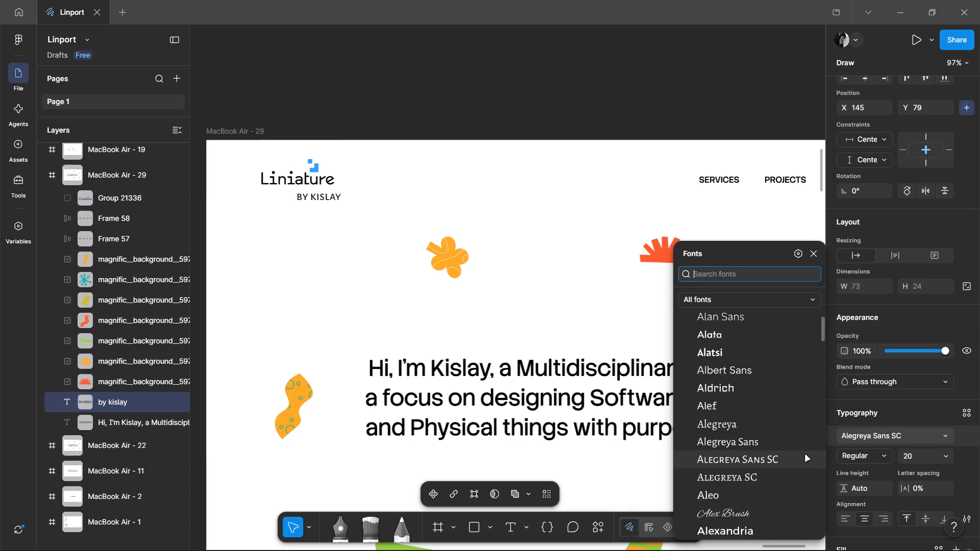
{"action": "key", "text": "Down"}
{"action": "key", "text": "Down"}
{"action": "key", "text": "Down"}
{"action": "key", "text": "Up"}
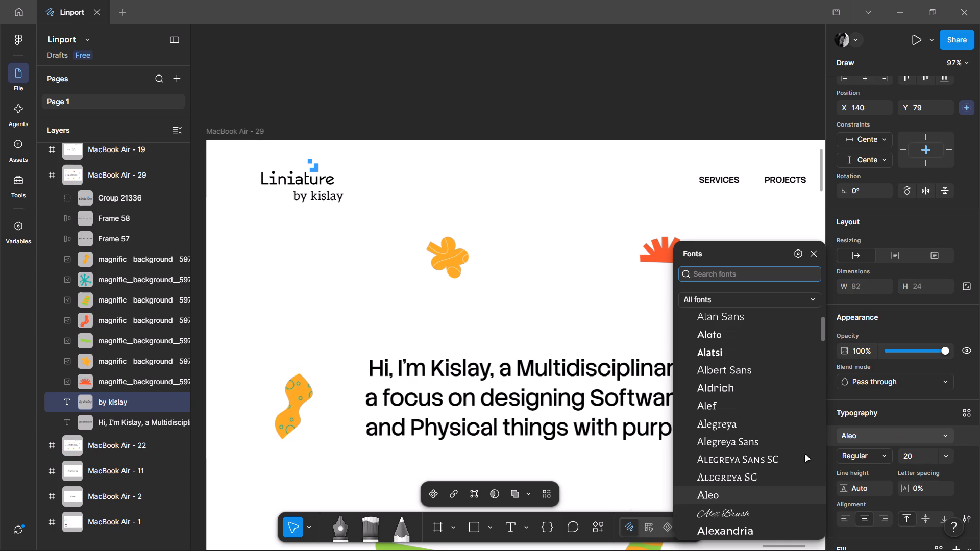
Preview the fonts following Aleo on the "by kislay" text, including Alfa Slab One, Alkatra and Allkin, through Almarai.
{"action": "key", "text": "Down"}
{"action": "key", "text": "Down"}
{"action": "key", "text": "Down"}
{"action": "key", "text": "Down"}
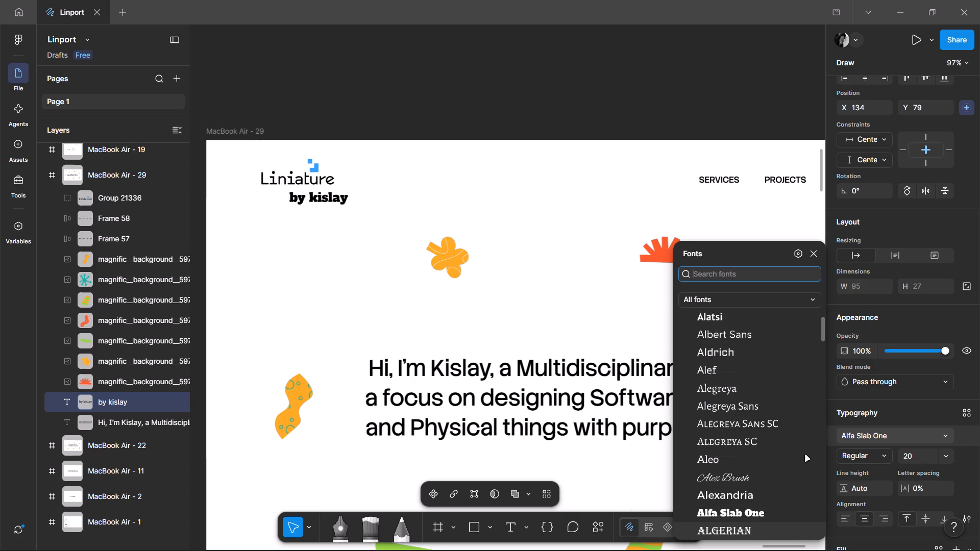
{"action": "key", "text": "Down"}
{"action": "key", "text": "Down"}
{"action": "key", "text": "Down"}
{"action": "key", "text": "Down"}
{"action": "key", "text": "Down"}
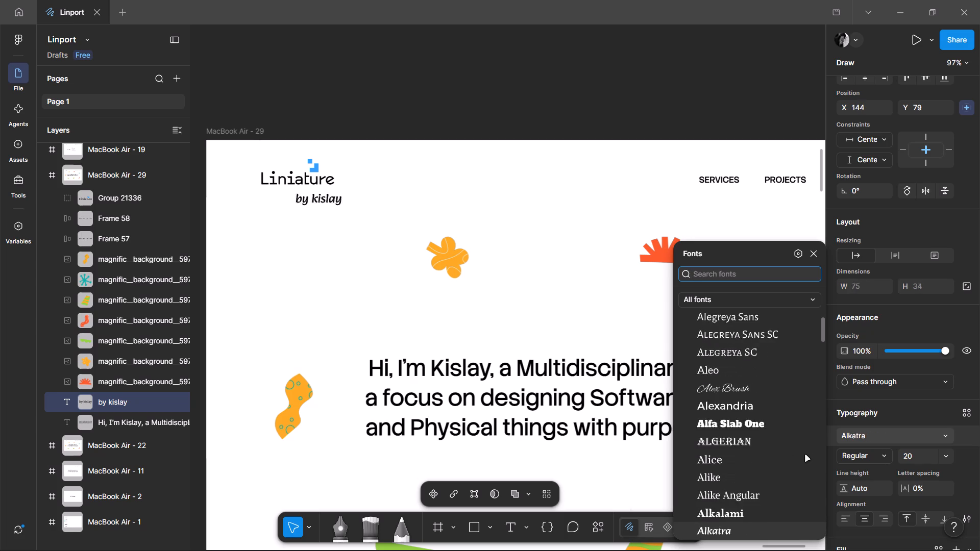
{"action": "key", "text": "Down"}
{"action": "key", "text": "Down"}
{"action": "key", "text": "Down"}
{"action": "key", "text": "Down"}
{"action": "key", "text": "Down"}
{"action": "key", "text": "Down"}
{"action": "key", "text": "Up"}
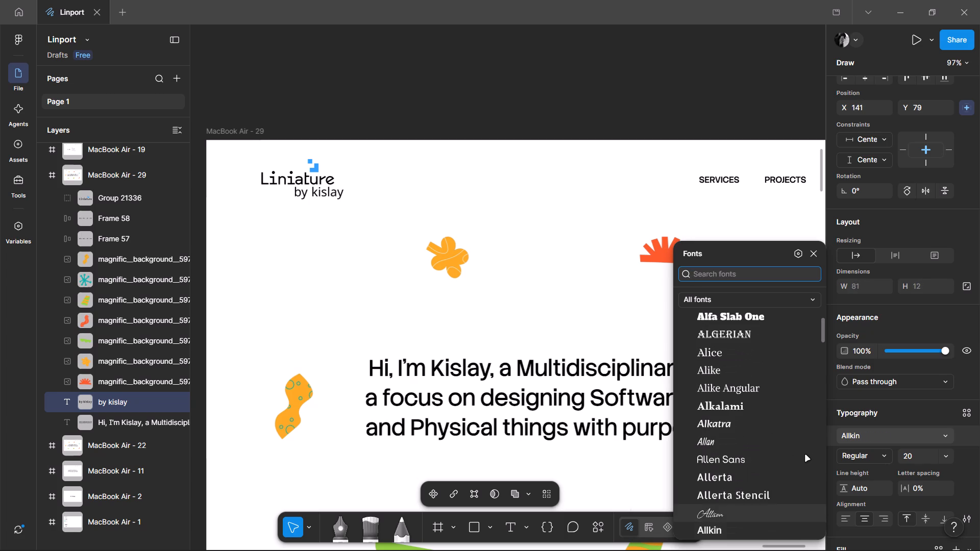
{"action": "key", "text": "Down"}
{"action": "key", "text": "Down"}
{"action": "key", "text": "Down"}
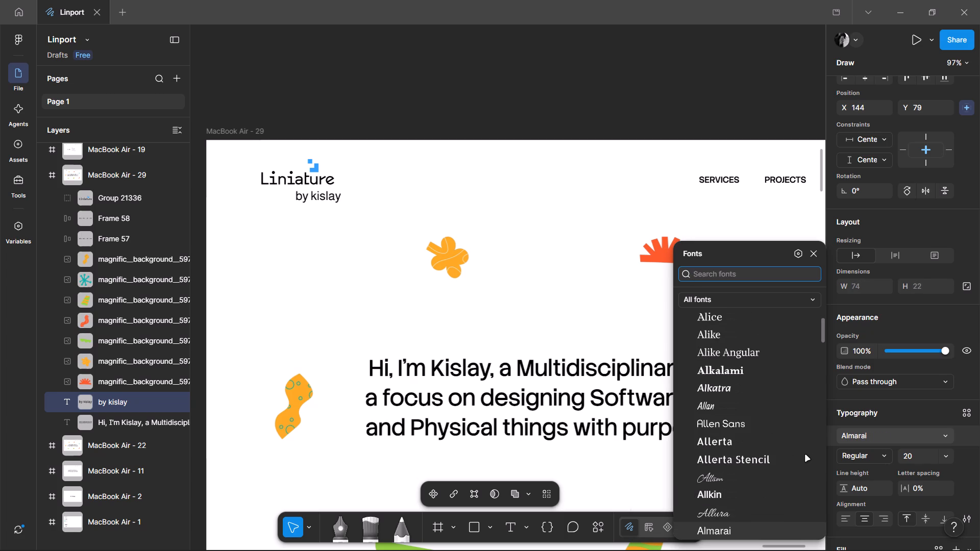
Preview the fonts following Almarai on the "by kislay" text, from Almendra through the Alumni Sans variants to Alyamama.
{"action": "key", "text": "Down"}
{"action": "key", "text": "Down"}
{"action": "key", "text": "Down"}
{"action": "key", "text": "Up"}
{"action": "key", "text": "Down"}
{"action": "key", "text": "Down"}
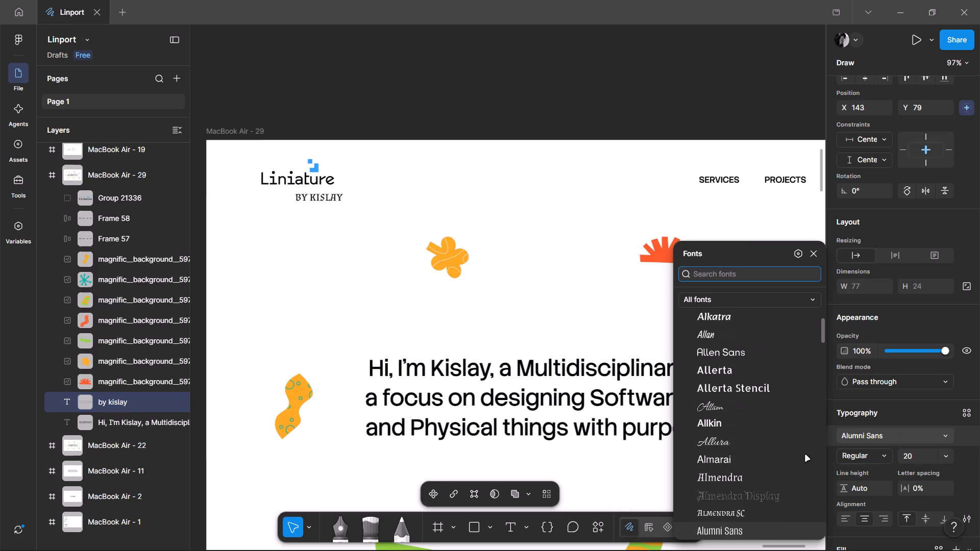
{"action": "key", "text": "Down"}
{"action": "key", "text": "Down"}
{"action": "key", "text": "Down"}
{"action": "key", "text": "Down"}
{"action": "key", "text": "Down"}
{"action": "key", "text": "Down"}
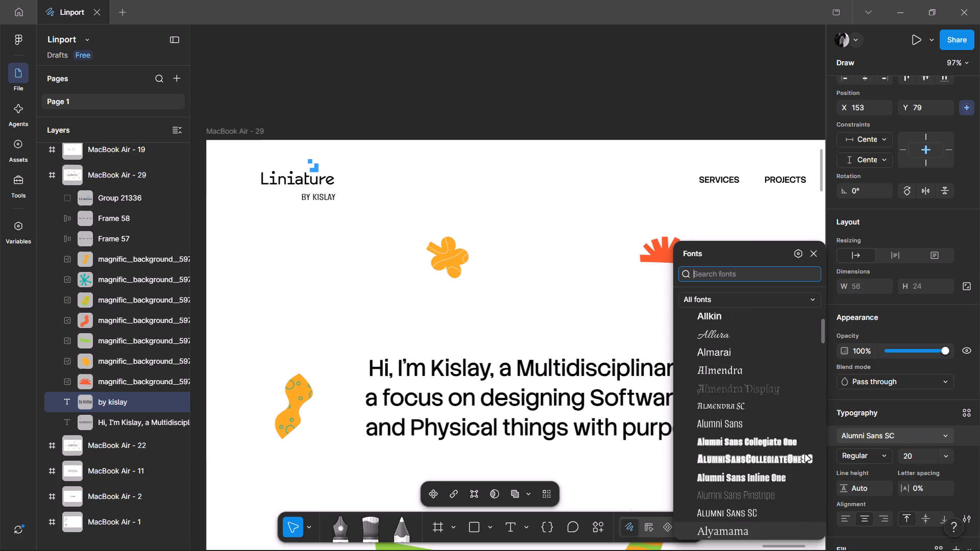
Preview the fonts from Amarante through AmstelvarAlpha on the "by kislay" text, including Amethysta, Amiri and Amita.
{"action": "key", "text": "Down"}
{"action": "key", "text": "Down"}
{"action": "key", "text": "Down"}
{"action": "key", "text": "Down"}
{"action": "key", "text": "Down"}
{"action": "key", "text": "Down"}
{"action": "key", "text": "Down"}
{"action": "key", "text": "Down"}
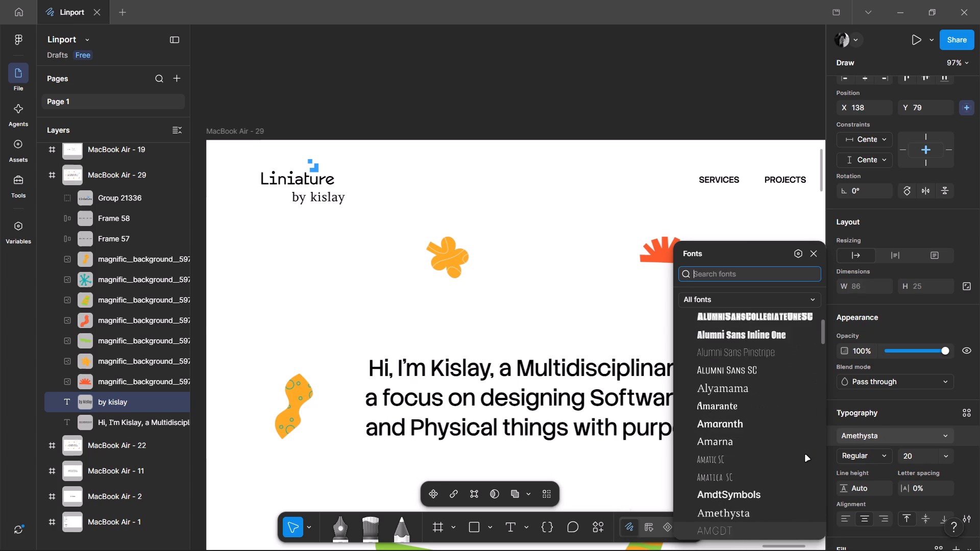
{"action": "key", "text": "Down"}
{"action": "key", "text": "Down"}
{"action": "key", "text": "Down"}
{"action": "key", "text": "Down"}
{"action": "key", "text": "Down"}
{"action": "key", "text": "Down"}
{"action": "key", "text": "Down"}
{"action": "key", "text": "Down"}
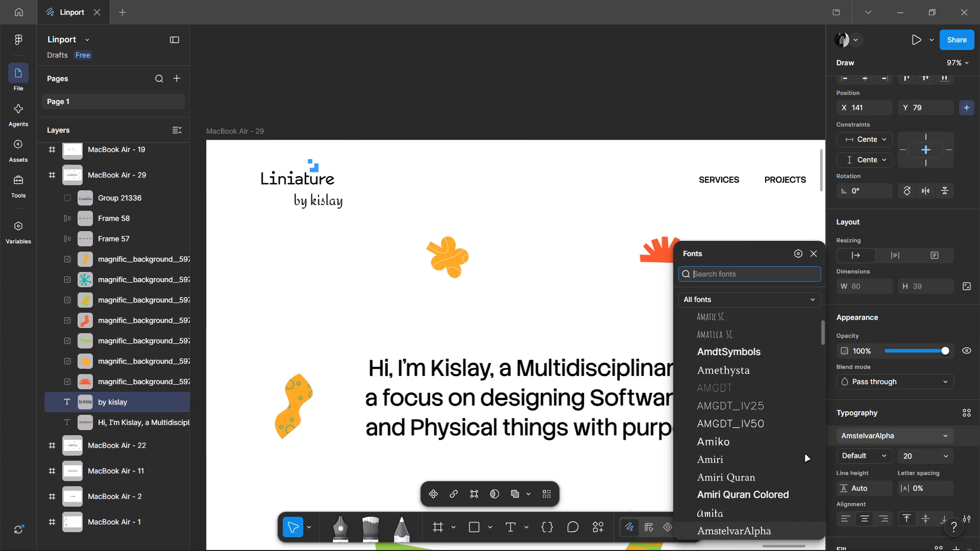
Preview the fonts from Anaheim through Anek Telugu on the "by kislay" text, including the Andika and Anek families.
{"action": "key", "text": "Down"}
{"action": "key", "text": "Down"}
{"action": "key", "text": "Down"}
{"action": "key", "text": "Down"}
{"action": "key", "text": "Down"}
{"action": "key", "text": "Down"}
{"action": "key", "text": "Down"}
{"action": "key", "text": "Down"}
{"action": "key", "text": "Down"}
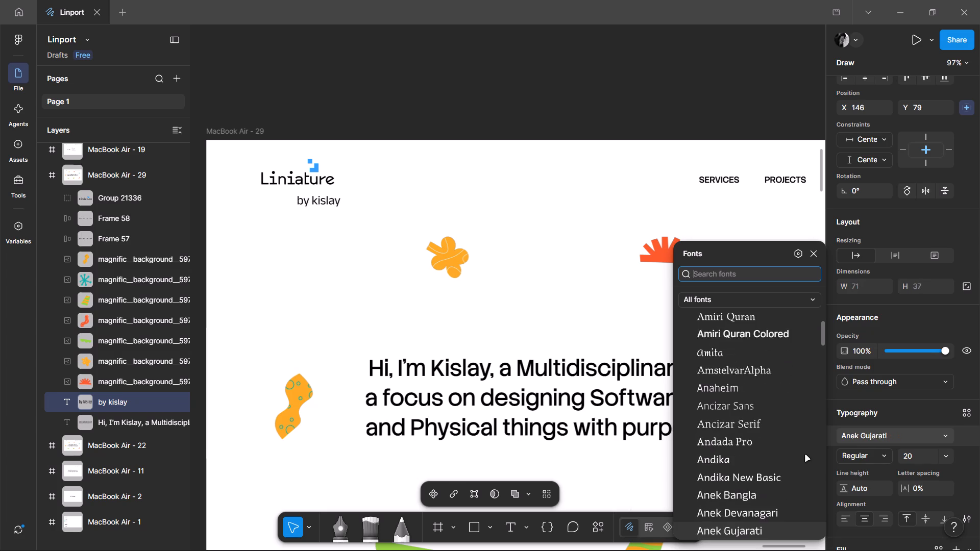
{"action": "key", "text": "Down"}
{"action": "key", "text": "Down"}
{"action": "key", "text": "Down"}
{"action": "key", "text": "Down"}
{"action": "key", "text": "Down"}
{"action": "key", "text": "Down"}
{"action": "key", "text": "Down"}
Preview the fonts from Angkor through Antonio on the "by kislay" text, including Anonymous Pro, Antic and Anton.
{"action": "key", "text": "Down"}
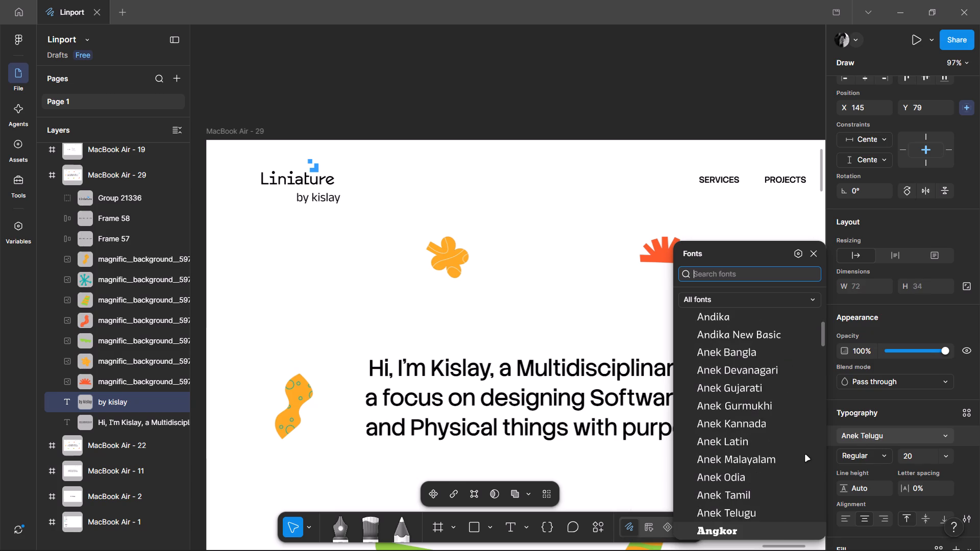
{"action": "key", "text": "Down"}
{"action": "key", "text": "Down"}
{"action": "key", "text": "Down"}
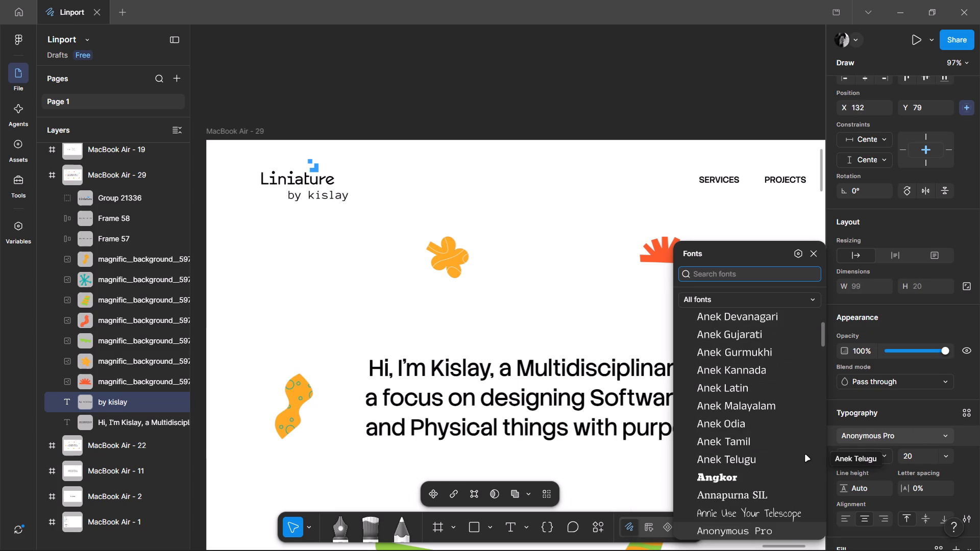
{"action": "key", "text": "Down"}
{"action": "key", "text": "Down"}
{"action": "key", "text": "Down"}
{"action": "key", "text": "Down"}
{"action": "key", "text": "Down"}
{"action": "key", "text": "Down"}
{"action": "key", "text": "Down"}
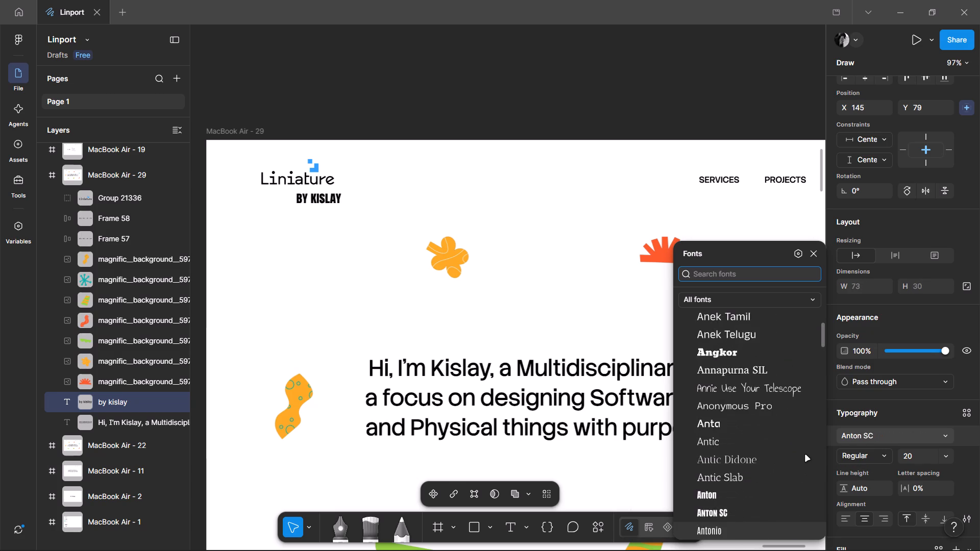
Preview the fonts from Anuphan through Architects Daughter on the "by kislay" text under the logo.
{"action": "key", "text": "Down"}
{"action": "key", "text": "Down"}
{"action": "key", "text": "Down"}
{"action": "key", "text": "Down"}
{"action": "key", "text": "Down"}
{"action": "key", "text": "Down"}
{"action": "key", "text": "Down"}
{"action": "key", "text": "Down"}
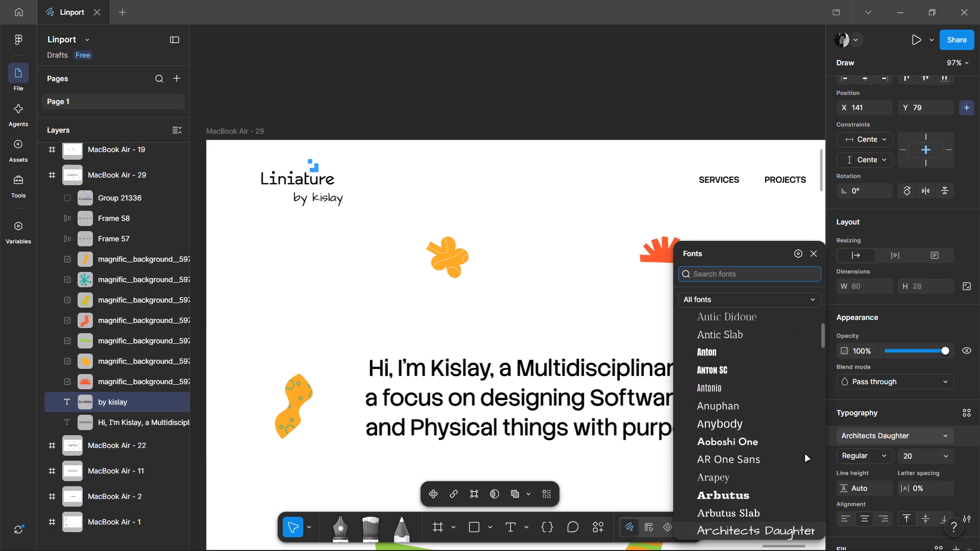
Compare Archivo, Archivo Black, Archivo Narrow, Are You Serious and Aref Ruqaa on the tagline, going back to Architects Daughter.
{"action": "key", "text": "Down"}
{"action": "key", "text": "Down"}
{"action": "key", "text": "Down"}
{"action": "key", "text": "Down"}
{"action": "key", "text": "Down"}
{"action": "key", "text": "Up"}
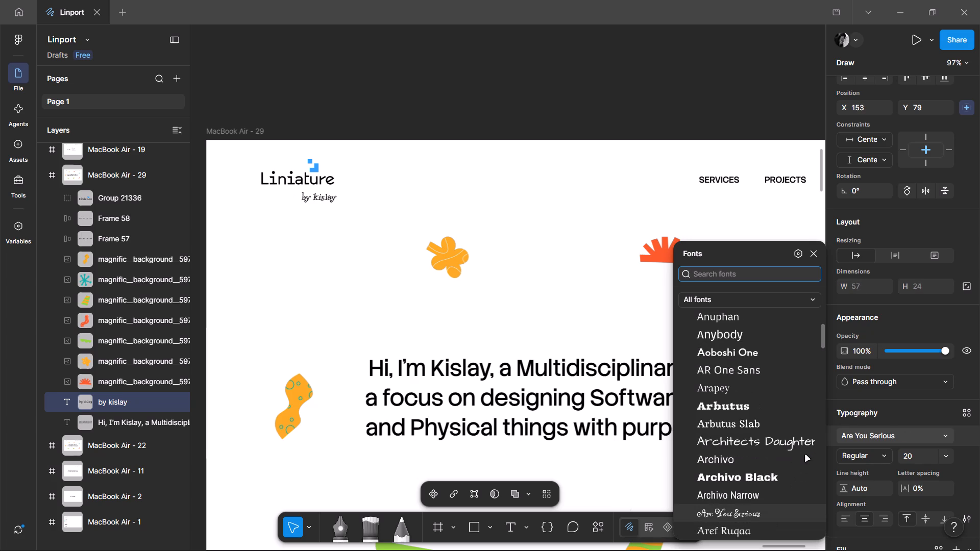
{"action": "key", "text": "Up"}
{"action": "key", "text": "Up"}
{"action": "key", "text": "Up"}
{"action": "key", "text": "Up"}
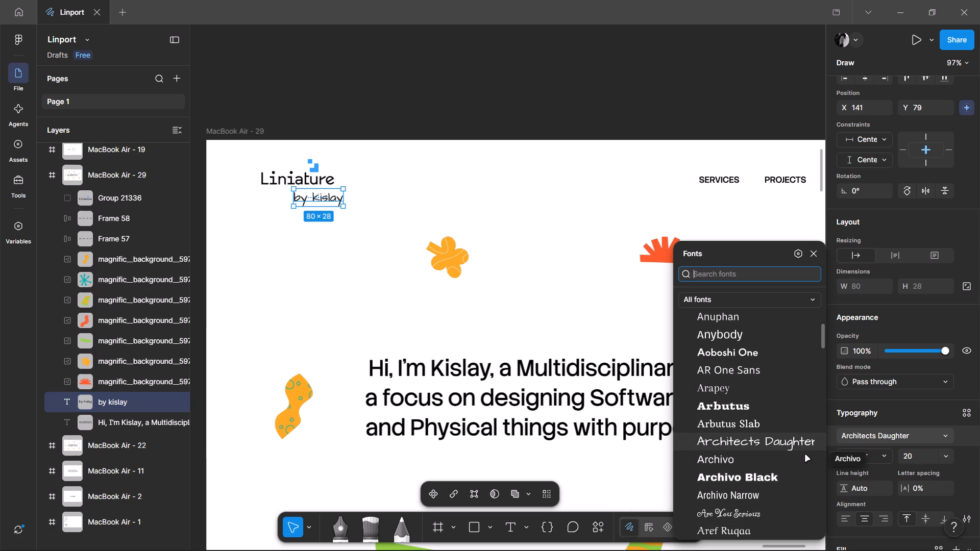
Preview the fonts following Architects Daughter on the "by kislay" text, through the Arial, Arima and Arimo families to Arivo Sans.
{"action": "key", "text": "Down"}
{"action": "key", "text": "Down"}
{"action": "key", "text": "Down"}
{"action": "key", "text": "Down"}
{"action": "key", "text": "Down"}
{"action": "key", "text": "Down"}
{"action": "key", "text": "Down"}
{"action": "key", "text": "Down"}
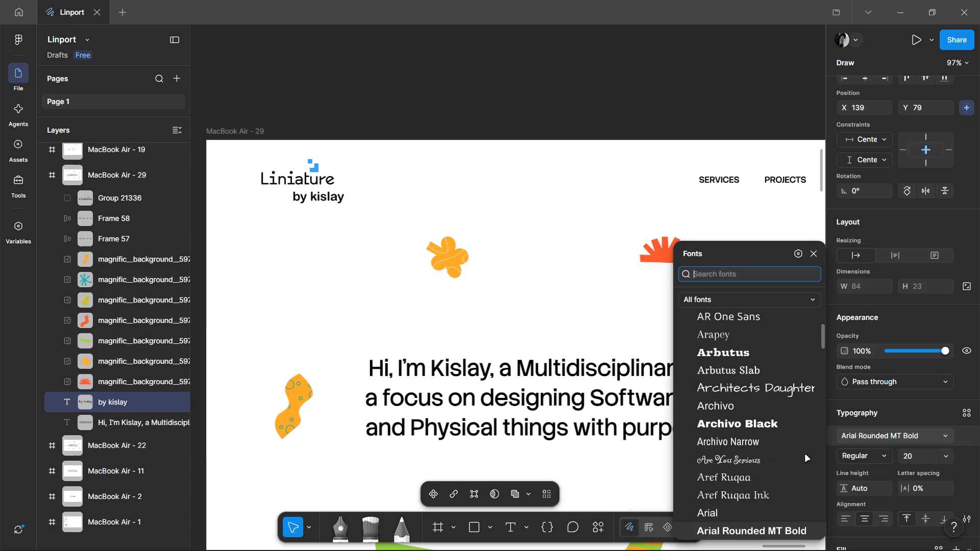
{"action": "key", "text": "Down"}
{"action": "key", "text": "Down"}
{"action": "key", "text": "Down"}
{"action": "key", "text": "Down"}
{"action": "key", "text": "Down"}
{"action": "key", "text": "Down"}
{"action": "key", "text": "Down"}
Compare the Arizonia script font with Armata and Arsenal on the "by kislay" text.
{"action": "key", "text": "Down"}
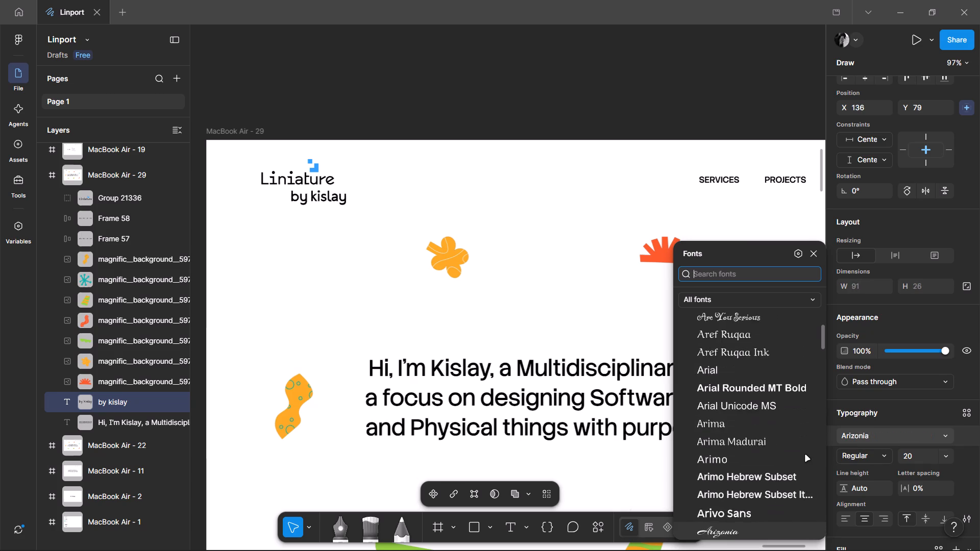
{"action": "key", "text": "Down"}
{"action": "key", "text": "Down"}
{"action": "key", "text": "Up"}
{"action": "key", "text": "Up"}
Preview the fonts from Armata through Asap Condensed on the "by kislay" text, including Artifakt Element, Arvo and Arya.
{"action": "key", "text": "Down"}
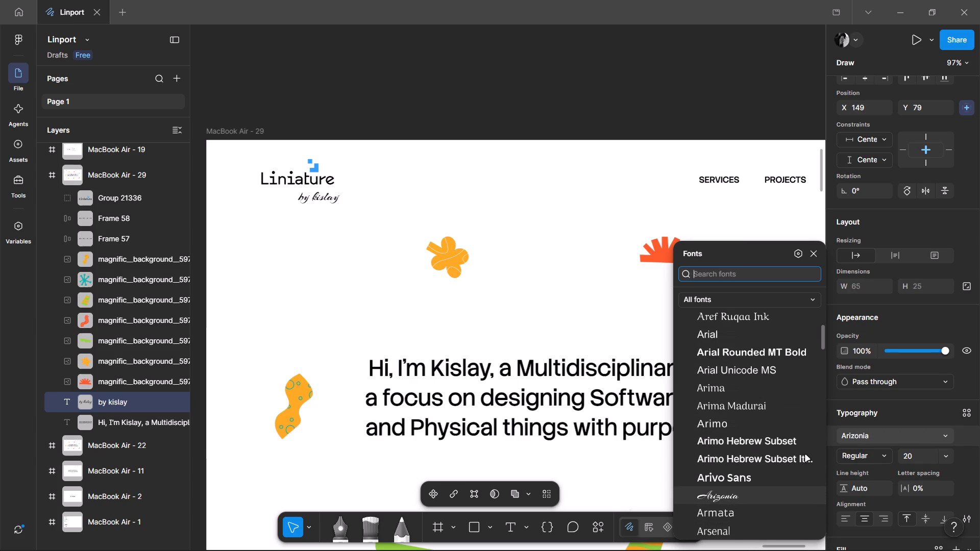
{"action": "key", "text": "Down"}
{"action": "key", "text": "Down"}
{"action": "key", "text": "Down"}
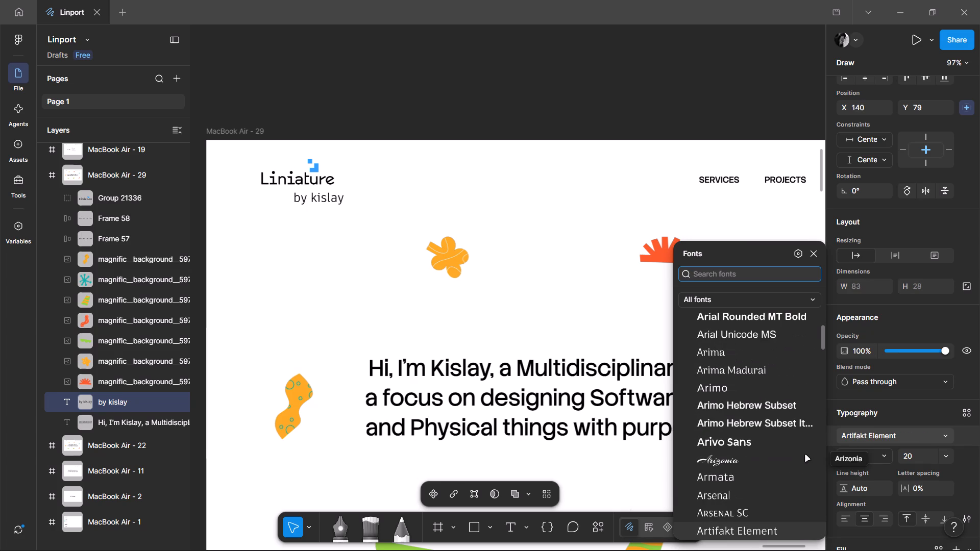
{"action": "key", "text": "Down"}
{"action": "key", "text": "Down"}
{"action": "key", "text": "Down"}
{"action": "key", "text": "Down"}
{"action": "key", "text": "Down"}
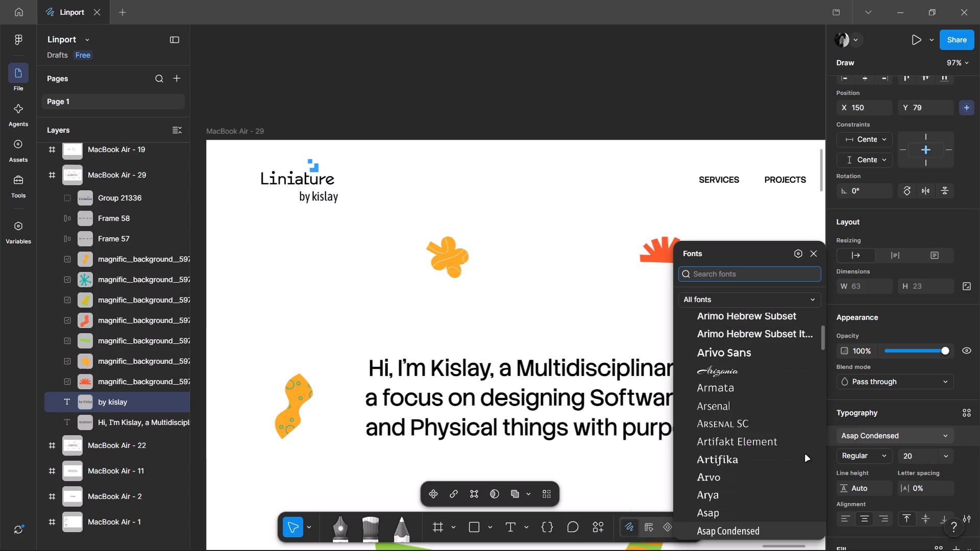
Preview the fonts from Asar through Athiti on the "by kislay" text, then recheck Astloch and Asul.
{"action": "key", "text": "Down"}
{"action": "key", "text": "Down"}
{"action": "key", "text": "Down"}
{"action": "key", "text": "Down"}
{"action": "key", "text": "Down"}
{"action": "key", "text": "Down"}
{"action": "key", "text": "Down"}
{"action": "key", "text": "Down"}
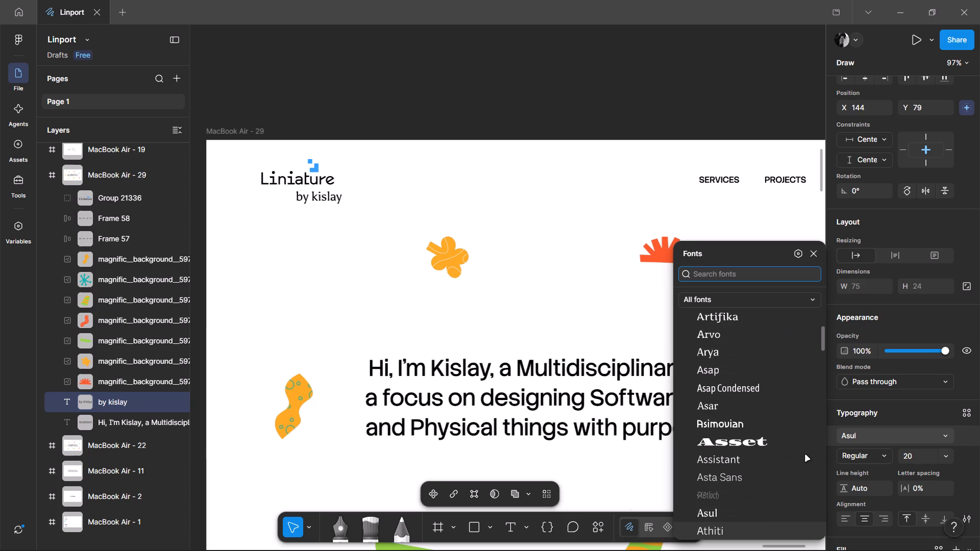
{"action": "key", "text": "Up"}
{"action": "key", "text": "Up"}
{"action": "key", "text": "Down"}
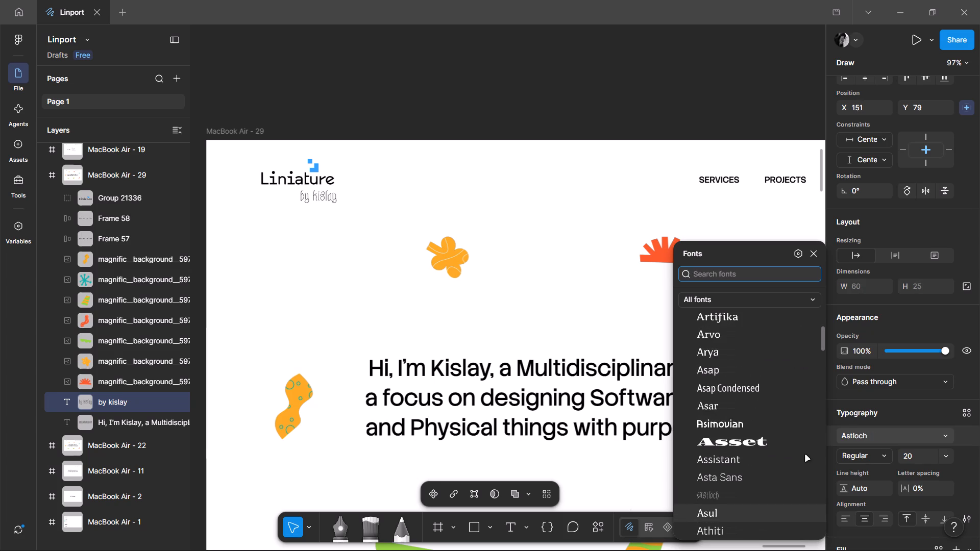
Preview the fonts from Athiti through Averia Sans Libre on the "by kislay" text, including Atkinson Hyperlegible, Atomic Age and Average.
{"action": "key", "text": "Down"}
{"action": "key", "text": "Down"}
{"action": "key", "text": "Down"}
{"action": "key", "text": "Down"}
{"action": "key", "text": "Down"}
{"action": "key", "text": "Down"}
{"action": "key", "text": "Down"}
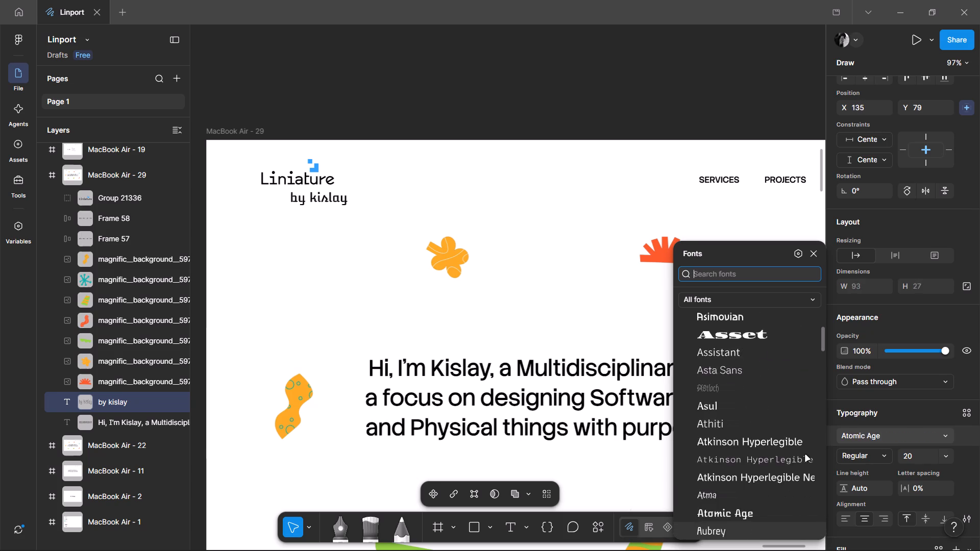
{"action": "key", "text": "Down"}
{"action": "key", "text": "Down"}
{"action": "key", "text": "Down"}
{"action": "key", "text": "Down"}
{"action": "key", "text": "Down"}
{"action": "key", "text": "Down"}
{"action": "key", "text": "Down"}
{"action": "key", "text": "Down"}
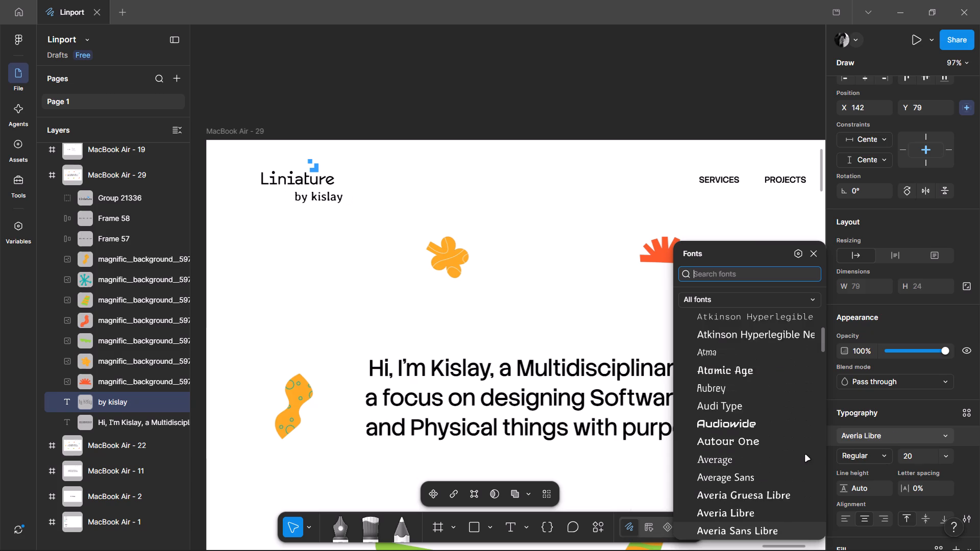
Preview the fonts from Averia Serif Libre through Badeen Display on the "by kislay" text, comparing Bad Script with Badeen Display.
{"action": "key", "text": "Down"}
{"action": "key", "text": "Down"}
{"action": "key", "text": "Down"}
{"action": "key", "text": "Down"}
{"action": "key", "text": "Down"}
{"action": "key", "text": "Down"}
{"action": "key", "text": "Down"}
{"action": "key", "text": "Down"}
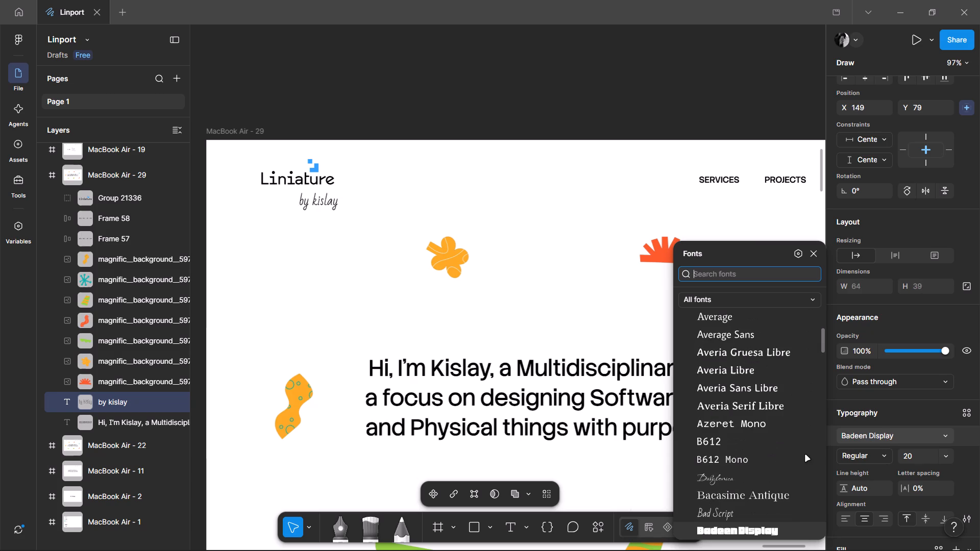
{"action": "key", "text": "Up"}
{"action": "key", "text": "Down"}
Compare Bagel Fat One, Bahiana, Bahianita and Bahnschrift on the "by kislay" text under the logo.
{"action": "key", "text": "Down"}
{"action": "key", "text": "Down"}
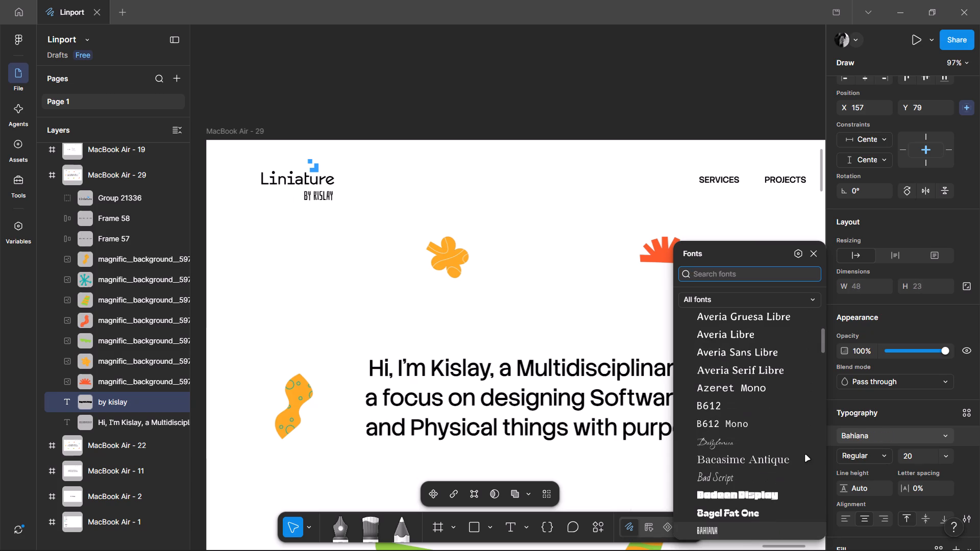
{"action": "key", "text": "Up"}
{"action": "key", "text": "Down"}
{"action": "key", "text": "Down"}
{"action": "key", "text": "Down"}
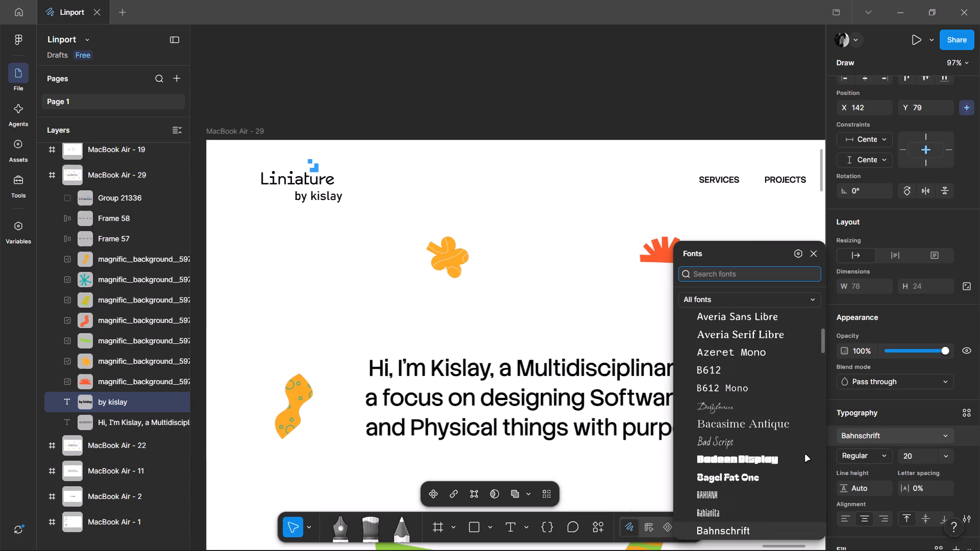
Preview Bai Jamjuree and Bakbak One on the "by kislay" text and compare Ballet, Baloo and Baloo 2.
{"action": "key", "text": "Down"}
{"action": "key", "text": "Down"}
{"action": "key", "text": "Down"}
{"action": "key", "text": "Down"}
{"action": "key", "text": "Down"}
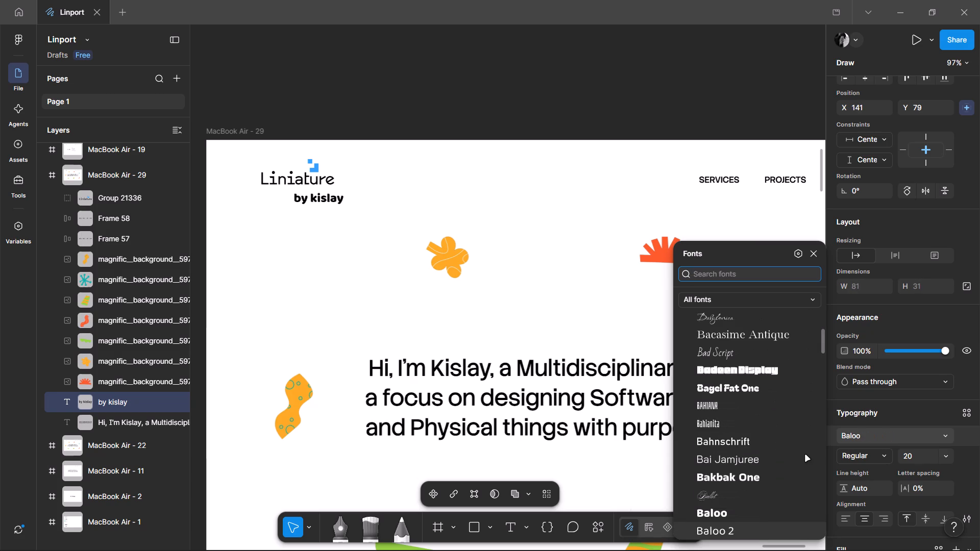
{"action": "key", "text": "Up"}
{"action": "key", "text": "Up"}
{"action": "key", "text": "Down"}
{"action": "key", "text": "Down"}
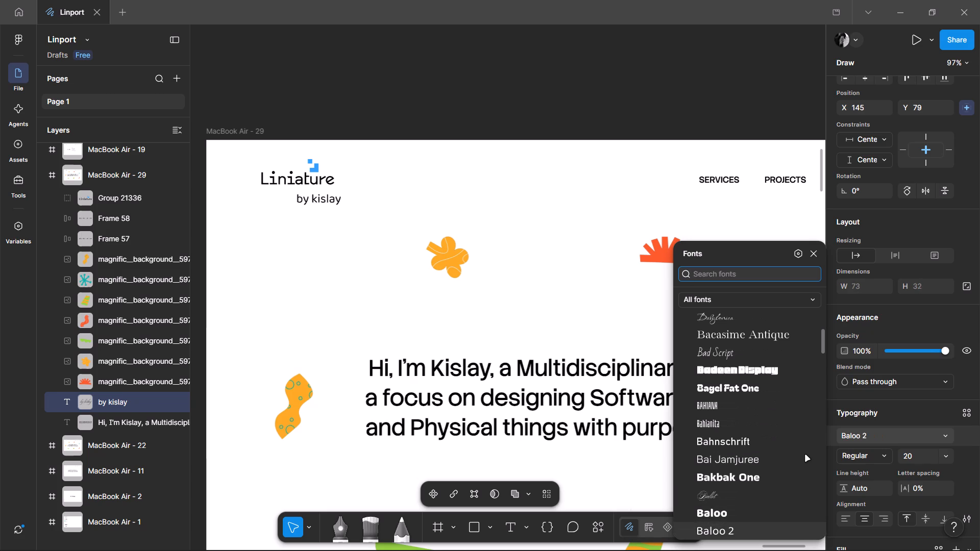
Preview the Baloo variants from Baloo Bhai through Baloo Chettan 2 on the "by kislay" text under the logo.
{"action": "key", "text": "Down"}
{"action": "key", "text": "Down"}
{"action": "key", "text": "Down"}
{"action": "key", "text": "Down"}
{"action": "key", "text": "Down"}
{"action": "key", "text": "Down"}
{"action": "key", "text": "Down"}
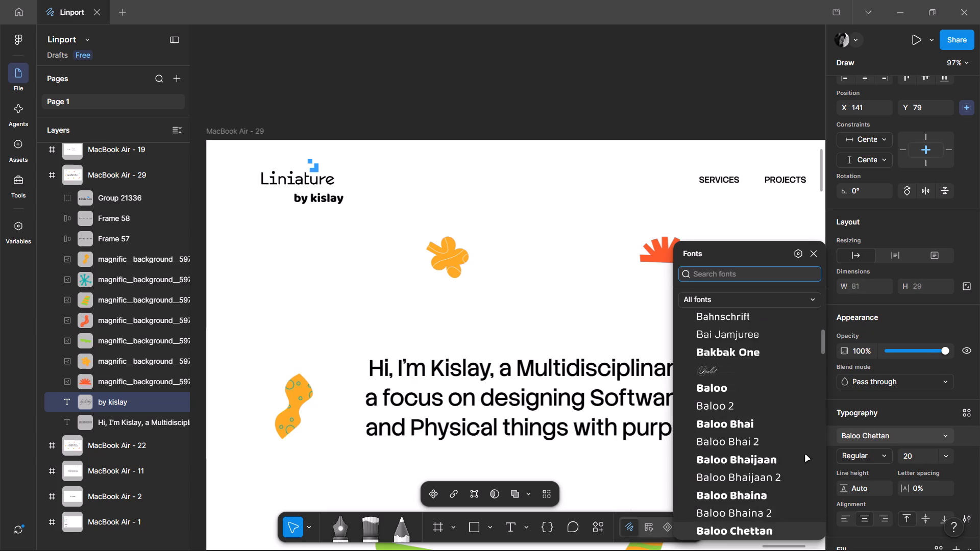
{"action": "key", "text": "Down"}
Preview the remaining Baloo variants from Baloo Da through Baloo Thambi 2 on the "by kislay" text.
{"action": "key", "text": "Down"}
{"action": "key", "text": "Down"}
{"action": "key", "text": "Down"}
{"action": "key", "text": "Down"}
{"action": "key", "text": "Down"}
{"action": "key", "text": "Down"}
{"action": "key", "text": "Down"}
{"action": "key", "text": "Down"}
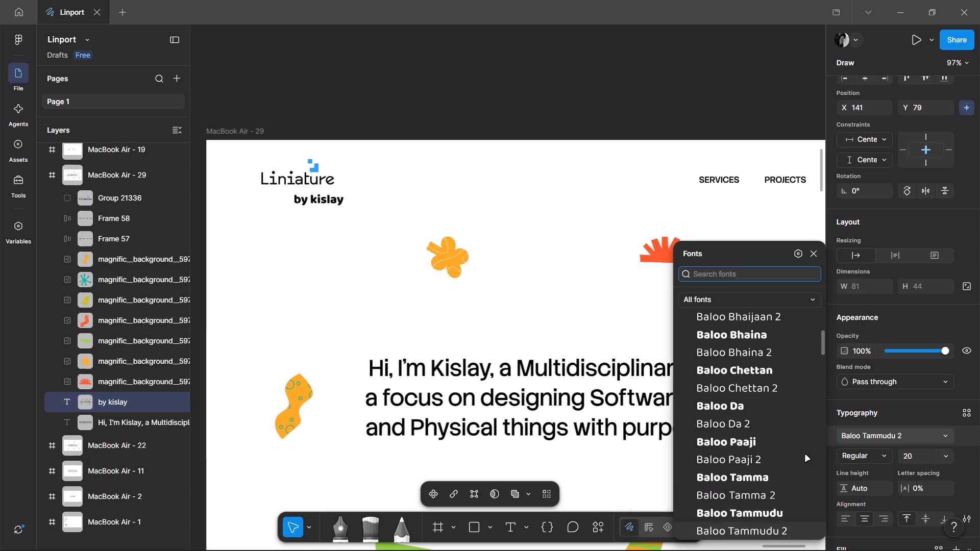
{"action": "key", "text": "Down"}
{"action": "key", "text": "Down"}
Preview Balsamiq Sans and Balthazar on the "by kislay" text and compare Bangers with BankGothic Lt BT.
{"action": "key", "text": "Down"}
{"action": "key", "text": "Down"}
{"action": "key", "text": "Down"}
{"action": "key", "text": "Down"}
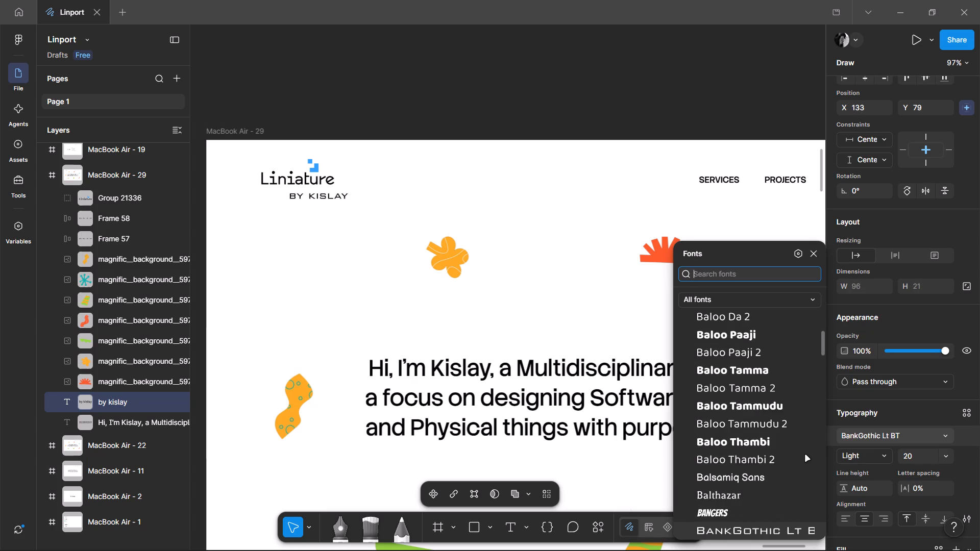
{"action": "key", "text": "Up"}
{"action": "key", "text": "Down"}
Preview BankGothic Md, the Barlow family, Barriecito, Barrio and Basic on the "by kislay" text.
{"action": "key", "text": "Down"}
{"action": "key", "text": "Down"}
{"action": "key", "text": "Down"}
{"action": "key", "text": "Down"}
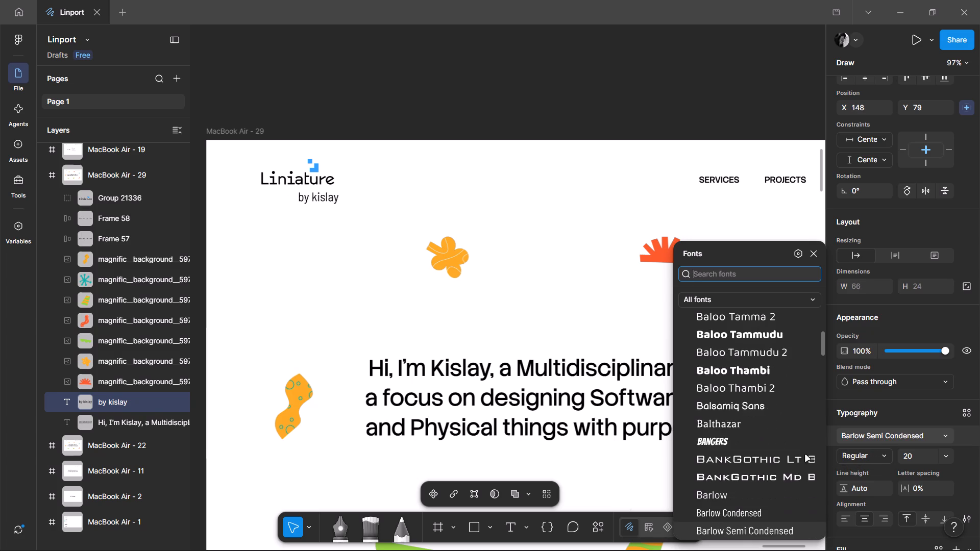
{"action": "key", "text": "Down"}
{"action": "key", "text": "Down"}
{"action": "key", "text": "Down"}
Preview the fonts from Baskerville Old Face through Battambang on the "by kislay" text, revisiting Basteleur.
{"action": "key", "text": "Down"}
{"action": "key", "text": "Down"}
{"action": "key", "text": "Down"}
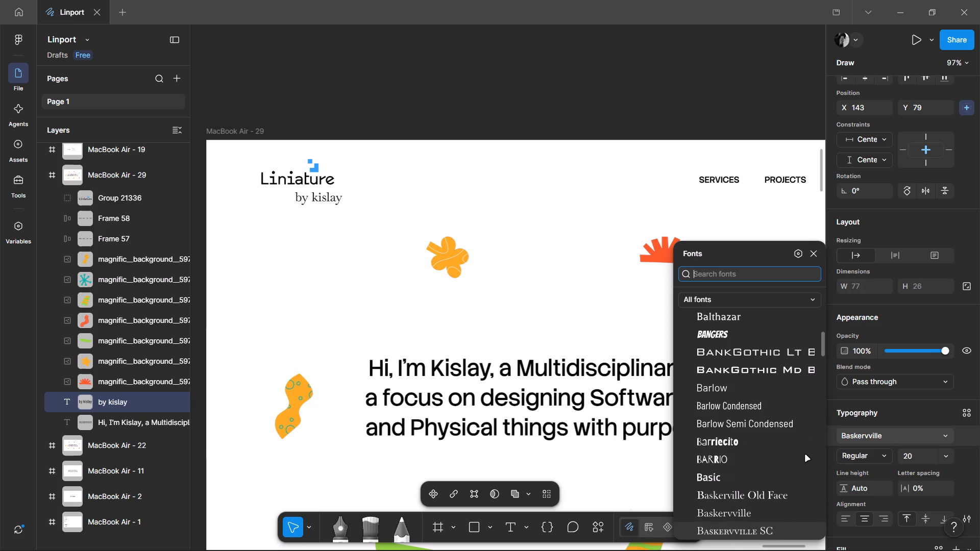
{"action": "key", "text": "Down"}
{"action": "key", "text": "Down"}
{"action": "key", "text": "Up"}
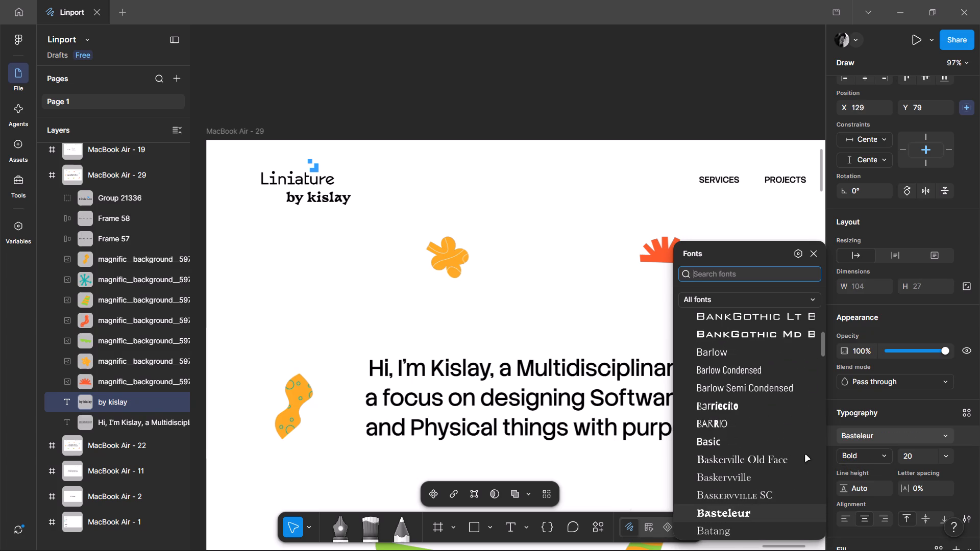
{"action": "key", "text": "Down"}
{"action": "key", "text": "Down"}
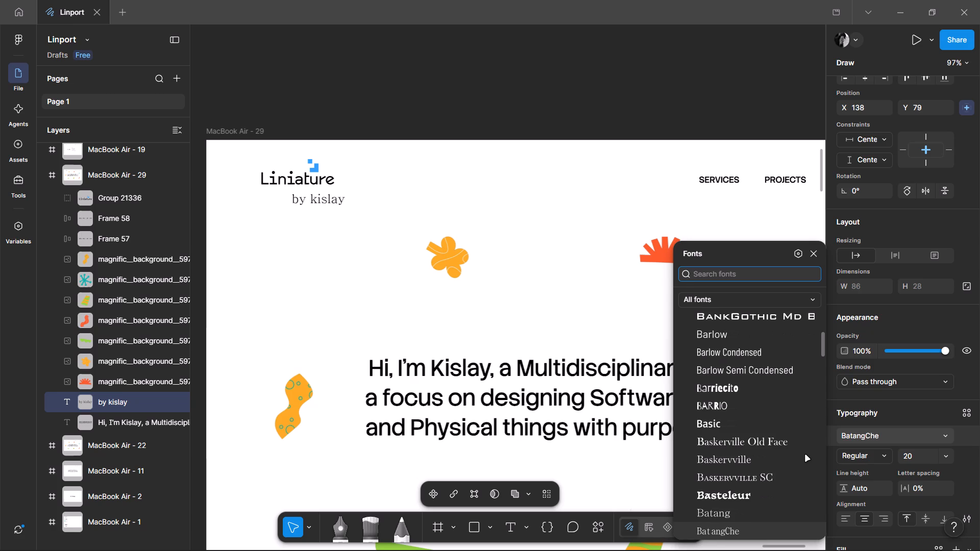
{"action": "key", "text": "Down"}
Go back to Baskervville and compare the fonts from there through Battambang on the "by kislay" text.
{"action": "key", "text": "Up"}
{"action": "key", "text": "Up"}
{"action": "key", "text": "Up"}
{"action": "key", "text": "Up"}
{"action": "key", "text": "Up"}
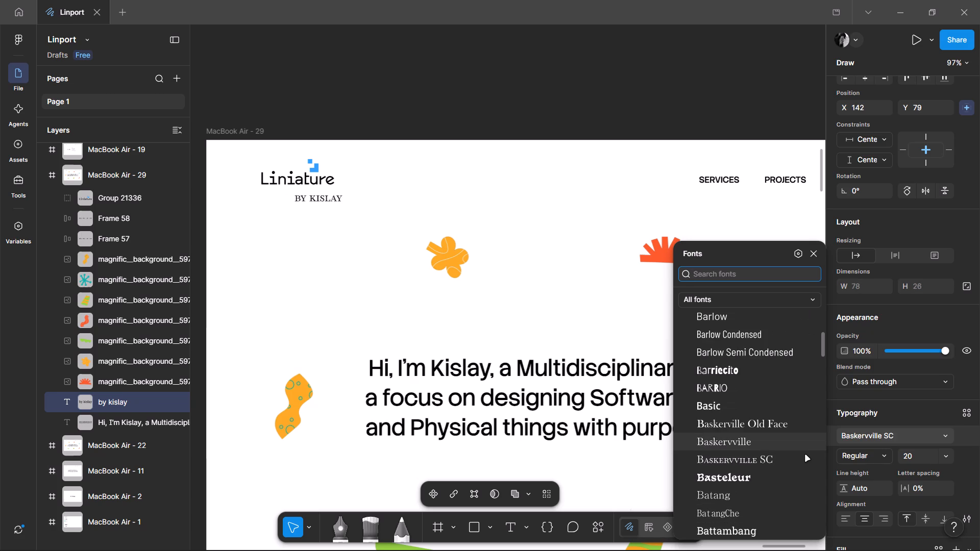
{"action": "key", "text": "Down"}
{"action": "key", "text": "Down"}
{"action": "key", "text": "Down"}
{"action": "key", "text": "Down"}
{"action": "key", "text": "Down"}
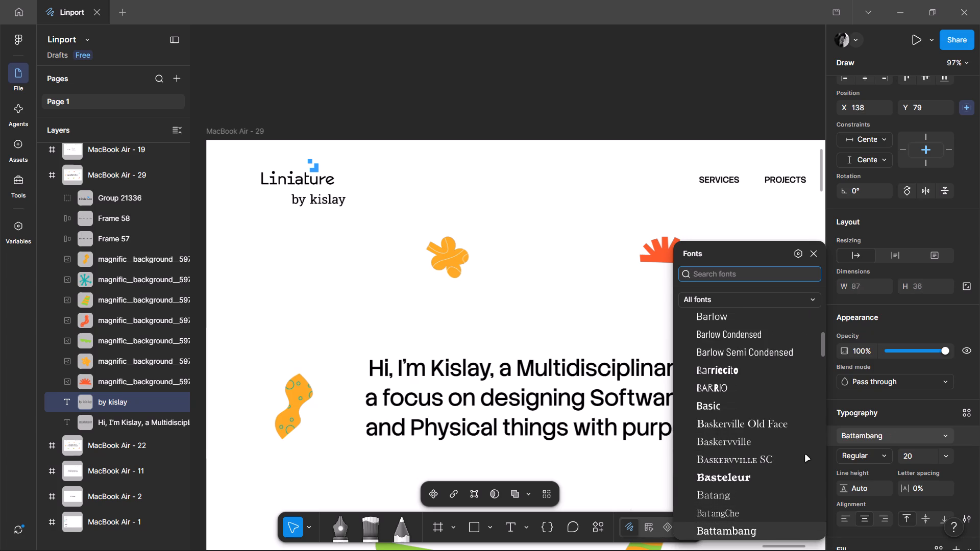
Preview the fonts from Bauhaus 93 through Be Vietnam Pro on the "by kislay" text, comparing BBH Bogle, BBH Hegarty and Be Vietnam.
{"action": "key", "text": "Down"}
{"action": "key", "text": "Down"}
{"action": "key", "text": "Down"}
{"action": "key", "text": "Down"}
{"action": "key", "text": "Down"}
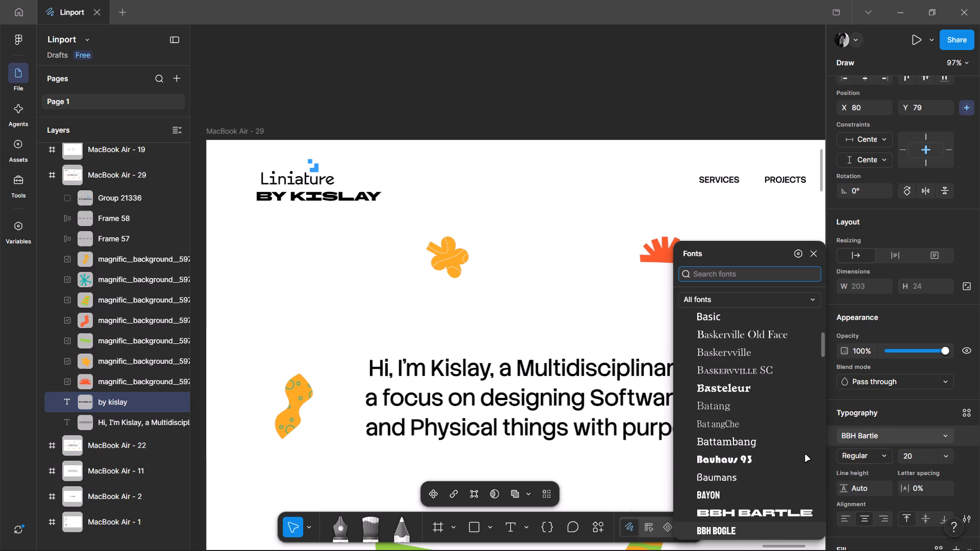
{"action": "key", "text": "Down"}
{"action": "key", "text": "Down"}
{"action": "key", "text": "Up"}
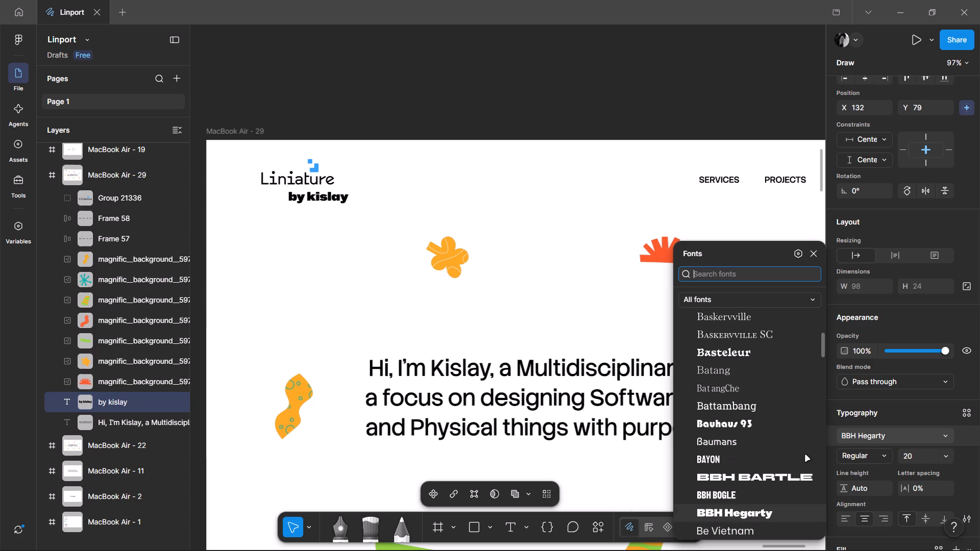
{"action": "key", "text": "Up"}
{"action": "key", "text": "Down"}
{"action": "key", "text": "Down"}
{"action": "key", "text": "Down"}
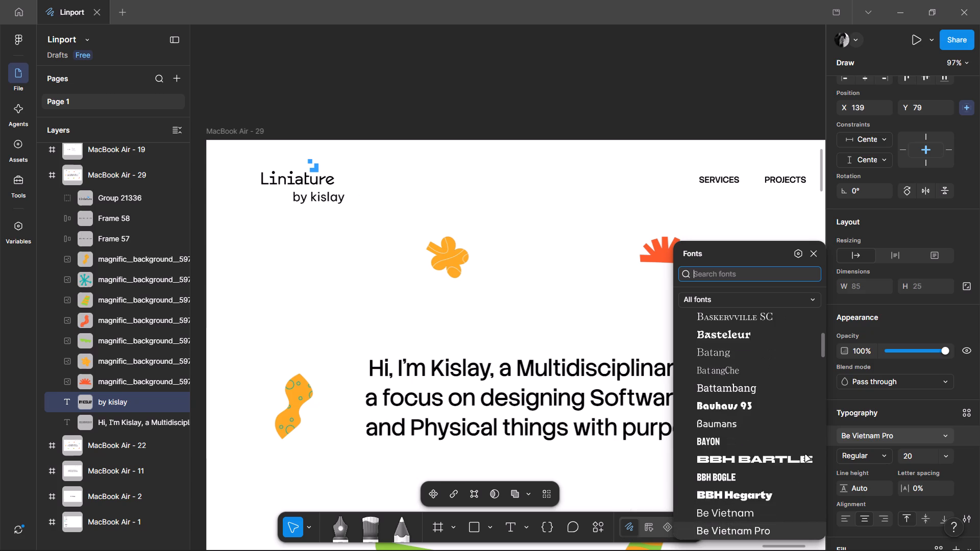
Preview the fonts from Beau Rivage through Bellota Text on the "by kislay" text, including Bebas Neue, Bell MT and Belleza.
{"action": "key", "text": "Down"}
{"action": "key", "text": "Down"}
{"action": "key", "text": "Down"}
{"action": "key", "text": "Down"}
{"action": "key", "text": "Down"}
{"action": "key", "text": "Down"}
{"action": "key", "text": "Down"}
{"action": "key", "text": "Down"}
{"action": "key", "text": "Down"}
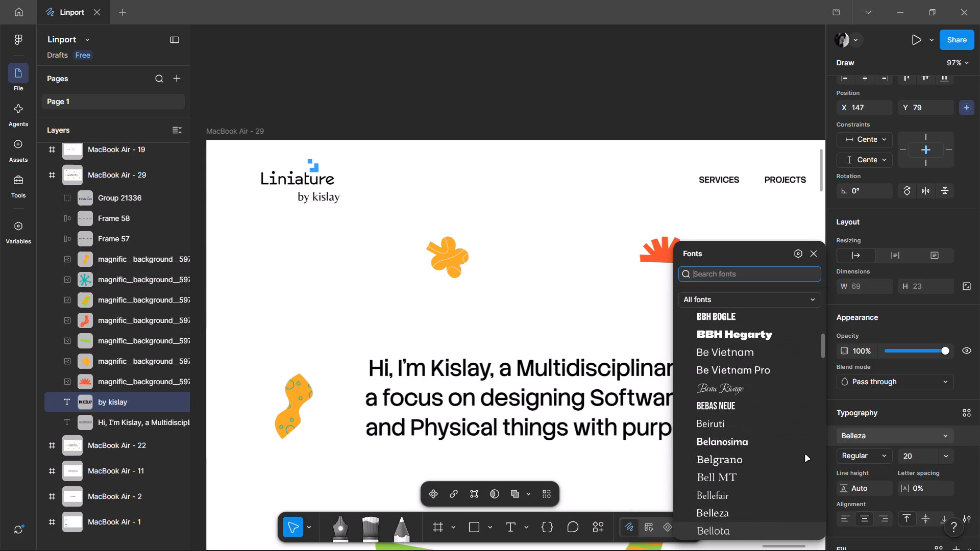
{"action": "key", "text": "Down"}
Preview the fonts from BenchNine through Bernard MT Condensed on the "by kislay" text, including Berkshire Swash and Berlin Sans FB.
{"action": "key", "text": "Down"}
{"action": "key", "text": "Down"}
{"action": "key", "text": "Down"}
{"action": "key", "text": "Down"}
{"action": "key", "text": "Down"}
{"action": "key", "text": "Down"}
{"action": "key", "text": "Down"}
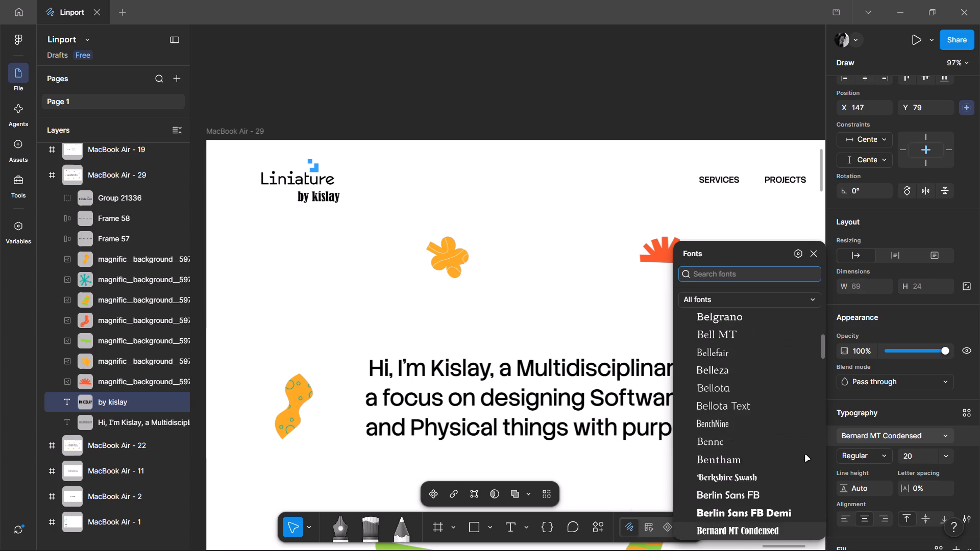
Preview the fonts from Besley through Bhavuka on the "by kislay" text, including the Betania Patmos variants, Beth Ellen and Bevan.
{"action": "key", "text": "Down"}
{"action": "key", "text": "Down"}
{"action": "key", "text": "Down"}
{"action": "key", "text": "Down"}
{"action": "key", "text": "Down"}
{"action": "key", "text": "Down"}
{"action": "key", "text": "Down"}
{"action": "key", "text": "Down"}
{"action": "key", "text": "Down"}
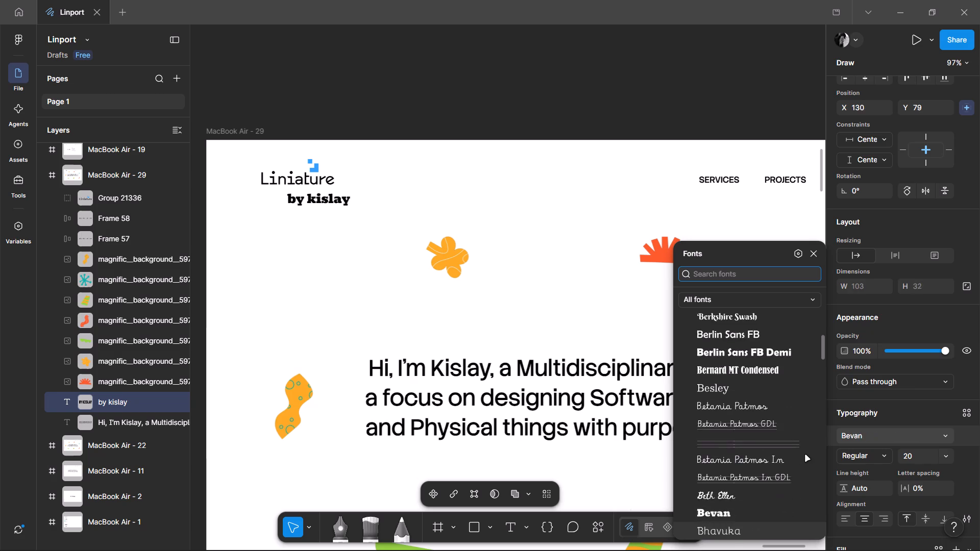
Preview BhuTuka Expanded and the Big Shoulders variants through Big Shoulders Inline Text on the "by kislay" text.
{"action": "key", "text": "Down"}
{"action": "key", "text": "Down"}
{"action": "key", "text": "Down"}
{"action": "key", "text": "Down"}
{"action": "key", "text": "Down"}
{"action": "key", "text": "Down"}
{"action": "key", "text": "Down"}
{"action": "key", "text": "Down"}
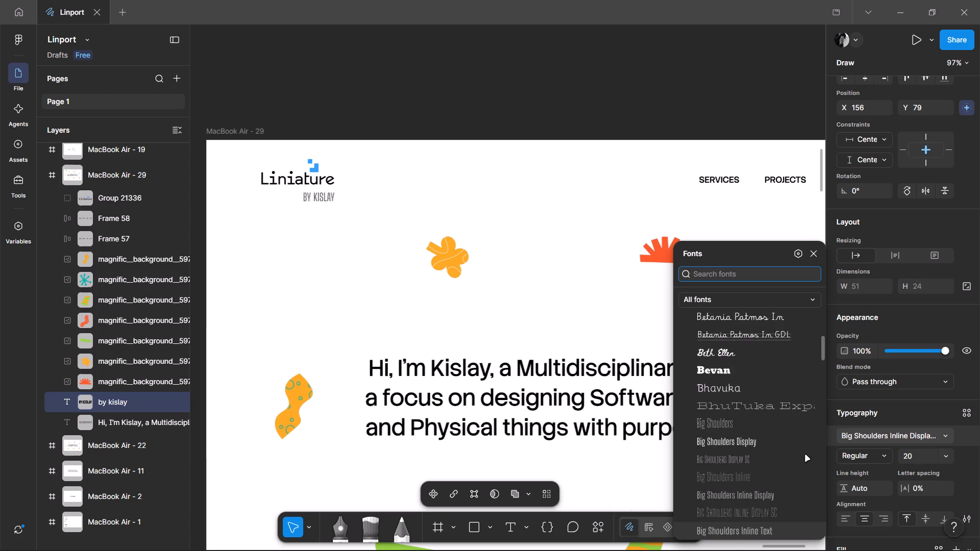
Preview the remaining Big Shoulders Inline, Stencil and Text variants plus Bigelow Rules on the "by kislay" text.
{"action": "key", "text": "Down"}
{"action": "key", "text": "Down"}
{"action": "key", "text": "Down"}
{"action": "key", "text": "Down"}
{"action": "key", "text": "Down"}
{"action": "key", "text": "Down"}
{"action": "key", "text": "Down"}
{"action": "key", "text": "Down"}
{"action": "key", "text": "Down"}
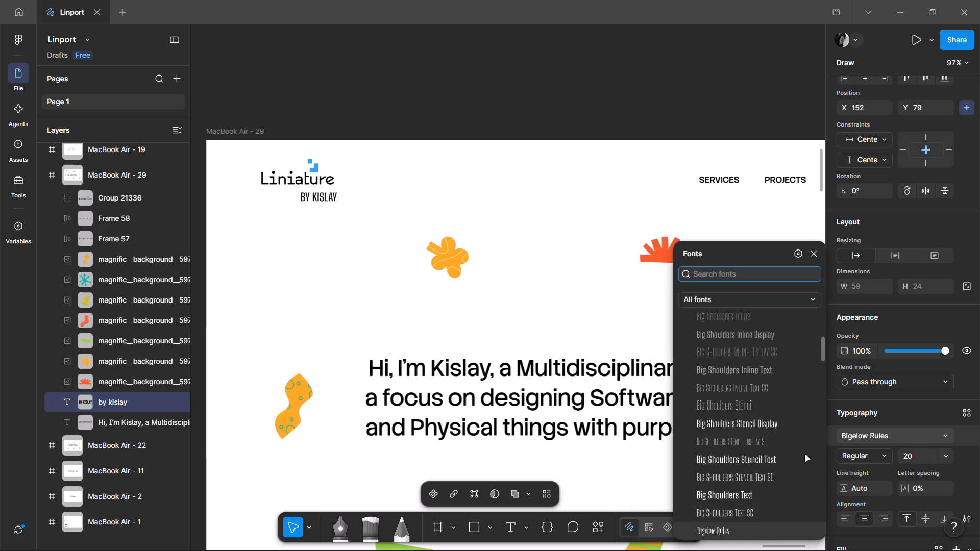
Preview the fonts from Bigshot One through Biryani on the "by kislay" text, including Bilbo, BioRhyme and Birthstone.
{"action": "key", "text": "Down"}
{"action": "key", "text": "Down"}
{"action": "key", "text": "Down"}
{"action": "key", "text": "Down"}
{"action": "key", "text": "Down"}
{"action": "key", "text": "Down"}
{"action": "key", "text": "Down"}
{"action": "key", "text": "Down"}
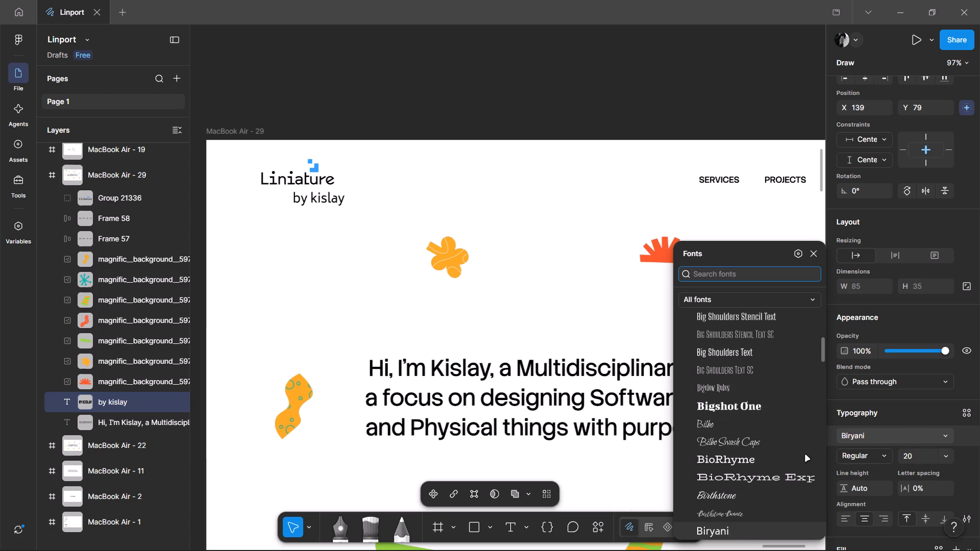
Preview the Bitcount variants, Bitter and BIZ UDGothic on the "by kislay" text under the logo.
{"action": "key", "text": "Down"}
{"action": "key", "text": "Down"}
{"action": "key", "text": "Down"}
{"action": "key", "text": "Down"}
{"action": "key", "text": "Down"}
{"action": "key", "text": "Down"}
{"action": "key", "text": "Down"}
{"action": "key", "text": "Down"}
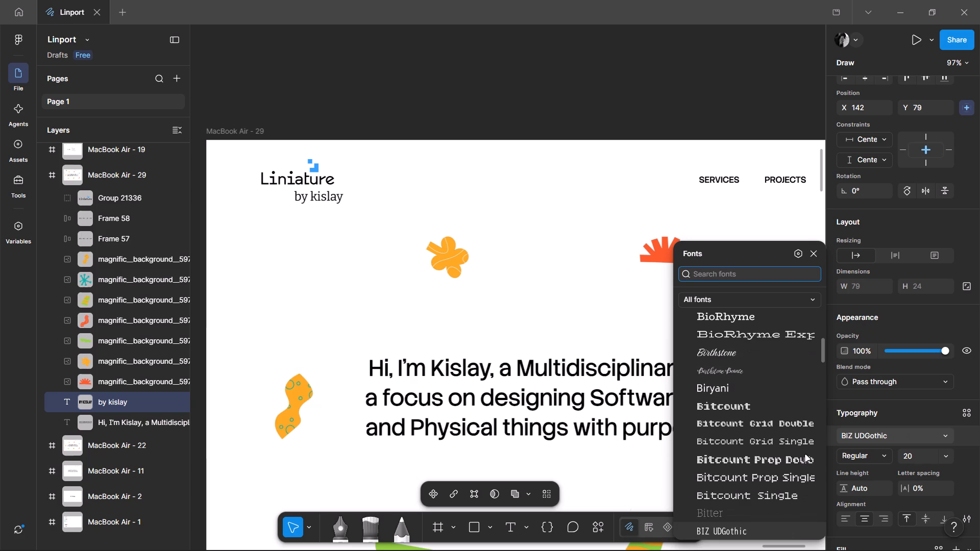
Preview the fonts from BIZ UDMincho through Blackadder ITC on the "by kislay" text, including Black Han Sans and Black Ops One.
{"action": "key", "text": "Down"}
{"action": "key", "text": "Down"}
{"action": "key", "text": "Down"}
{"action": "key", "text": "Down"}
{"action": "key", "text": "Down"}
{"action": "key", "text": "Down"}
{"action": "key", "text": "Down"}
{"action": "key", "text": "Down"}
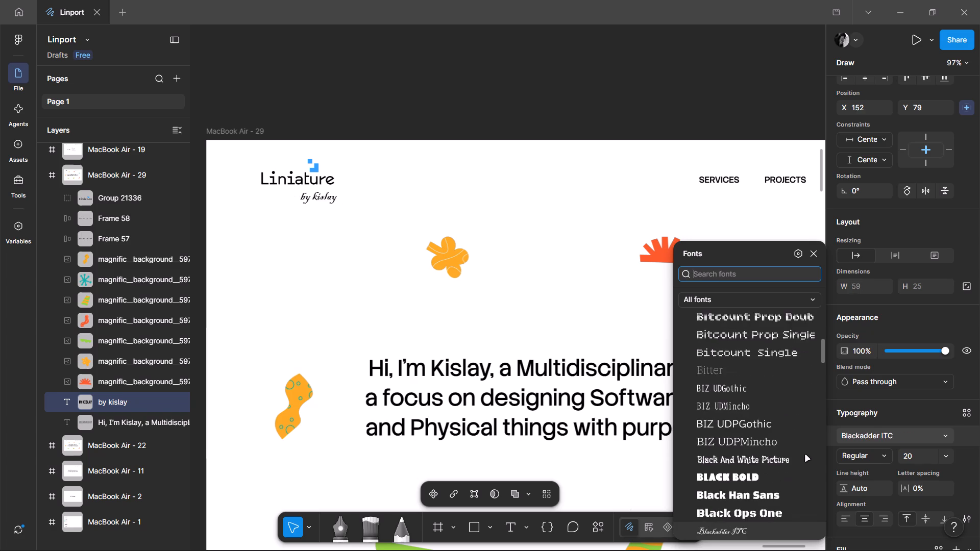
Preview the fonts from Blaka through Bokor on the "by kislay" text, including Blinker, BM HANNA_TTF and the Bodoni variants.
{"action": "key", "text": "Down"}
{"action": "key", "text": "Down"}
{"action": "key", "text": "Down"}
{"action": "key", "text": "Down"}
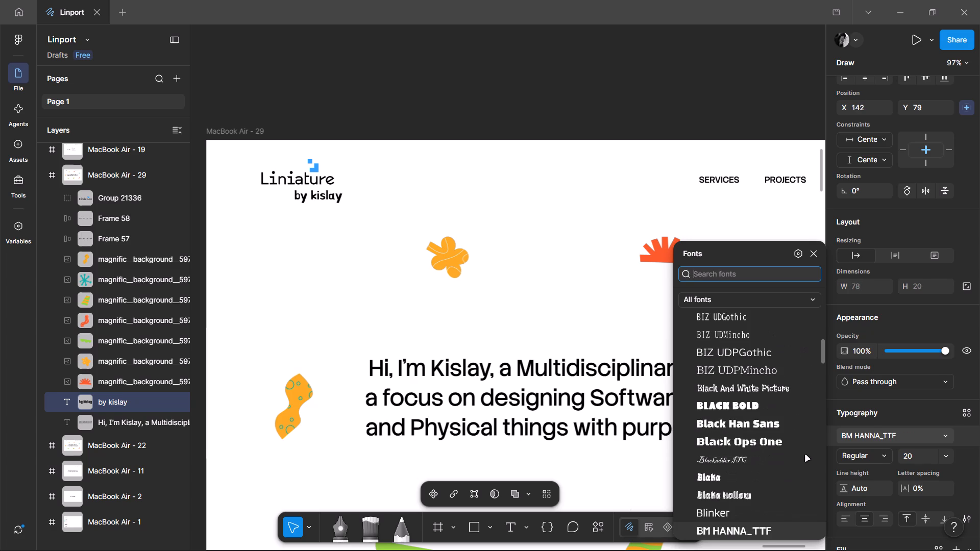
{"action": "key", "text": "Down"}
{"action": "key", "text": "Down"}
{"action": "key", "text": "Down"}
{"action": "key", "text": "Down"}
{"action": "key", "text": "Down"}
{"action": "key", "text": "Down"}
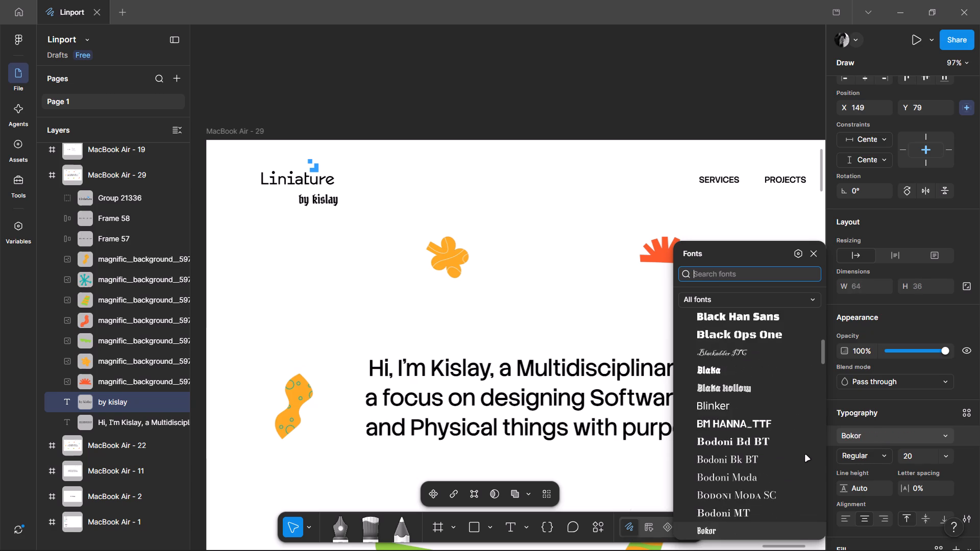
Preview the fonts from Boldonse through Book Antiqua on the "by kislay" text, comparing Bona Nova SC, Bonbon and Bonheur Royale.
{"action": "key", "text": "Down"}
{"action": "key", "text": "Down"}
{"action": "key", "text": "Down"}
{"action": "key", "text": "Down"}
{"action": "key", "text": "Down"}
{"action": "key", "text": "Down"}
{"action": "key", "text": "Up"}
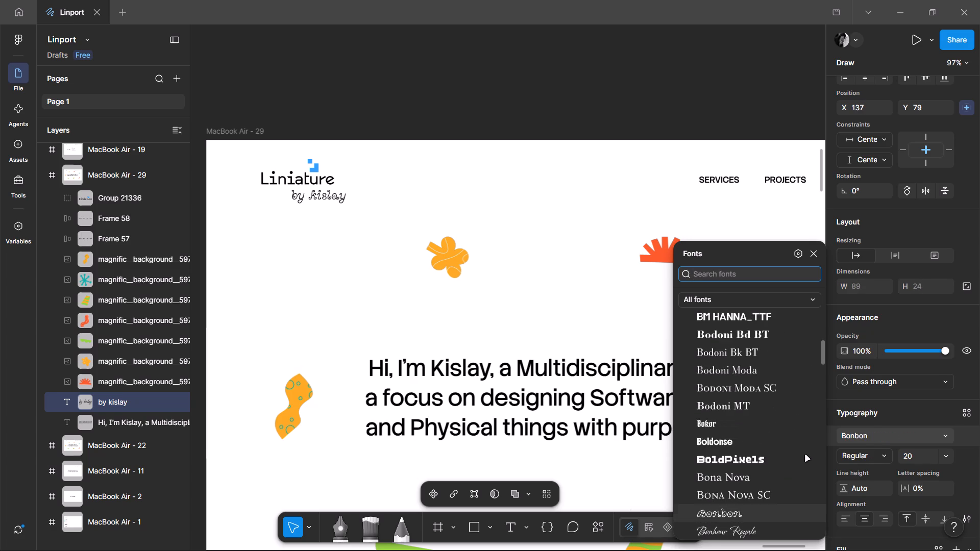
{"action": "key", "text": "Up"}
{"action": "key", "text": "Down"}
{"action": "key", "text": "Down"}
{"action": "key", "text": "Down"}
{"action": "key", "text": "Down"}
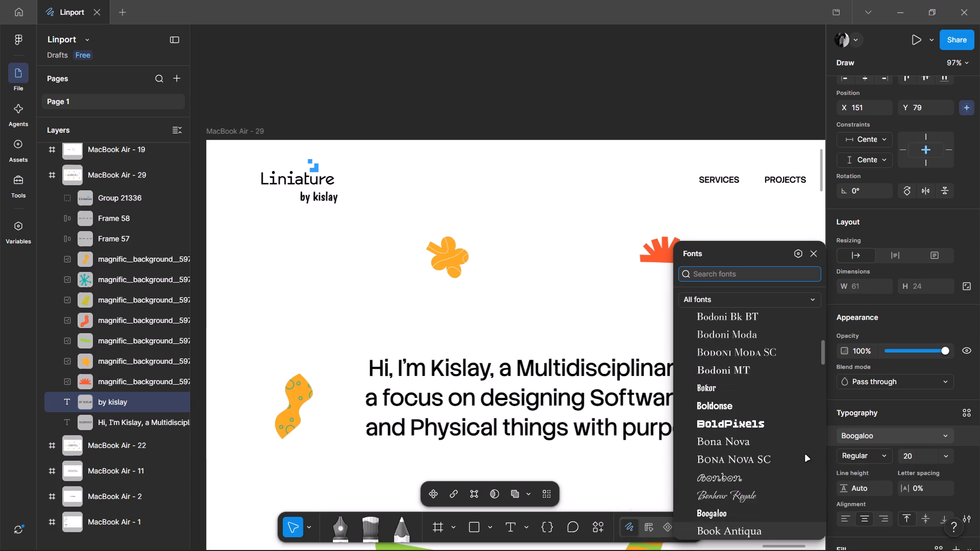
Preview the fonts from Bookman Old Style through Braah One on the "by kislay" text, returning to Borel for comparison.
{"action": "key", "text": "Down"}
{"action": "key", "text": "Down"}
{"action": "key", "text": "Down"}
{"action": "key", "text": "Down"}
{"action": "key", "text": "Down"}
{"action": "key", "text": "Down"}
{"action": "key", "text": "Down"}
{"action": "key", "text": "Down"}
{"action": "key", "text": "Down"}
{"action": "key", "text": "Up"}
{"action": "key", "text": "Up"}
{"action": "key", "text": "Up"}
{"action": "key", "text": "Up"}
{"action": "key", "text": "Up"}
{"action": "key", "text": "Up"}
{"action": "key", "text": "Up"}
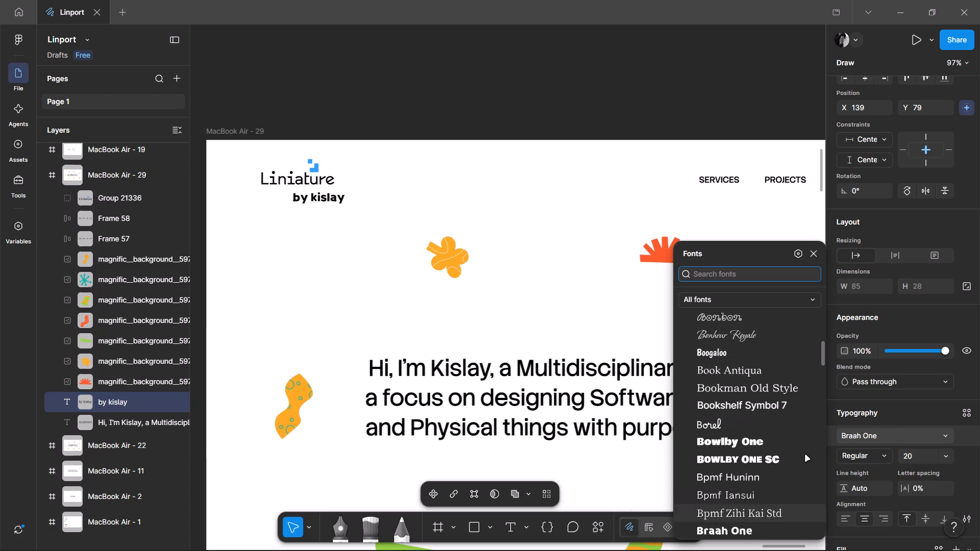
{"action": "key", "text": "Down"}
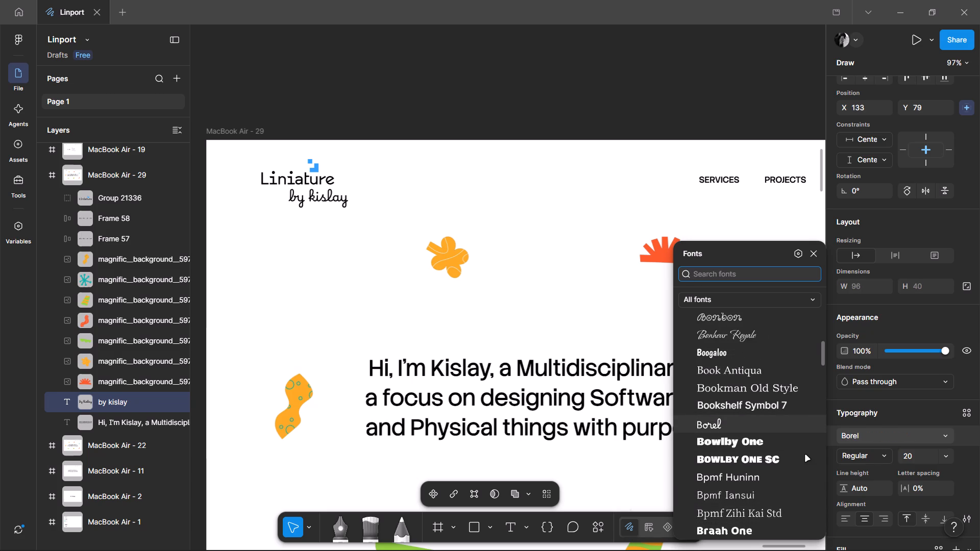
Preview the fonts from Bowlby One through Bruno Ace SC on the "by kislay" text, including Brawler, Bricolage Grotesque and Broadway.
{"action": "key", "text": "Down"}
{"action": "key", "text": "Down"}
{"action": "key", "text": "Down"}
{"action": "key", "text": "Down"}
{"action": "key", "text": "Down"}
{"action": "key", "text": "Down"}
{"action": "key", "text": "Down"}
{"action": "key", "text": "Down"}
{"action": "key", "text": "Down"}
{"action": "key", "text": "Down"}
{"action": "key", "text": "Down"}
{"action": "key", "text": "Down"}
{"action": "key", "text": "Down"}
{"action": "key", "text": "Down"}
{"action": "key", "text": "Down"}
Preview the fonts again in reverse from Bruno Ace toward Bradley Hand ITC on the "by kislay" text.
{"action": "key", "text": "Up"}
{"action": "key", "text": "Up"}
{"action": "key", "text": "Up"}
{"action": "key", "text": "Up"}
{"action": "key", "text": "Up"}
{"action": "key", "text": "Up"}
{"action": "key", "text": "Up"}
{"action": "key", "text": "Up"}
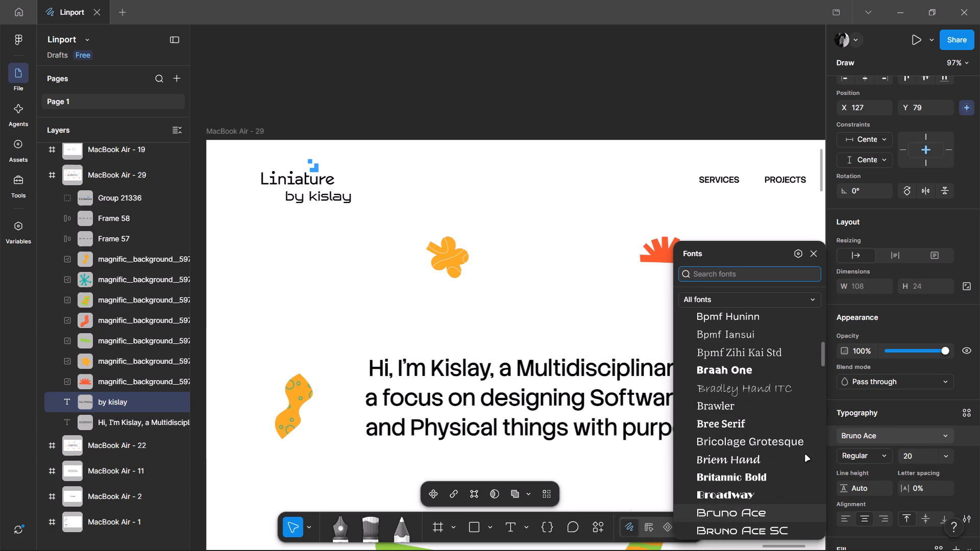
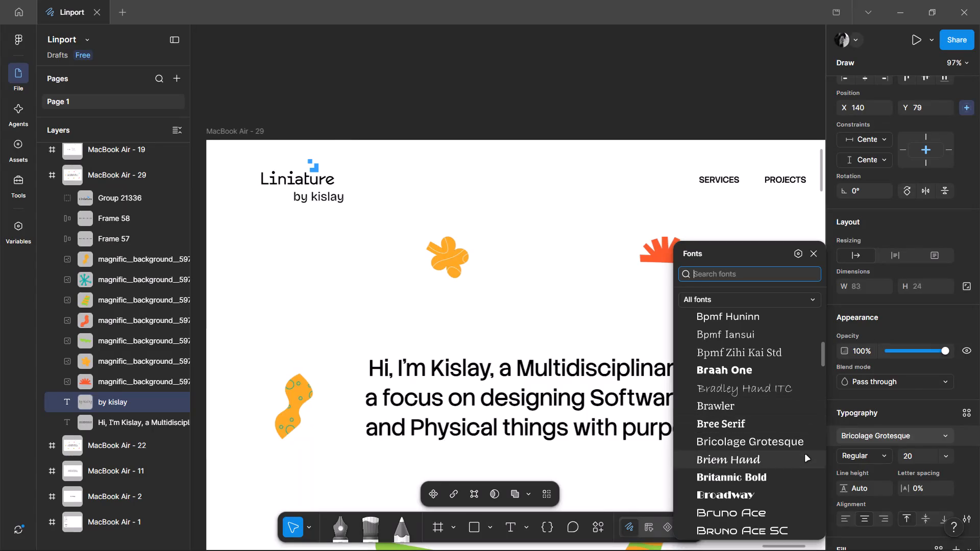
Preview the fonts from Bricolage Grotesque through Bruno Ace SC on the "by kislay" text, returning to Braah One.
{"action": "key", "text": "Down"}
{"action": "key", "text": "Down"}
{"action": "key", "text": "Down"}
{"action": "key", "text": "Down"}
{"action": "key", "text": "Down"}
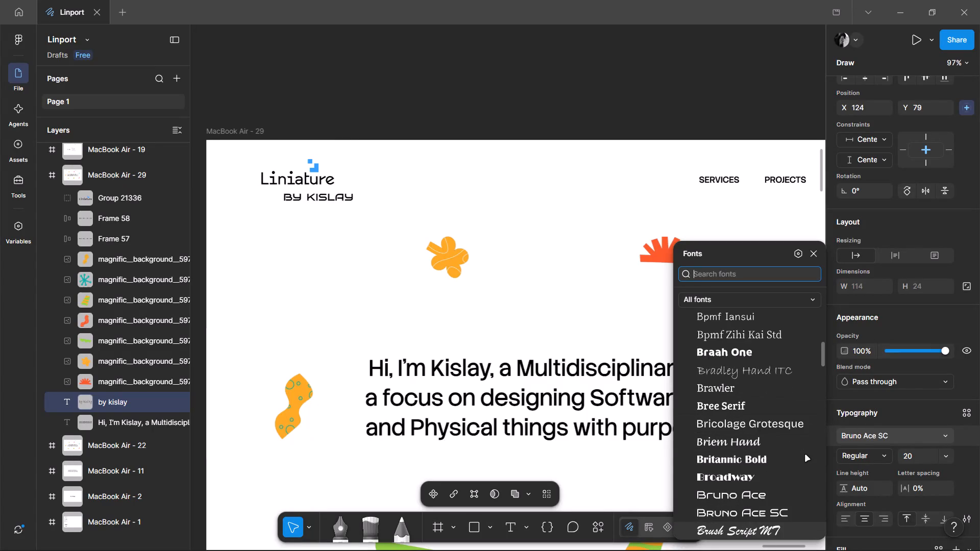
{"action": "key", "text": "Down"}
{"action": "key", "text": "Up"}
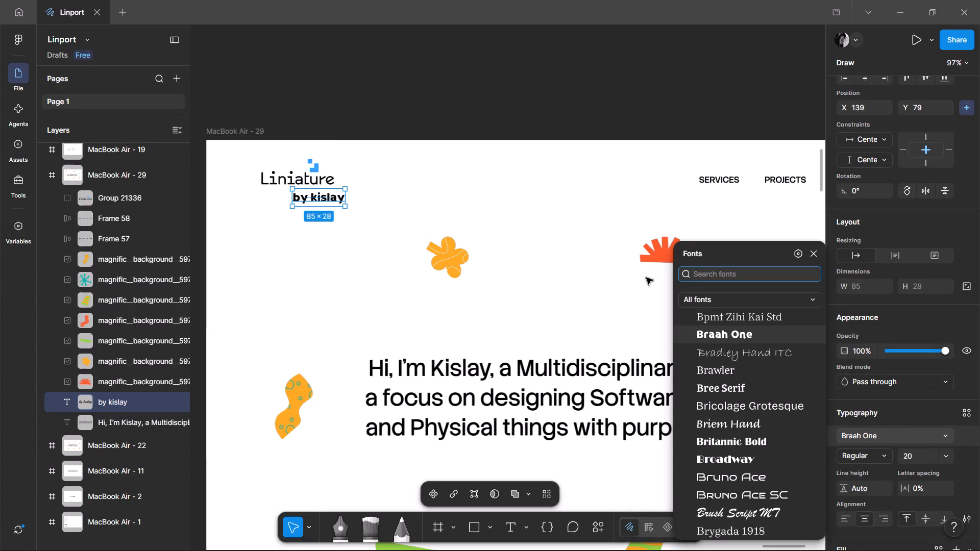
Compare Braah One and Brawler on the "by kislay" text at close range, going back up to Bpmf Iansui.
{"action": "scroll", "coordinate": [342, 196], "scroll_direction": "right", "scroll_amount": 1}
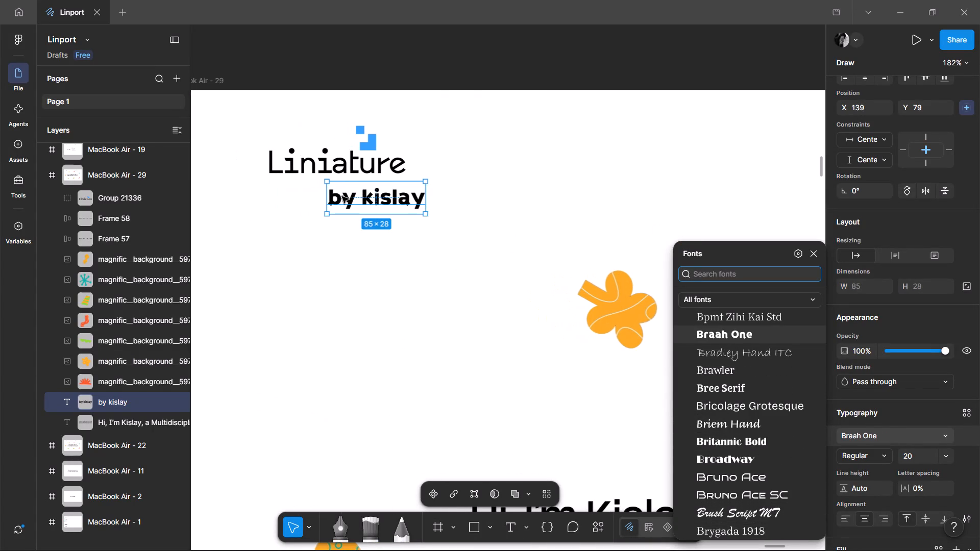
{"action": "key", "text": "Down"}
{"action": "key", "text": "Down"}
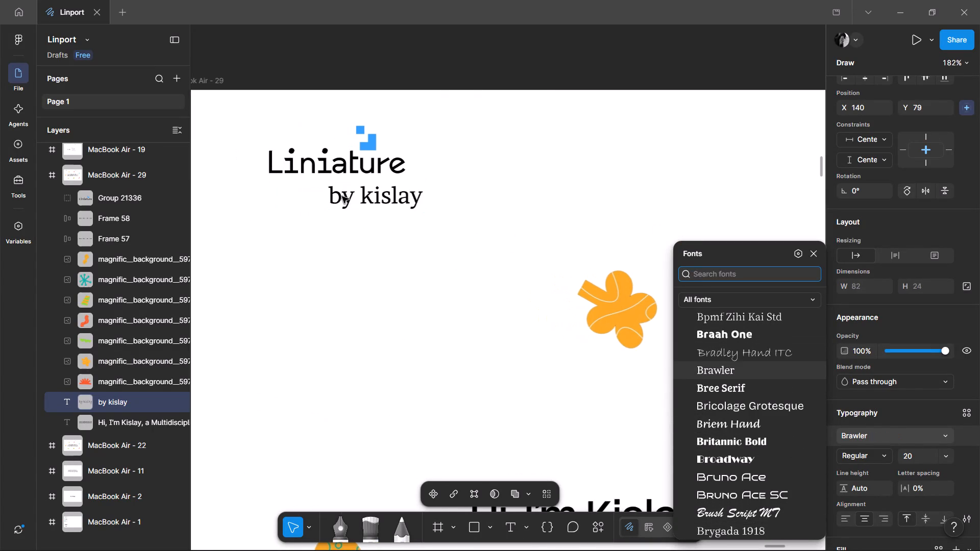
{"action": "key", "text": "Down"}
{"action": "key", "text": "Up"}
{"action": "key", "text": "Up"}
{"action": "key", "text": "Up"}
{"action": "key", "text": "Up"}
{"action": "key", "text": "Up"}
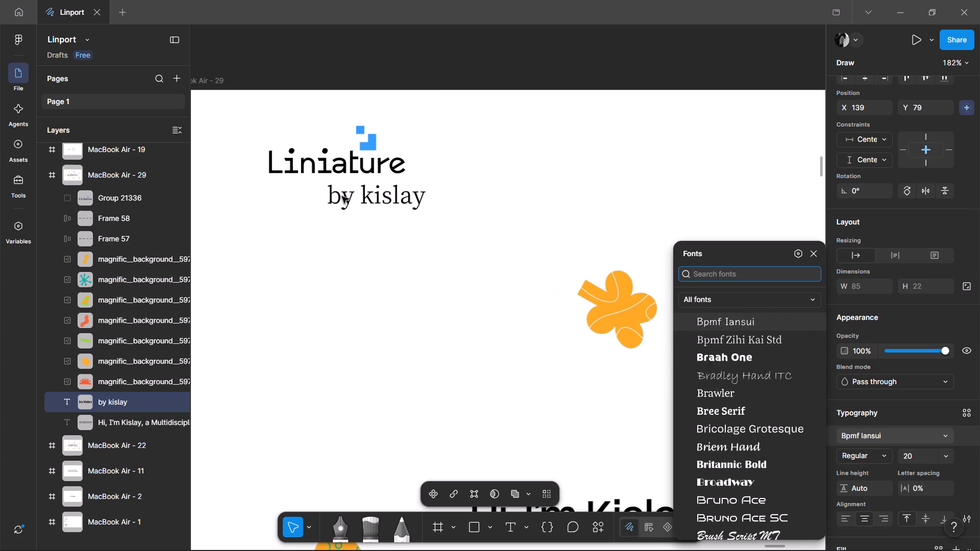
Preview the fonts from Bpmf Iansui through Brush Script MT on the "by kislay" text, including Bree Serif and Broadway.
{"action": "key", "text": "Down"}
{"action": "key", "text": "Down"}
{"action": "key", "text": "Down"}
{"action": "key", "text": "Down"}
{"action": "key", "text": "Down"}
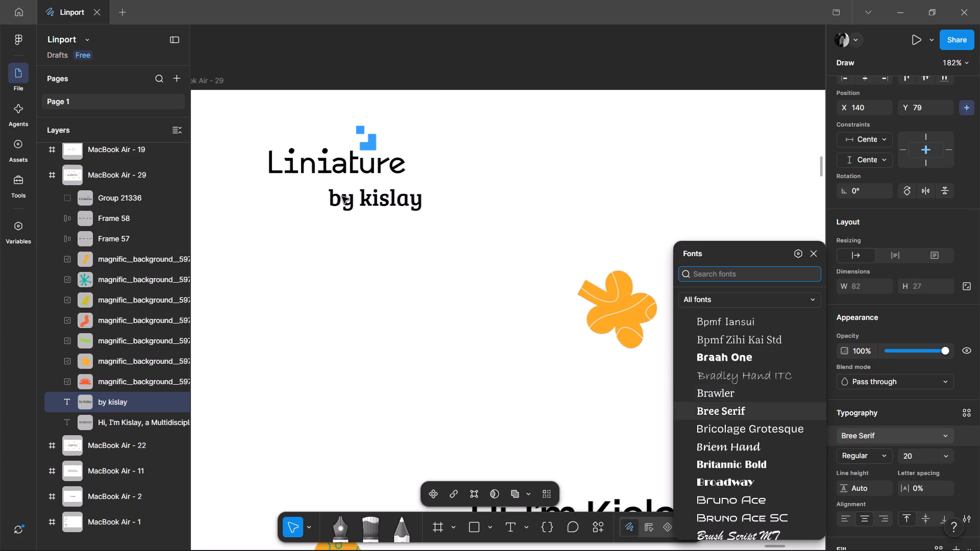
{"action": "key", "text": "Down"}
{"action": "key", "text": "Down"}
{"action": "key", "text": "Down"}
{"action": "key", "text": "Down"}
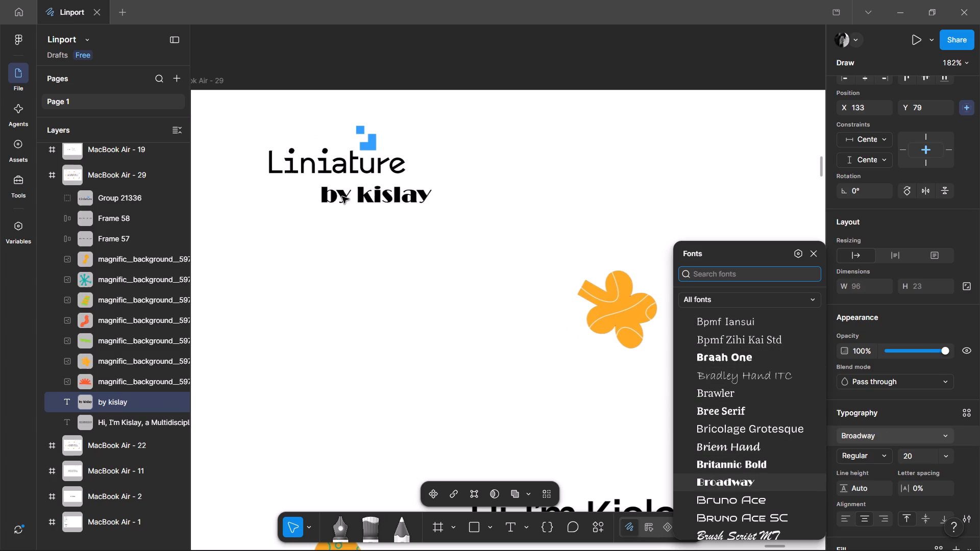
{"action": "key", "text": "Down"}
{"action": "key", "text": "Down"}
{"action": "key", "text": "Down"}
{"action": "key", "text": "Down"}
{"action": "key", "text": "Up"}
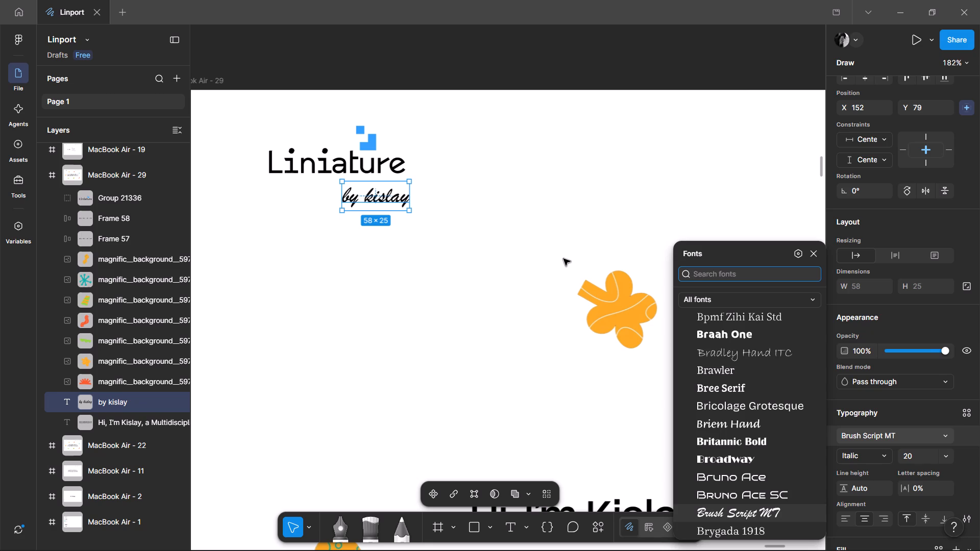
Preview the fonts from Brygada 1918 through Bungee Shade on the "by kislay" text.
{"action": "key", "text": "Down"}
{"action": "key", "text": "Down"}
{"action": "key", "text": "Down"}
{"action": "key", "text": "Down"}
{"action": "key", "text": "Down"}
{"action": "key", "text": "Down"}
{"action": "key", "text": "Down"}
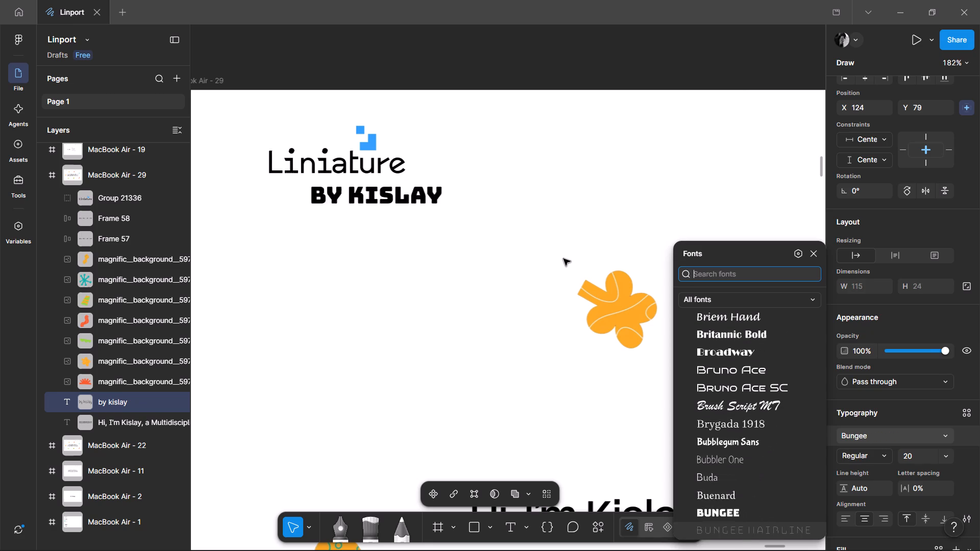
{"action": "key", "text": "Down"}
{"action": "key", "text": "Down"}
{"action": "key", "text": "Down"}
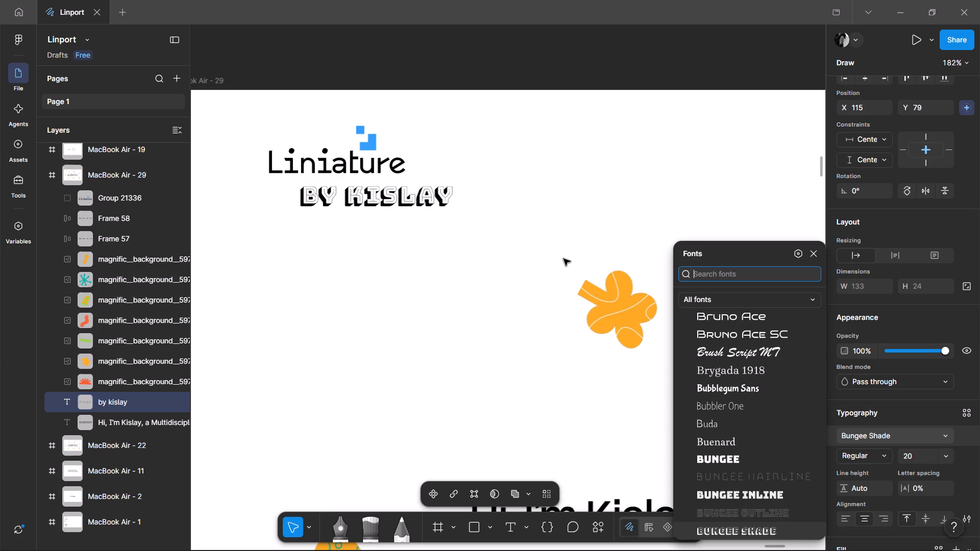
Preview the fonts from Butcherman through Cabin on the "by kislay" text, comparing Bytesized with Cabin.
{"action": "key", "text": "Down"}
{"action": "key", "text": "Down"}
{"action": "key", "text": "Down"}
{"action": "key", "text": "Down"}
{"action": "key", "text": "Down"}
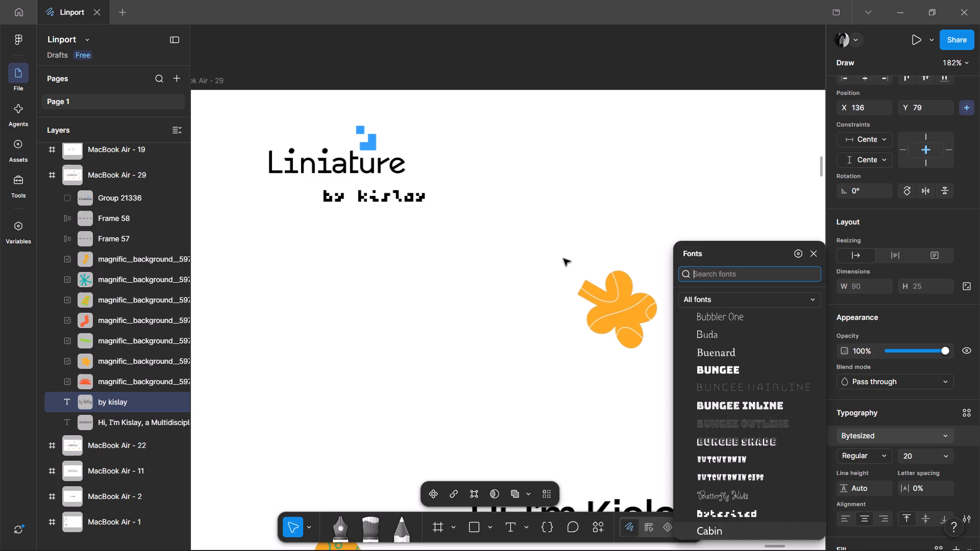
{"action": "key", "text": "Up"}
{"action": "key", "text": "Down"}
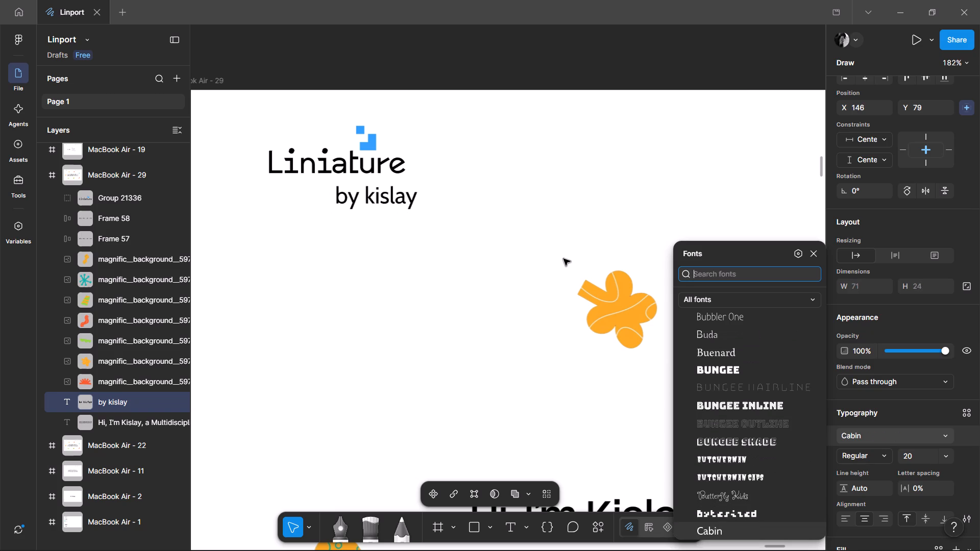
{"action": "key", "text": "Up"}
{"action": "key", "text": "Down"}
Preview the fonts from Cabin Condensed through Cal Sans on the "by kislay" text, including Cactus Classical Serif.
{"action": "key", "text": "Down"}
{"action": "key", "text": "Down"}
{"action": "key", "text": "Down"}
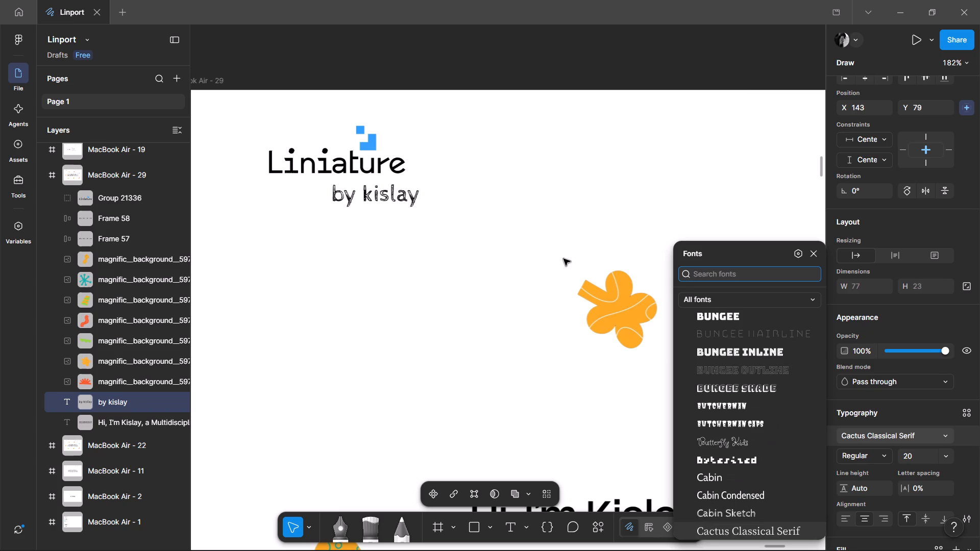
{"action": "key", "text": "Down"}
{"action": "key", "text": "Down"}
{"action": "key", "text": "Down"}
{"action": "key", "text": "Down"}
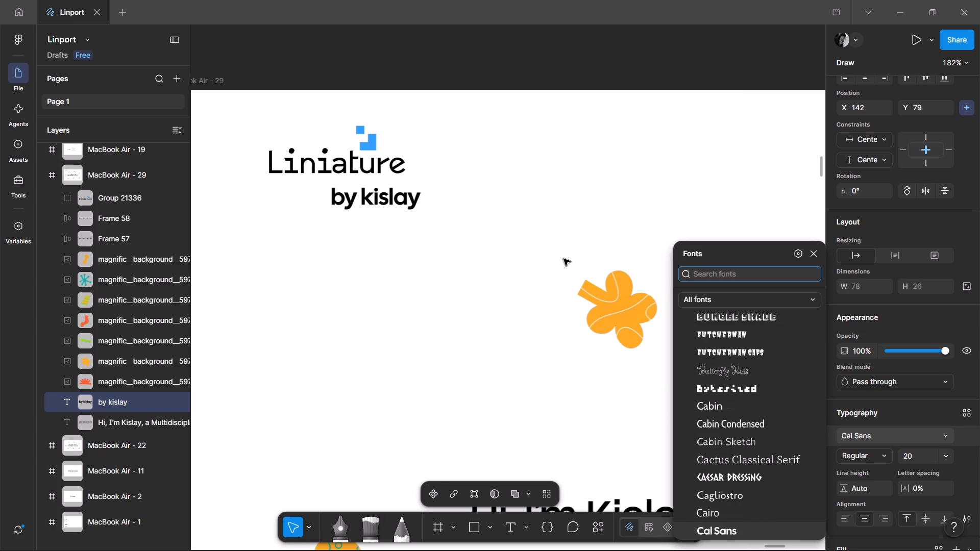
Preview the fonts from Caladea through Candara on the "by kislay" text, including Cambo and Cambria.
{"action": "key", "text": "Down"}
{"action": "key", "text": "Down"}
{"action": "key", "text": "Down"}
{"action": "key", "text": "Down"}
{"action": "key", "text": "Down"}
{"action": "key", "text": "Down"}
{"action": "key", "text": "Down"}
{"action": "key", "text": "Down"}
{"action": "key", "text": "Down"}
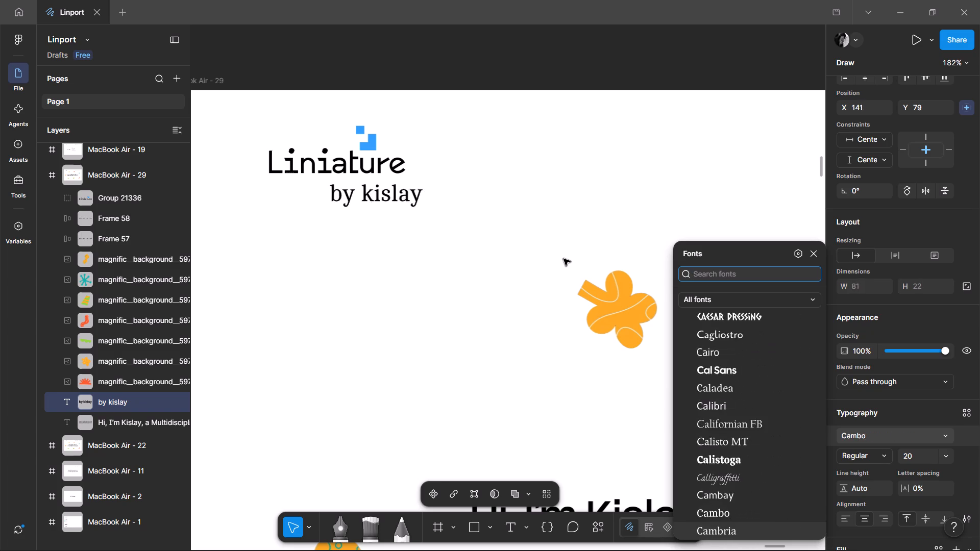
{"action": "key", "text": "Down"}
{"action": "key", "text": "Down"}
{"action": "key", "text": "Down"}
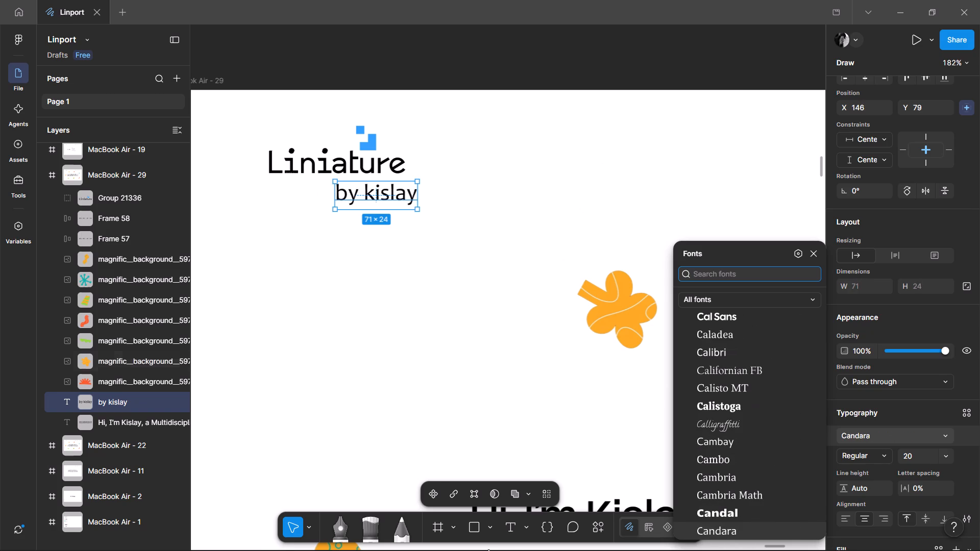
Switch to the Edge browser and search the web in a new tab for "sound design software".
{"action": "left_click", "coordinate": [536, 540]}
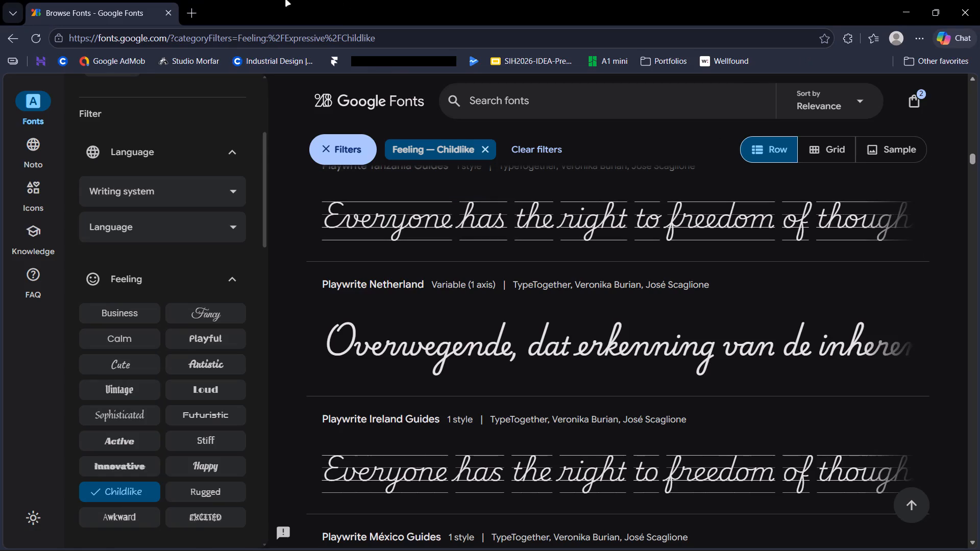
{"action": "left_click", "coordinate": [188, 3]}
{"action": "type", "text": "sound design software"}
{"action": "key", "text": "Return"}
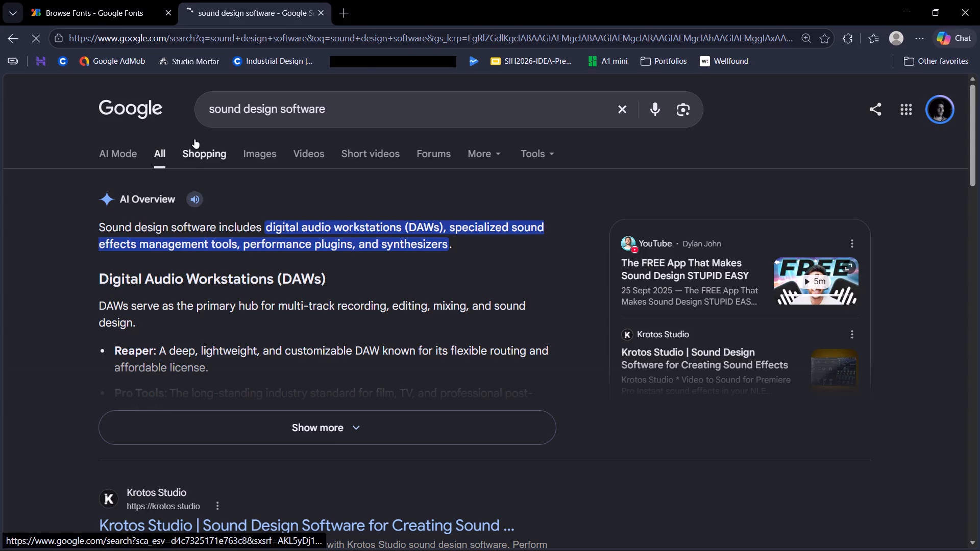
Refine the web search to "sound design software for designing speakers".
{"action": "left_click", "coordinate": [357, 95]}
{"action": "key", "text": "space"}
{"action": "type", "text": "for design"}
{"action": "key", "text": "space"}
{"action": "key", "text": "BackSpace"}
{"action": "type", "text": "ing spear"}
{"action": "key", "text": "BackSpace"}
{"action": "key", "text": "c"}
{"action": "key", "text": "BackSpace"}
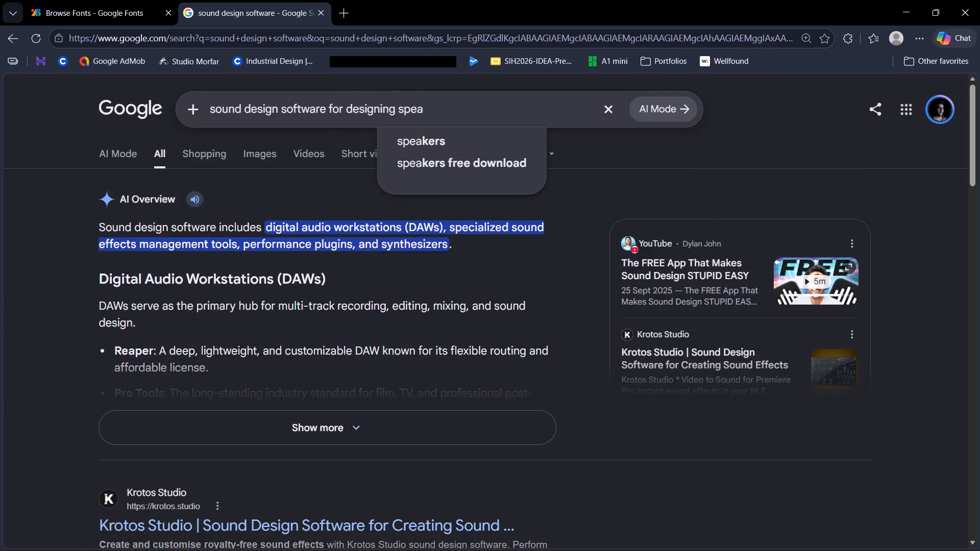
{"action": "type", "text": "kers"}
{"action": "key", "text": "Return"}
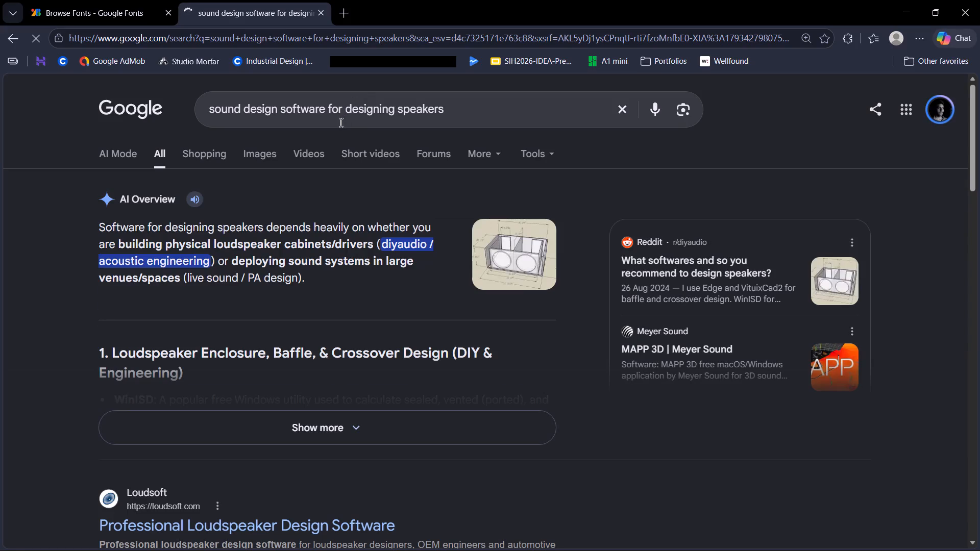
Expand the AI Overview on speaker design software and search the web for its phrase "acoustic engineering".
{"action": "scroll", "coordinate": [310, 213], "scroll_direction": "down", "scroll_amount": 1}
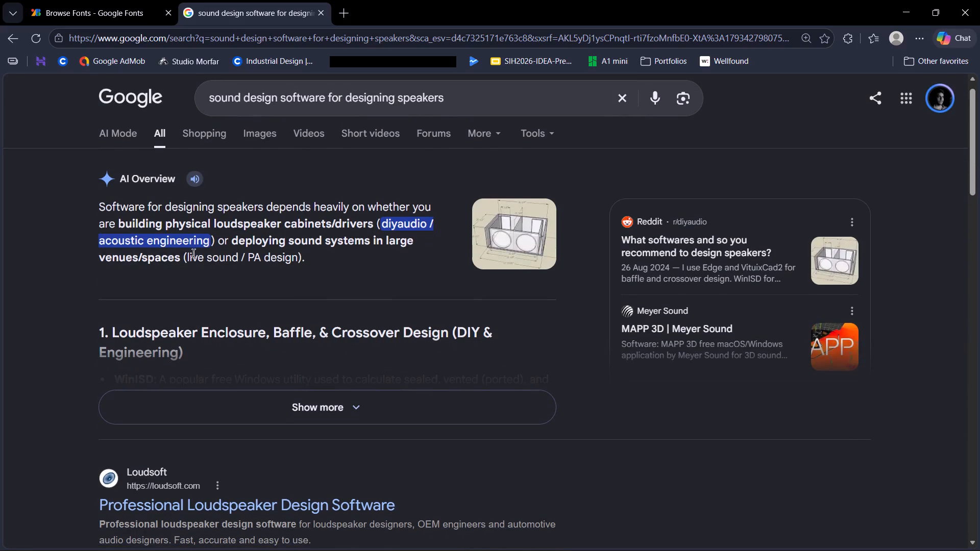
{"action": "left_click_drag", "start_coordinate": [95, 240], "coordinate": [208, 238]}
{"action": "key", "text": "ctrl+c"}
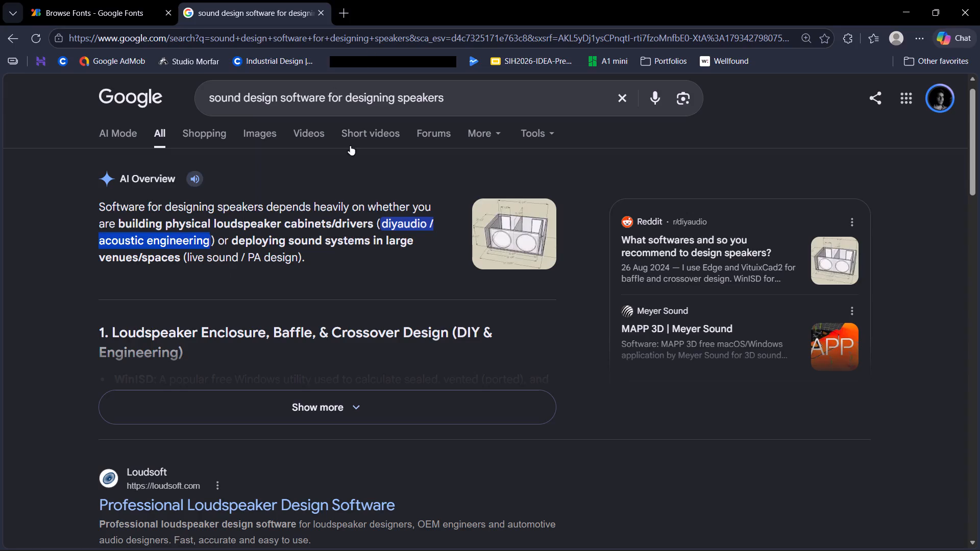
{"action": "left_click", "coordinate": [317, 399]}
{"action": "scroll", "coordinate": [317, 399], "scroll_direction": "down", "scroll_amount": 3}
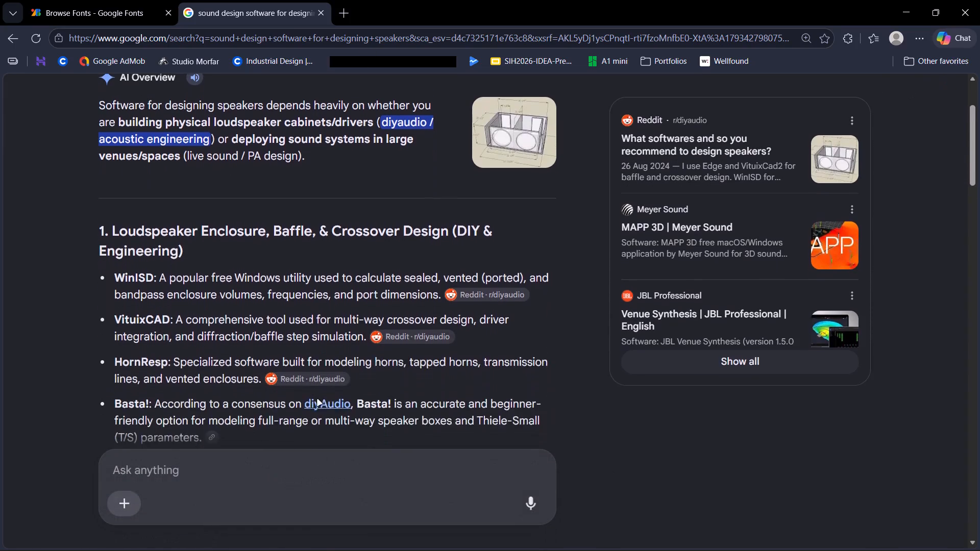
{"action": "scroll", "coordinate": [317, 399], "scroll_direction": "up", "scroll_amount": 1}
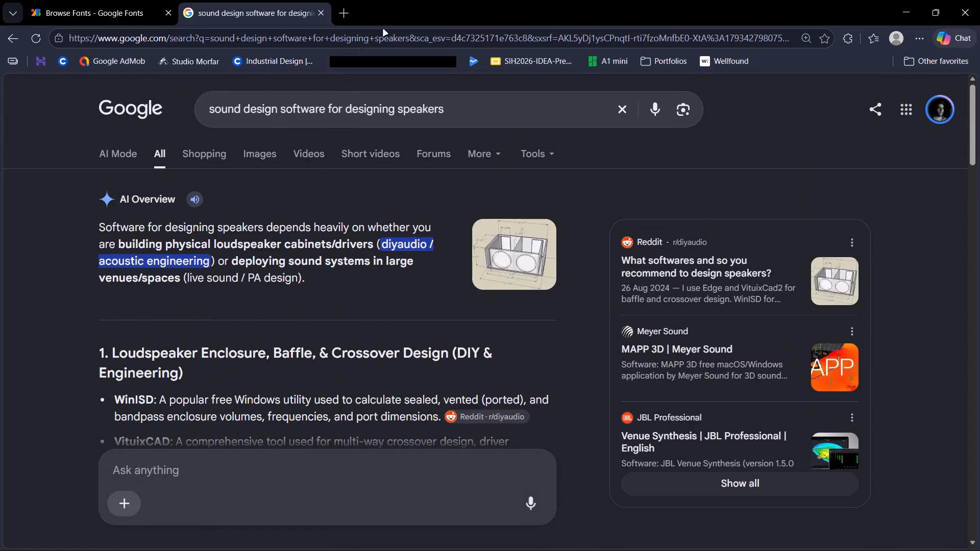
{"action": "left_click", "coordinate": [383, 30]}
{"action": "key", "text": "ctrl+v"}
{"action": "key", "text": "ctrl+Return"}
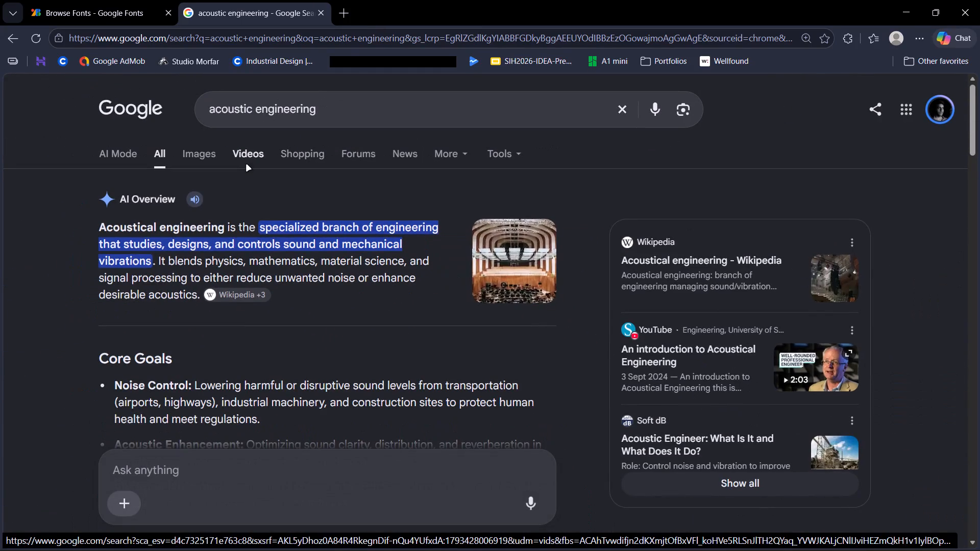
Read through the AI Overview on acoustic engineering, covering its goals, subdisciplines, education and tools.
{"action": "scroll", "coordinate": [352, 272], "scroll_direction": "down", "scroll_amount": 1}
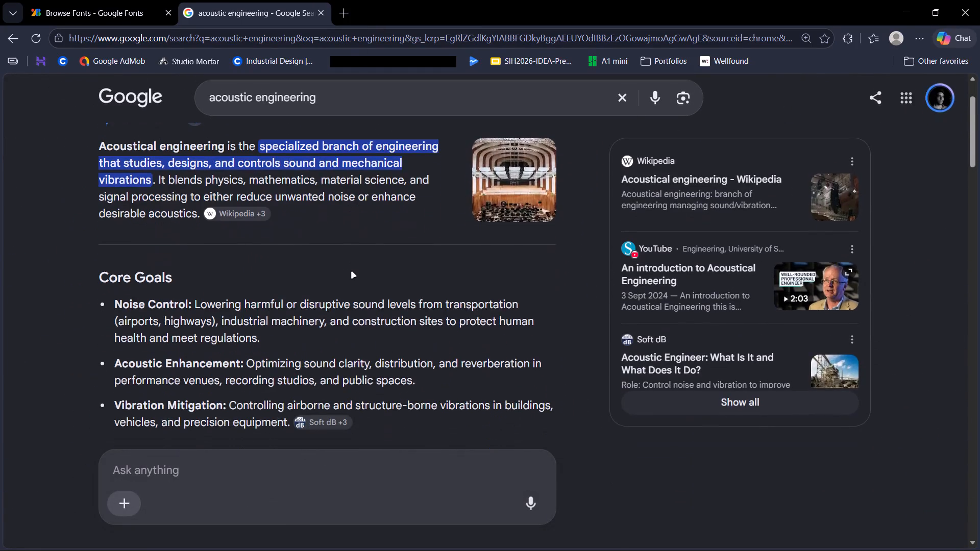
{"action": "scroll", "coordinate": [352, 272], "scroll_direction": "down", "scroll_amount": 1}
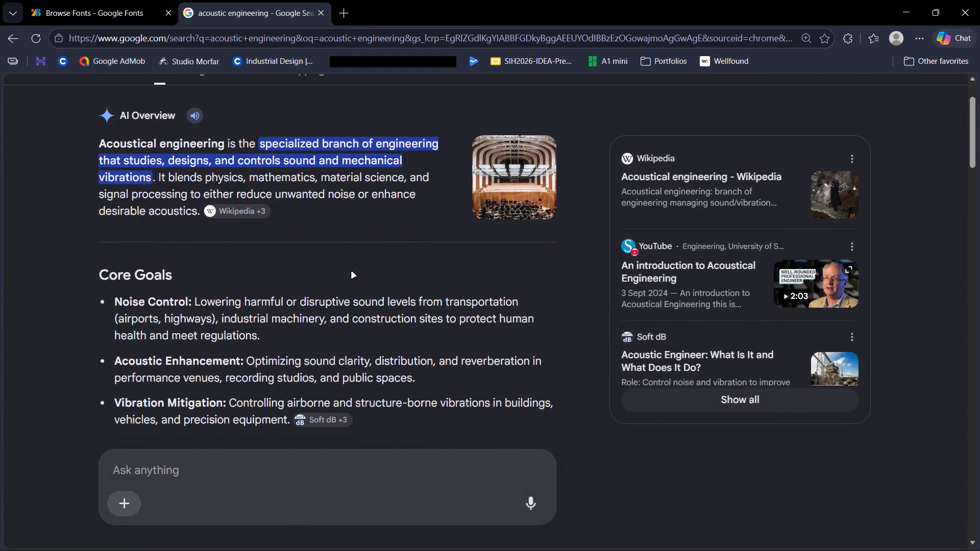
{"action": "scroll", "coordinate": [352, 272], "scroll_direction": "down", "scroll_amount": 1}
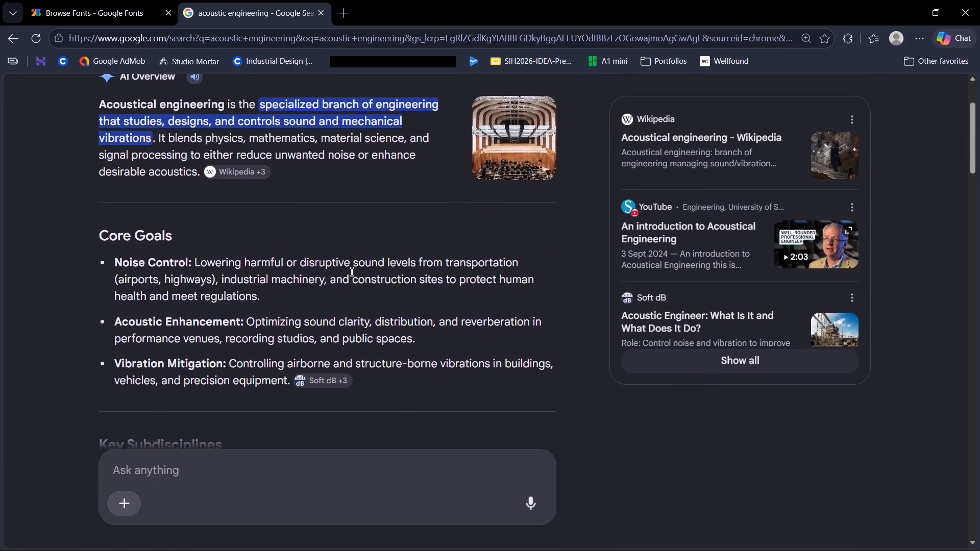
{"action": "scroll", "coordinate": [352, 272], "scroll_direction": "down", "scroll_amount": 5}
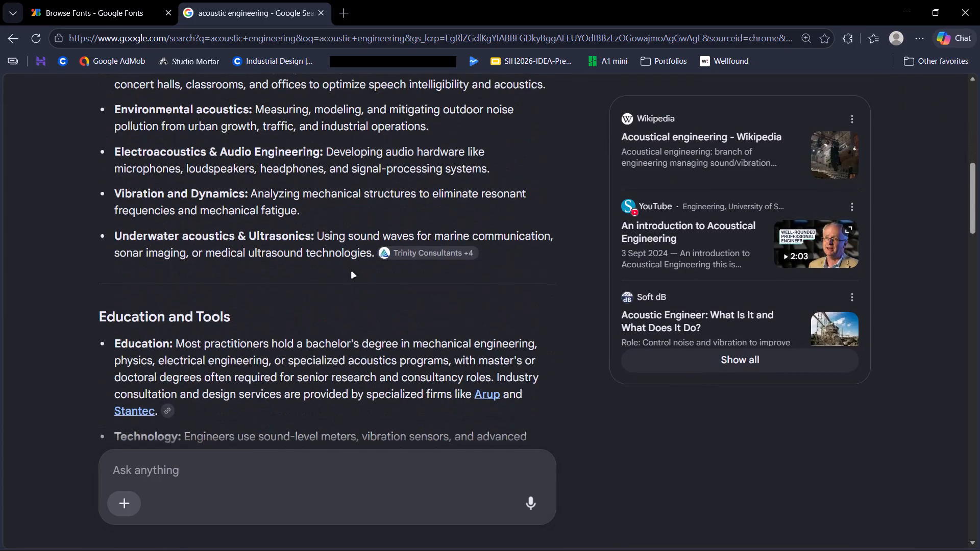
{"action": "scroll", "coordinate": [352, 272], "scroll_direction": "down", "scroll_amount": 3}
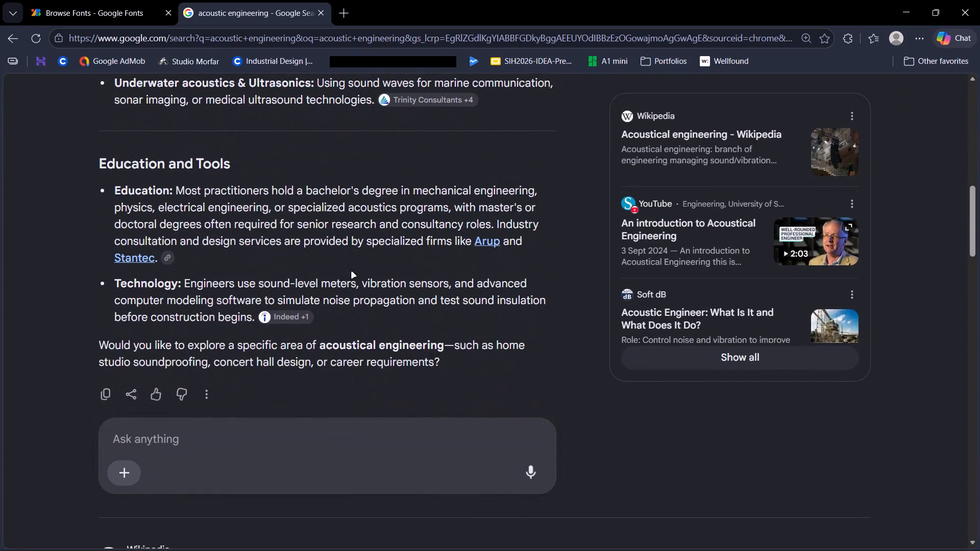
{"action": "scroll", "coordinate": [352, 272], "scroll_direction": "up", "scroll_amount": 3}
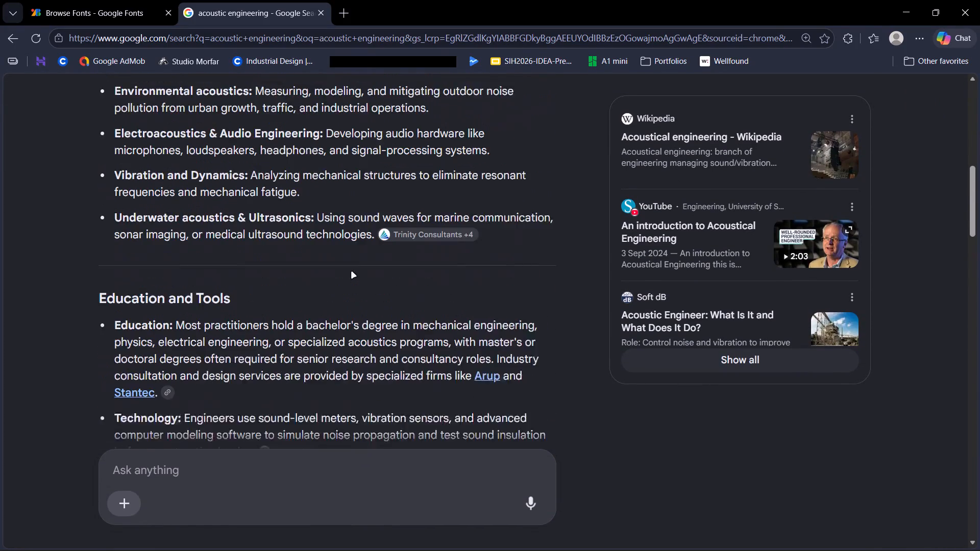
{"action": "scroll", "coordinate": [352, 272], "scroll_direction": "up", "scroll_amount": 3}
View the image results for "acoustic engineering" and return to all results.
{"action": "left_click", "coordinate": [201, 158]}
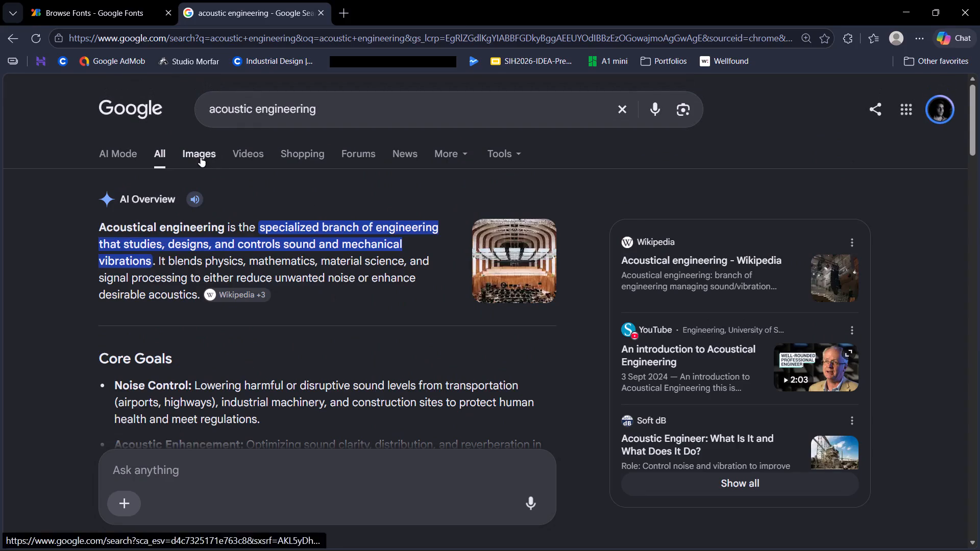
{"action": "left_click", "coordinate": [159, 143]}
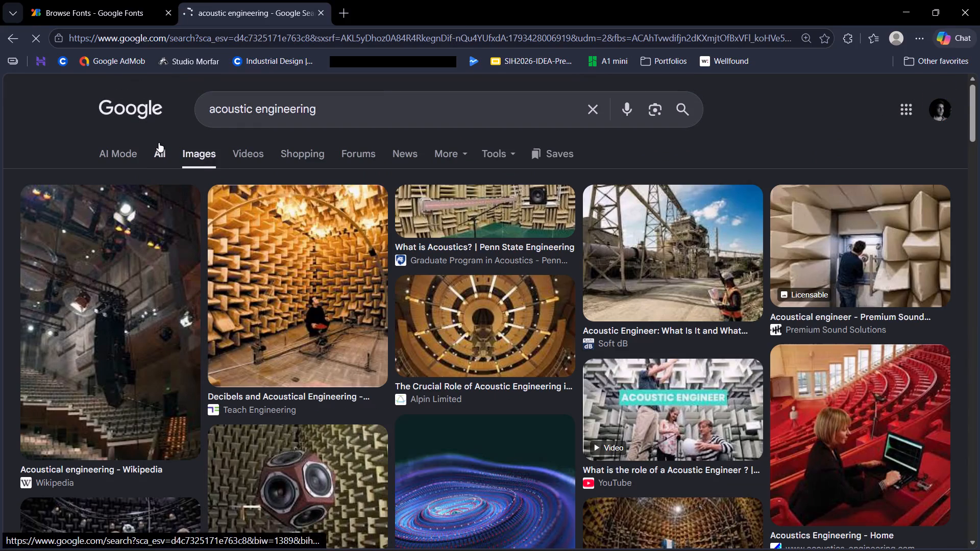
Search the web for "diyaudio" and open the diyAudio community site from the results.
{"action": "left_click", "coordinate": [262, 40]}
{"action": "key", "text": "d"}
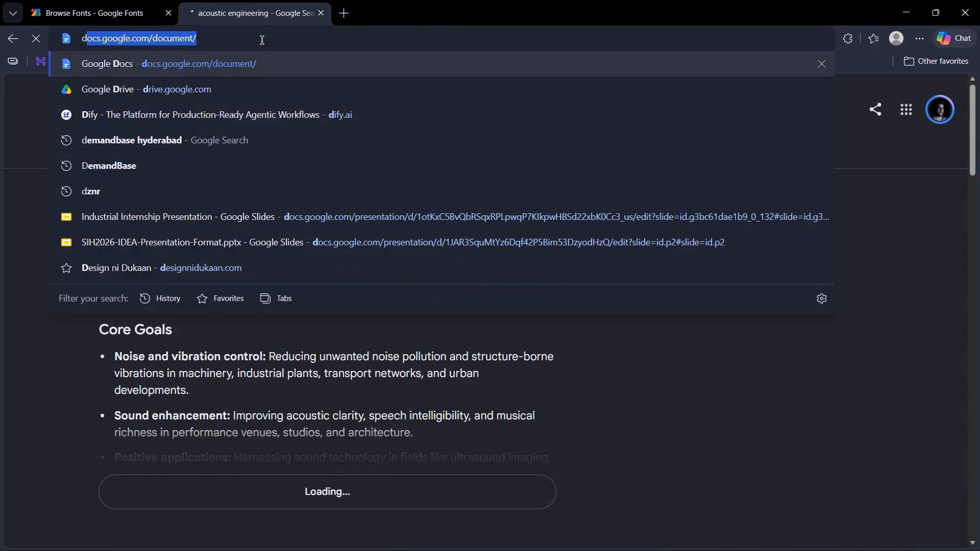
{"action": "type", "text": "iyaudio"}
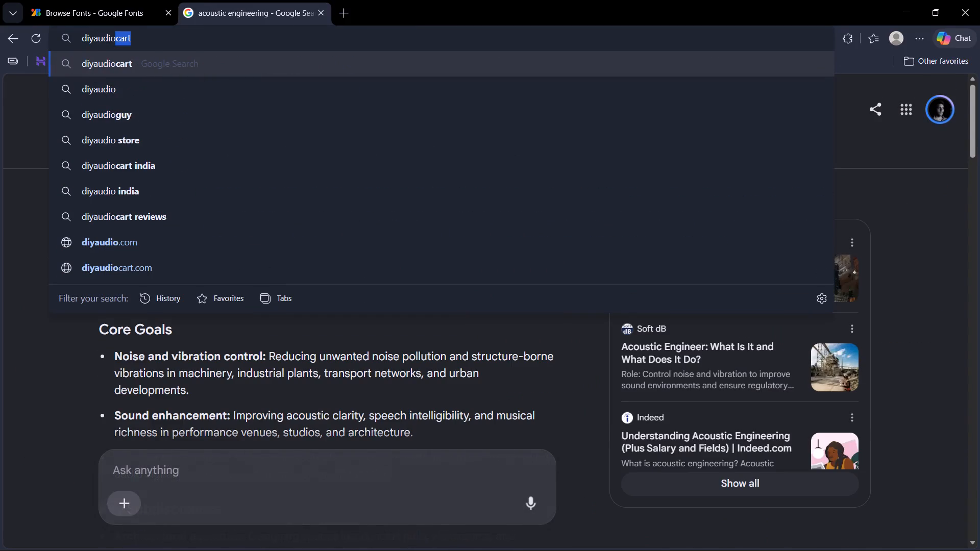
{"action": "key", "text": "BackSpace"}
{"action": "key", "text": "Return"}
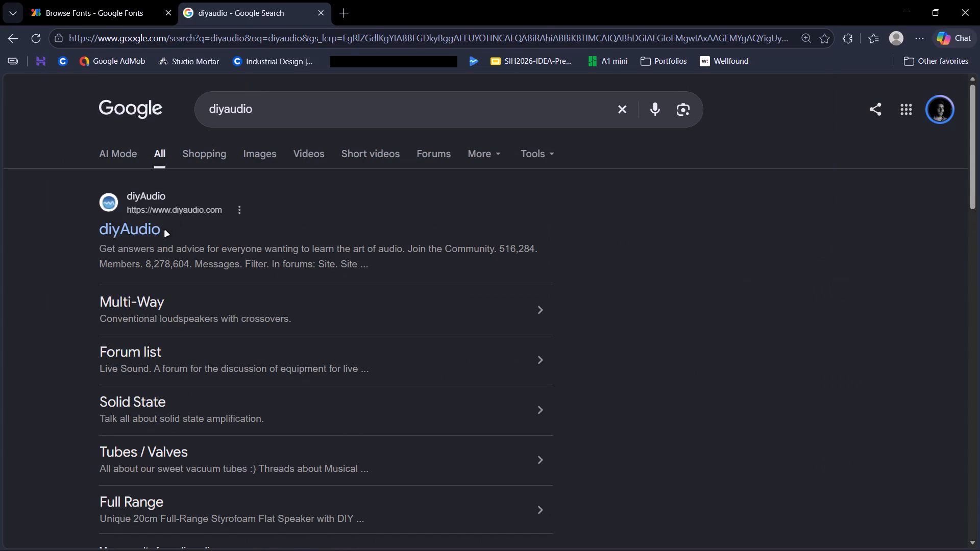
{"action": "left_click", "coordinate": [151, 224]}
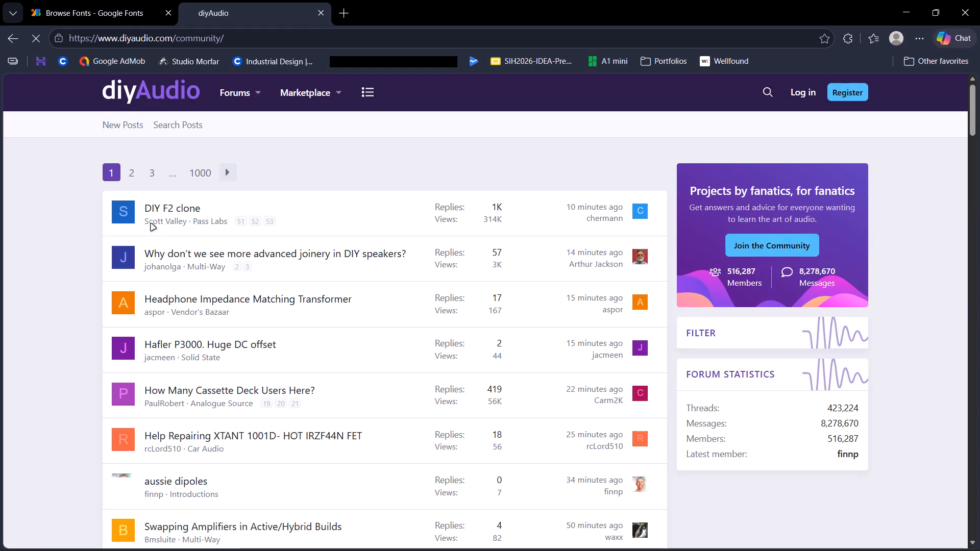
Go back through the browsing history to the results for "sound design software for designing speakers".
{"action": "scroll", "coordinate": [246, 204], "scroll_direction": "right", "scroll_amount": 18}
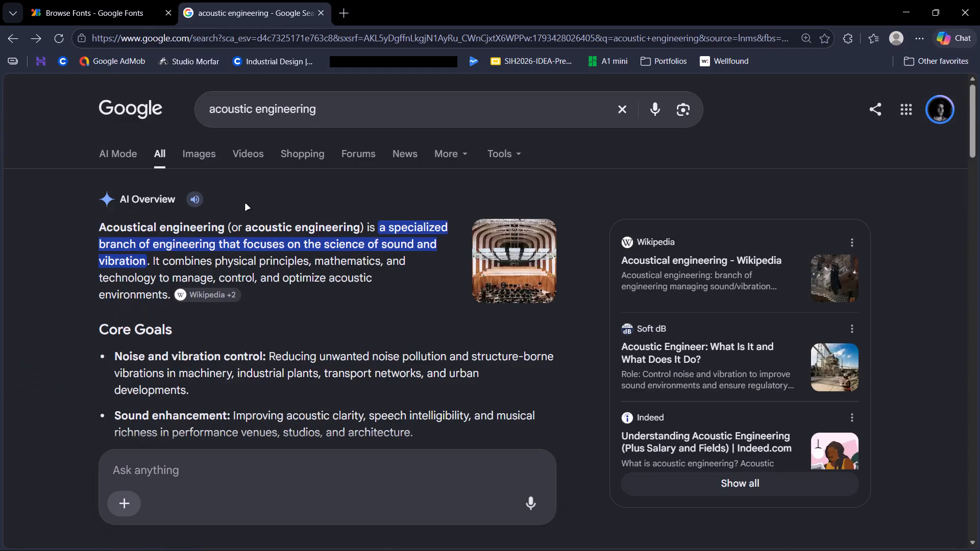
{"action": "scroll", "coordinate": [246, 204], "scroll_direction": "right", "scroll_amount": 18}
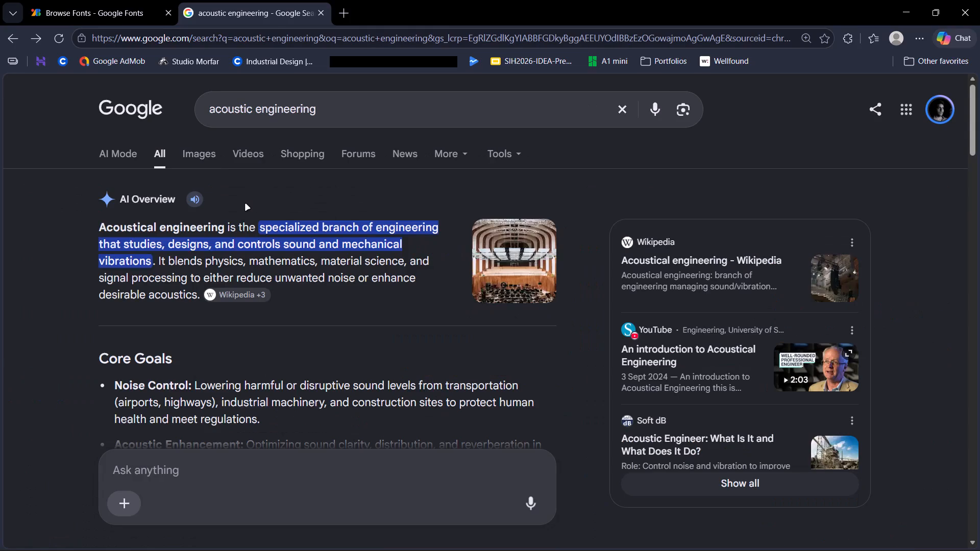
{"action": "scroll", "coordinate": [246, 204], "scroll_direction": "right", "scroll_amount": 7}
{"action": "left_click", "coordinate": [246, 204]}
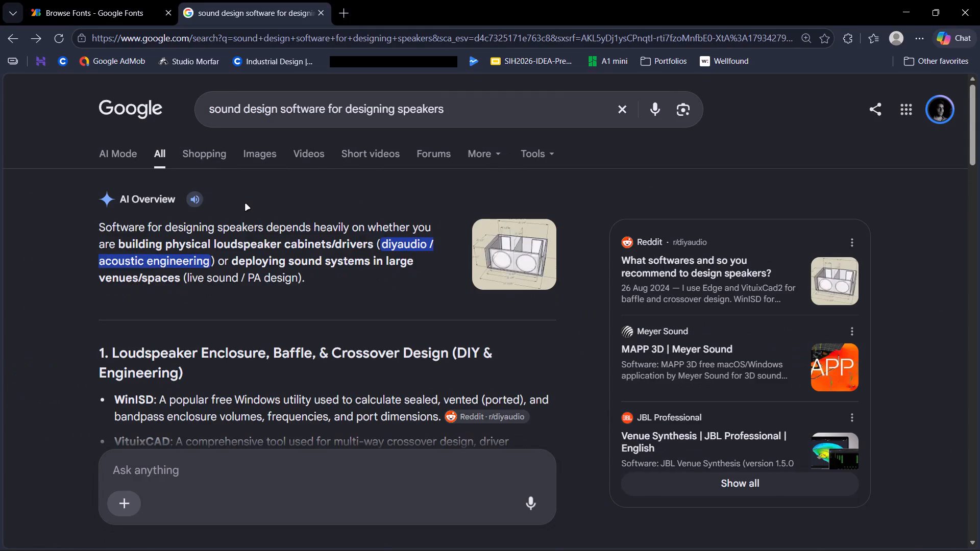
Copy the name "WinISD" from the AI Overview's loudspeaker enclosure list and search the web for it in a new tab.
{"action": "scroll", "coordinate": [284, 392], "scroll_direction": "down", "scroll_amount": 4}
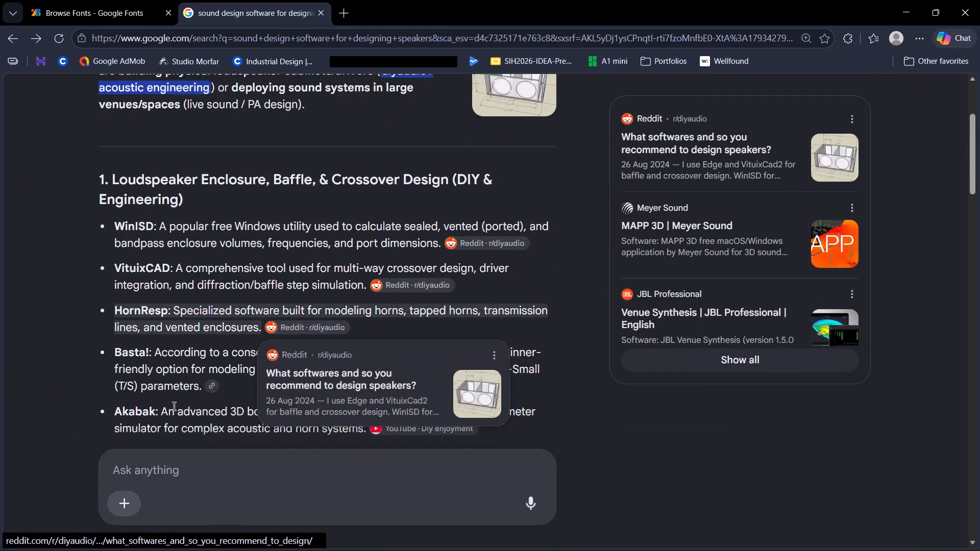
{"action": "scroll", "coordinate": [174, 406], "scroll_direction": "down", "scroll_amount": 1}
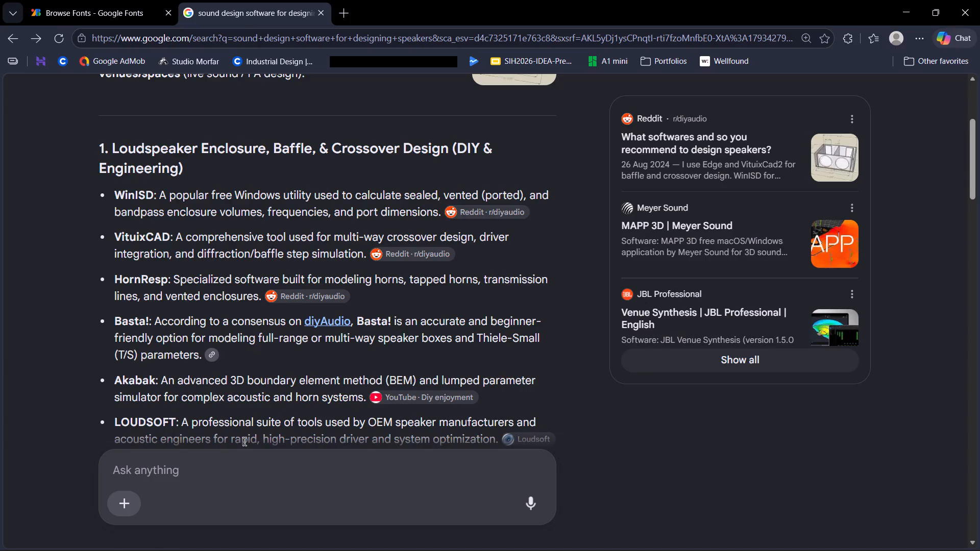
{"action": "left_click_drag", "start_coordinate": [116, 197], "coordinate": [162, 197]}
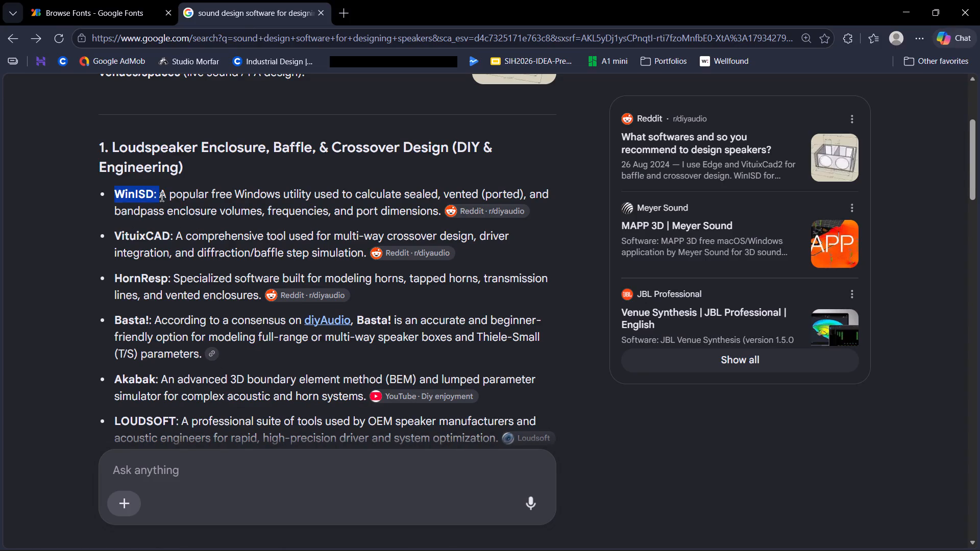
{"action": "left_click_drag", "start_coordinate": [162, 197], "coordinate": [151, 195]}
{"action": "key", "text": "ctrl+c"}
{"action": "left_click", "coordinate": [341, 20]}
{"action": "key", "text": "ctrl+v"}
{"action": "key", "text": "ctrl+Return"}
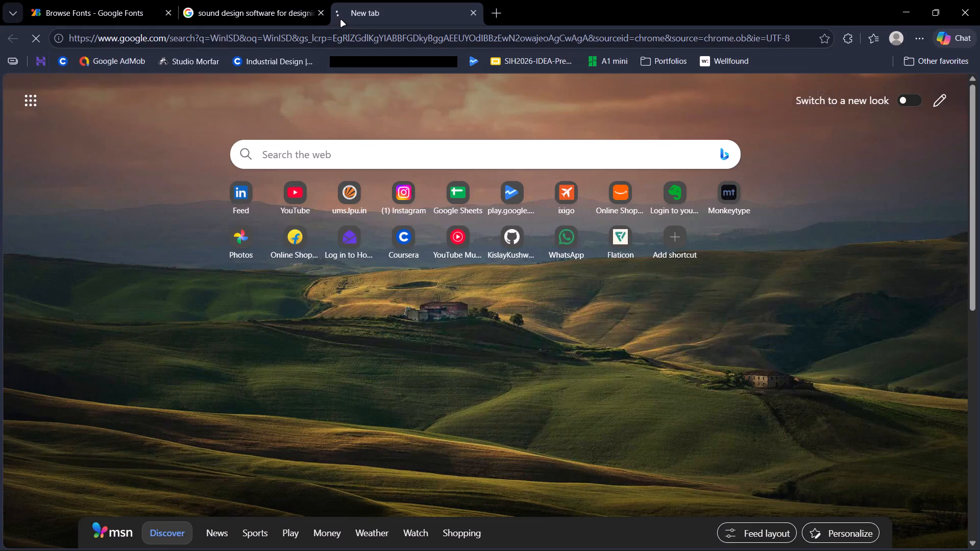
Open Subwoofer Builder's WinISD Overview and skim its sections on the program's tabs.
{"action": "left_click", "coordinate": [181, 335]}
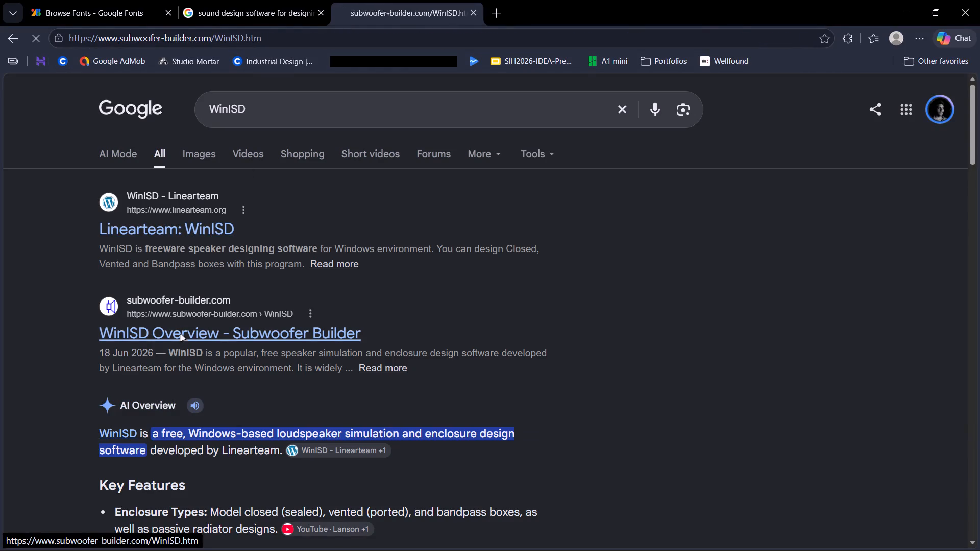
{"action": "scroll", "coordinate": [415, 336], "scroll_direction": "down", "scroll_amount": 6}
{"action": "scroll", "coordinate": [415, 336], "scroll_direction": "up", "scroll_amount": 1}
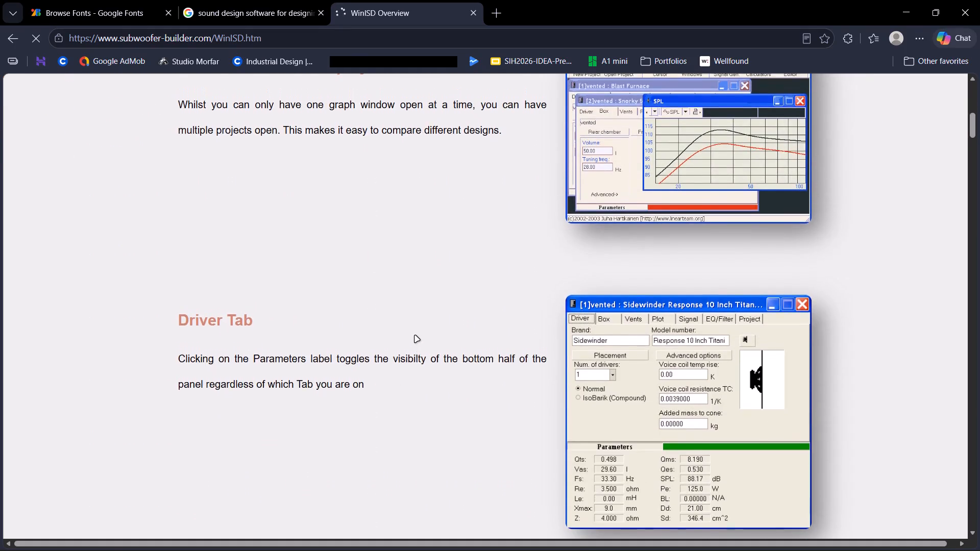
{"action": "scroll", "coordinate": [415, 336], "scroll_direction": "down", "scroll_amount": 6}
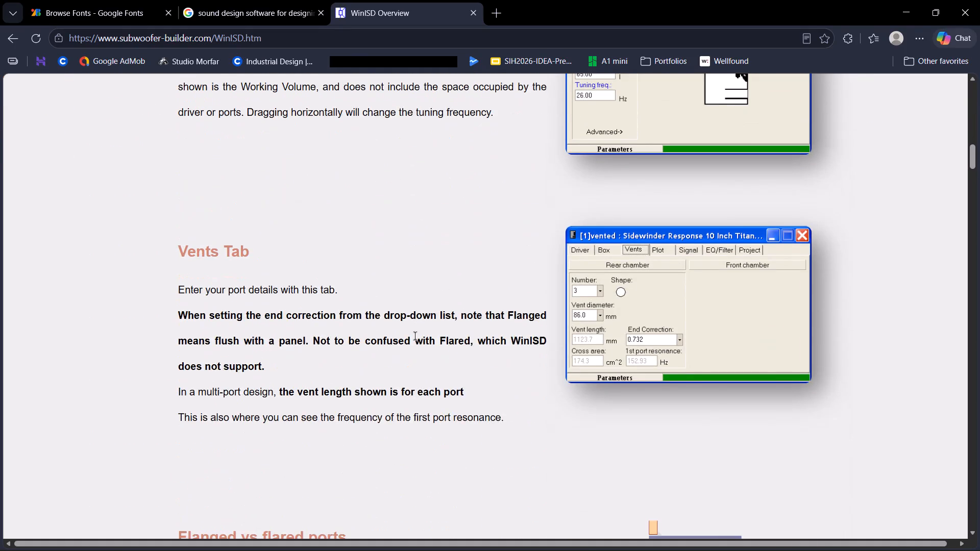
Return to the speaker design software results and ask the AI "Does those software requires microphone".
{"action": "left_click", "coordinate": [236, 0]}
{"action": "scroll", "coordinate": [265, 423], "scroll_direction": "down", "scroll_amount": 4}
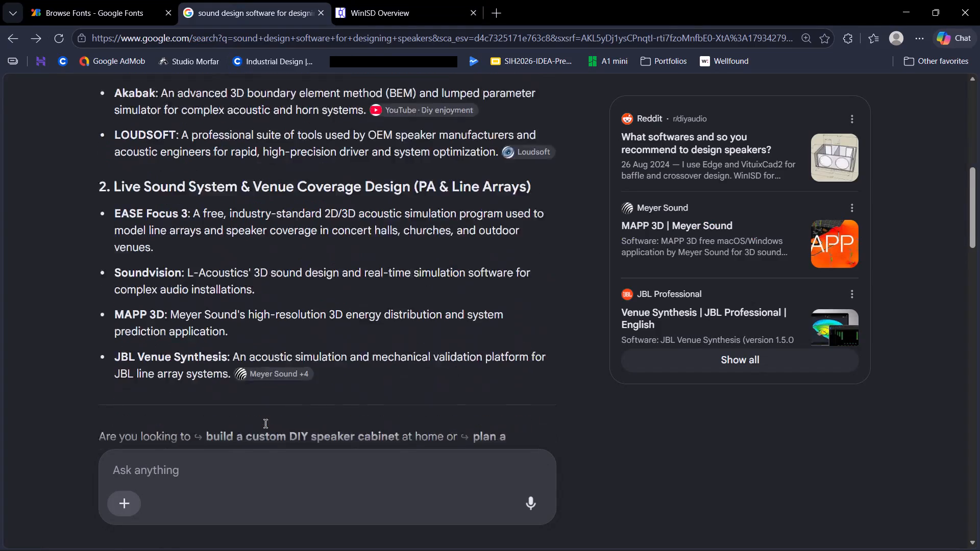
{"action": "type", "text": "oes"}
{"action": "key", "text": "space"}
{"action": "type", "text": "those software requires micropo"}
{"action": "key", "text": "BackSpace"}
{"action": "type", "text": "hone"}
{"action": "key", "text": "Return"}
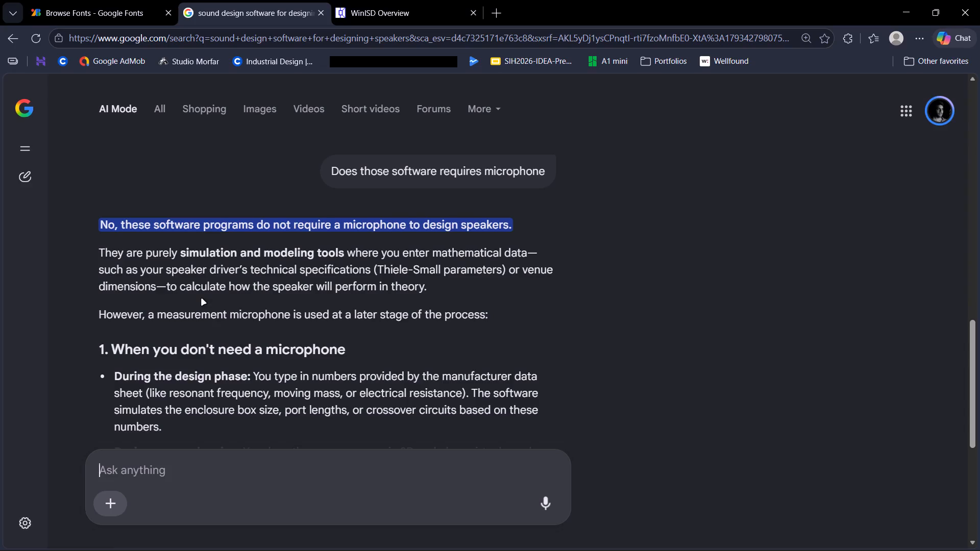
Check the microphone answer and send the follow-up "Like recording the output and and feeding it to the system to reverse engineer the fault".
{"action": "scroll", "coordinate": [202, 299], "scroll_direction": "down", "scroll_amount": 6}
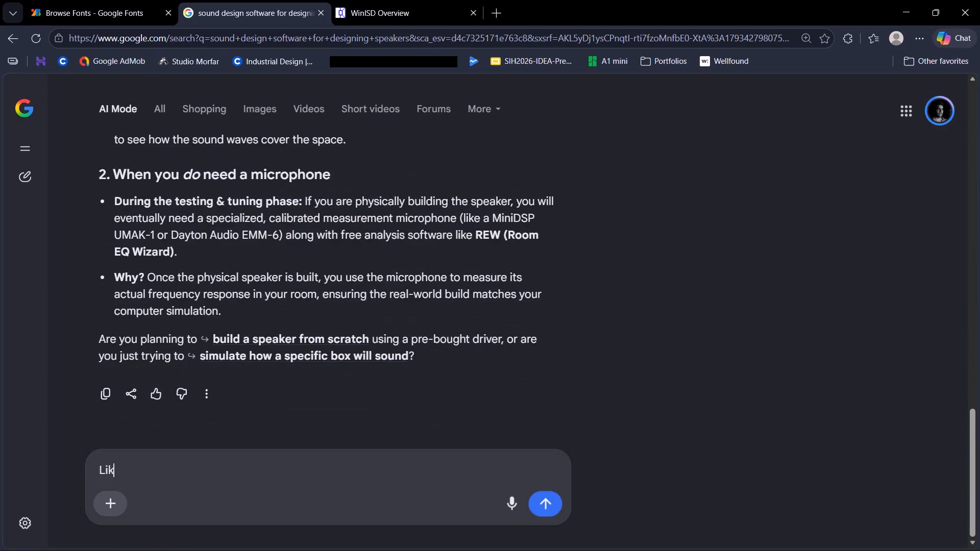
{"action": "type", "text": "reoc"}
{"action": "key", "text": "BackSpace"}
{"action": "key", "text": "BackSpace"}
{"action": "type", "text": "cording the aut"}
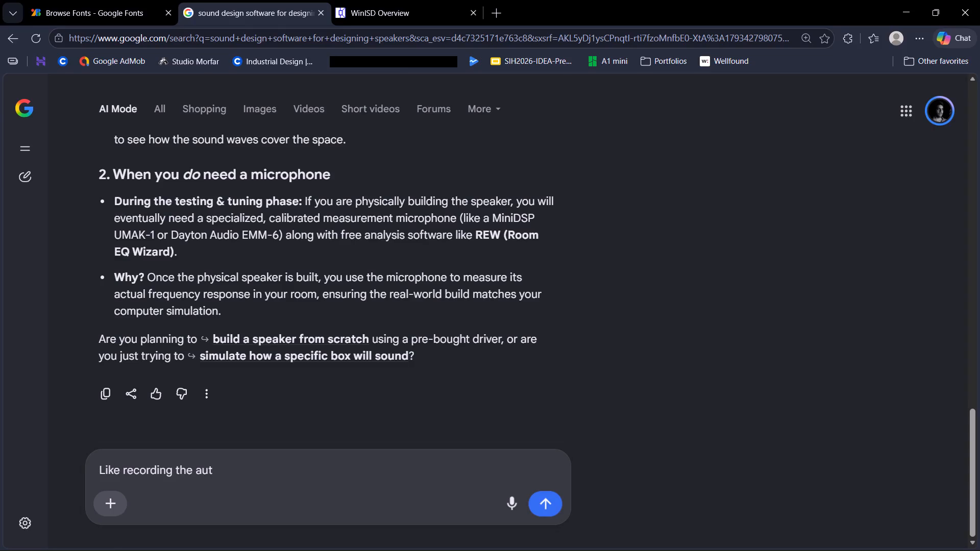
{"action": "key", "text": "BackSpace"}
{"action": "key", "text": "BackSpace"}
{"action": "key", "text": "BackSpace"}
{"action": "type", "text": "output and and fee"}
{"action": "type", "text": "ding it to the system to reverse engineer"}
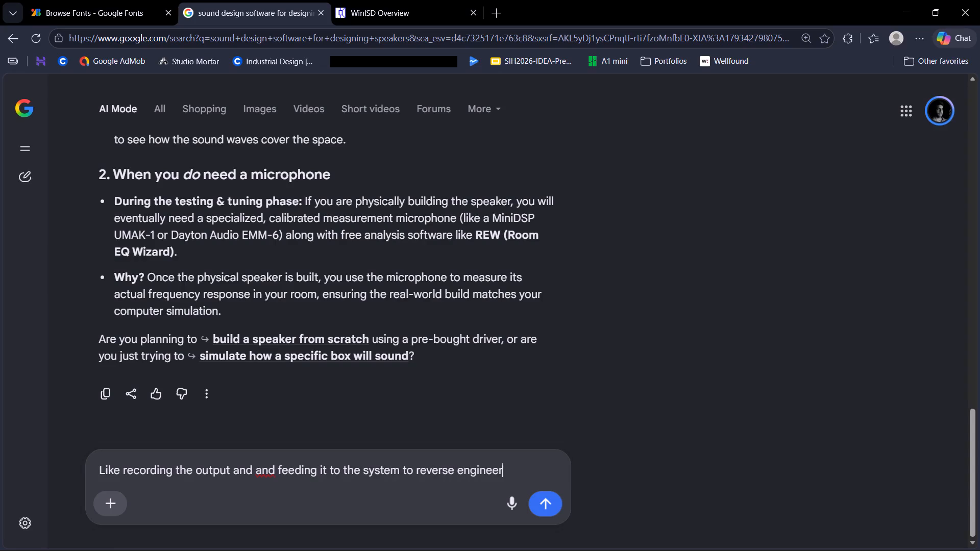
{"action": "key", "text": "space"}
{"action": "type", "text": "the fault"}
{"action": "key", "text": "Return"}
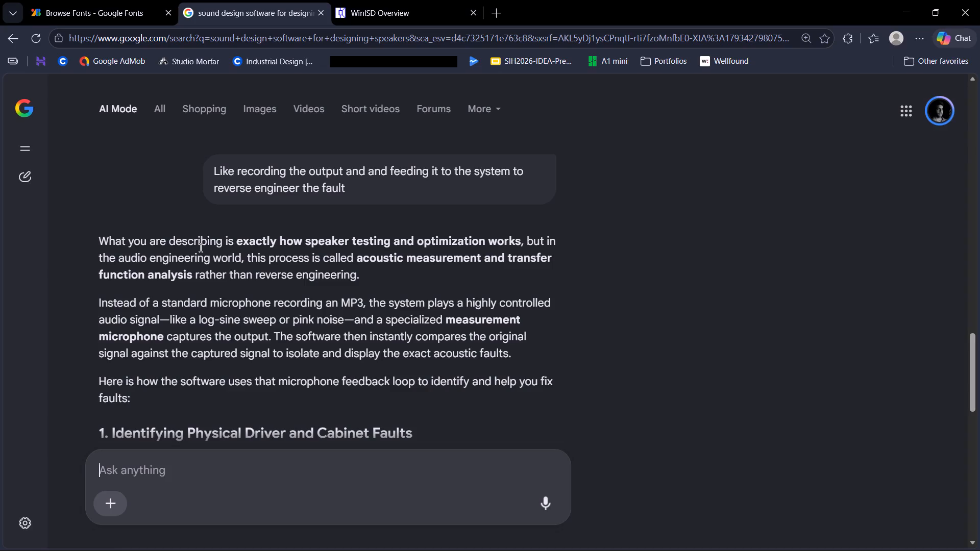
Read through the AI answer on acoustic measurement, covering driver and cabinet faults, crossover and phase faults, and room acoustics correction.
{"action": "scroll", "coordinate": [201, 247], "scroll_direction": "down", "scroll_amount": 1}
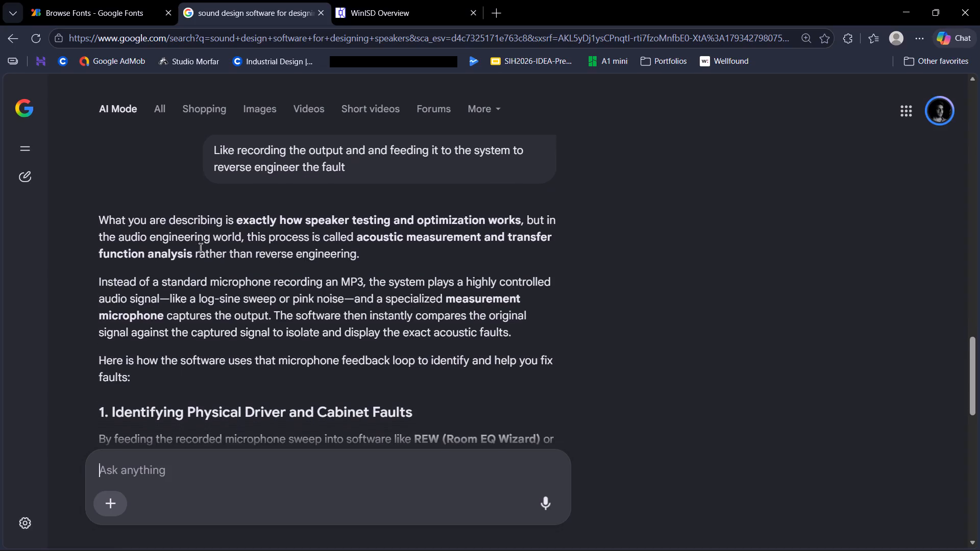
{"action": "scroll", "coordinate": [201, 247], "scroll_direction": "down", "scroll_amount": 2}
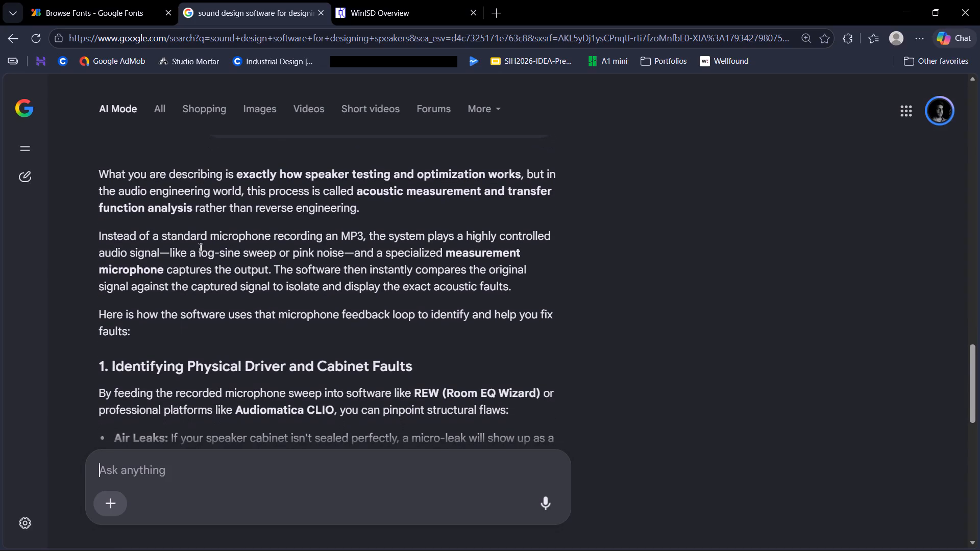
{"action": "scroll", "coordinate": [201, 247], "scroll_direction": "down", "scroll_amount": 1}
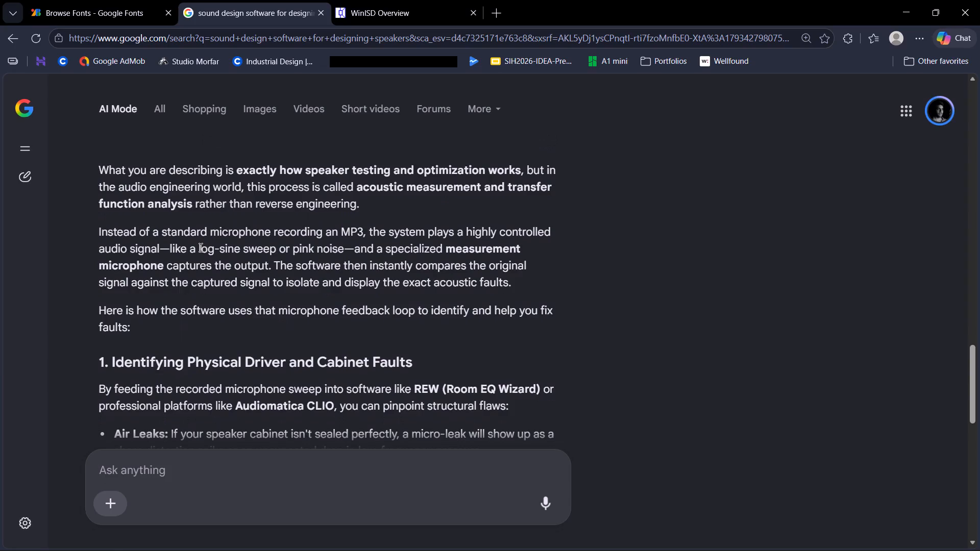
{"action": "scroll", "coordinate": [201, 247], "scroll_direction": "down", "scroll_amount": 1}
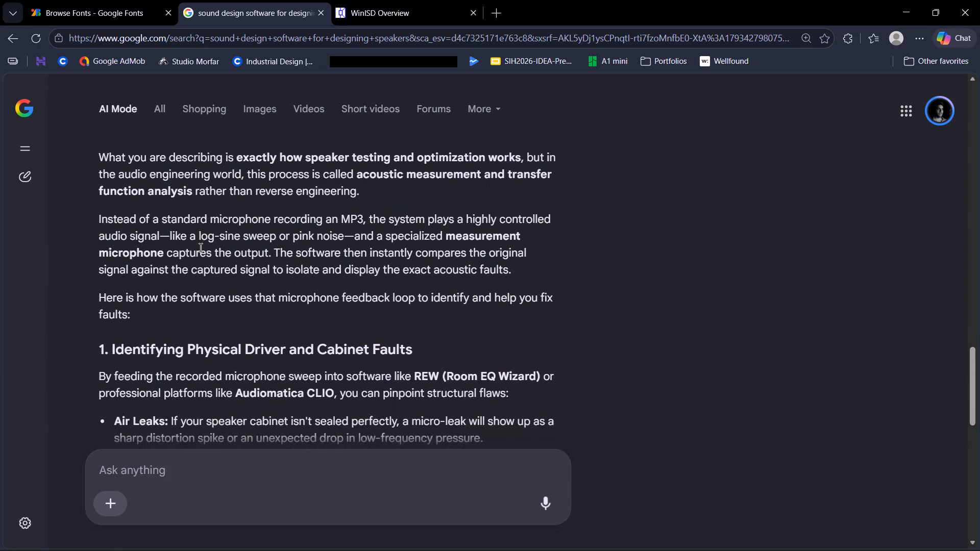
{"action": "scroll", "coordinate": [201, 247], "scroll_direction": "down", "scroll_amount": 2}
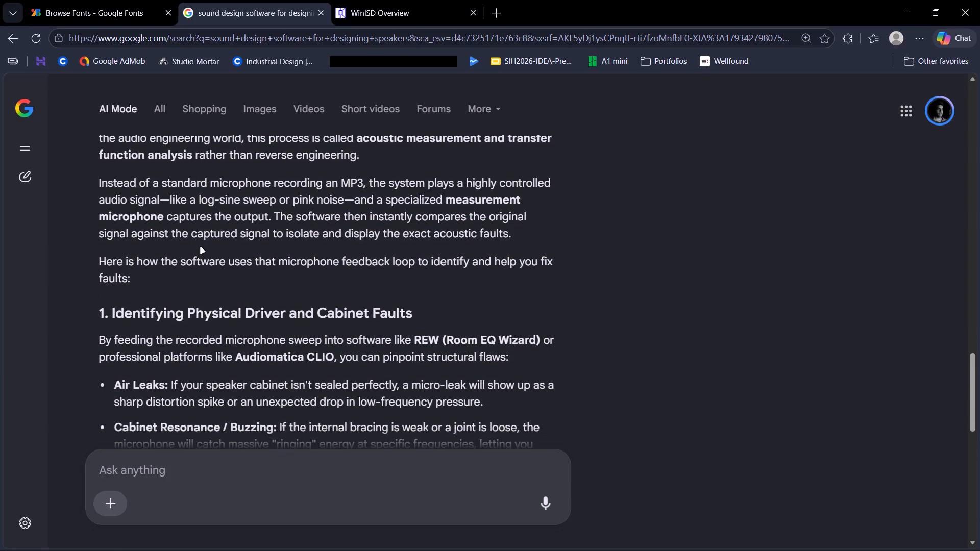
{"action": "scroll", "coordinate": [201, 247], "scroll_direction": "down", "scroll_amount": 2}
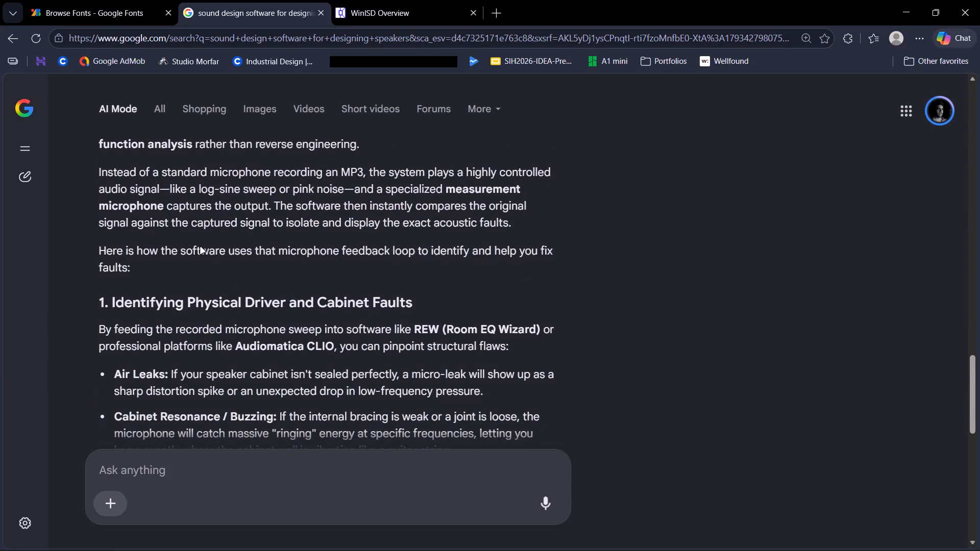
{"action": "scroll", "coordinate": [201, 247], "scroll_direction": "down", "scroll_amount": 2}
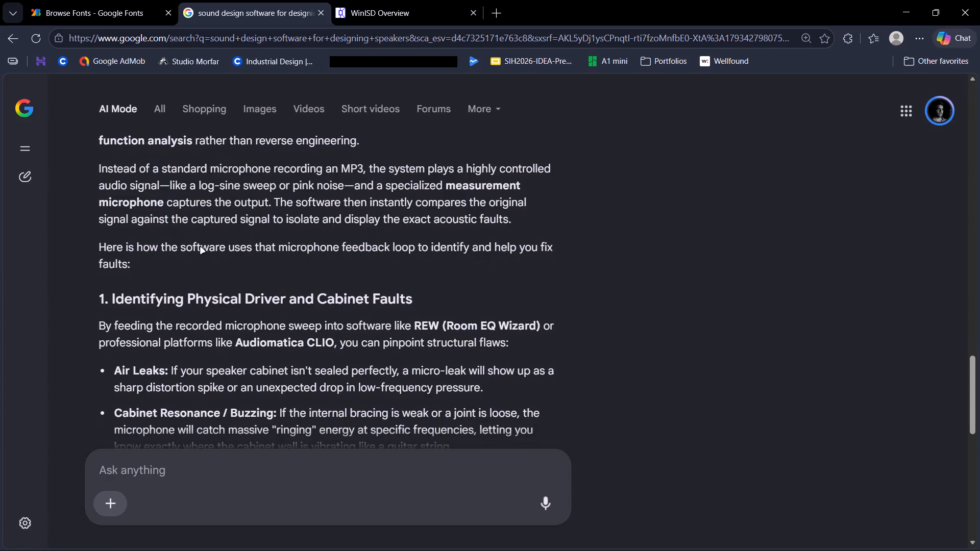
{"action": "scroll", "coordinate": [201, 247], "scroll_direction": "down", "scroll_amount": 1}
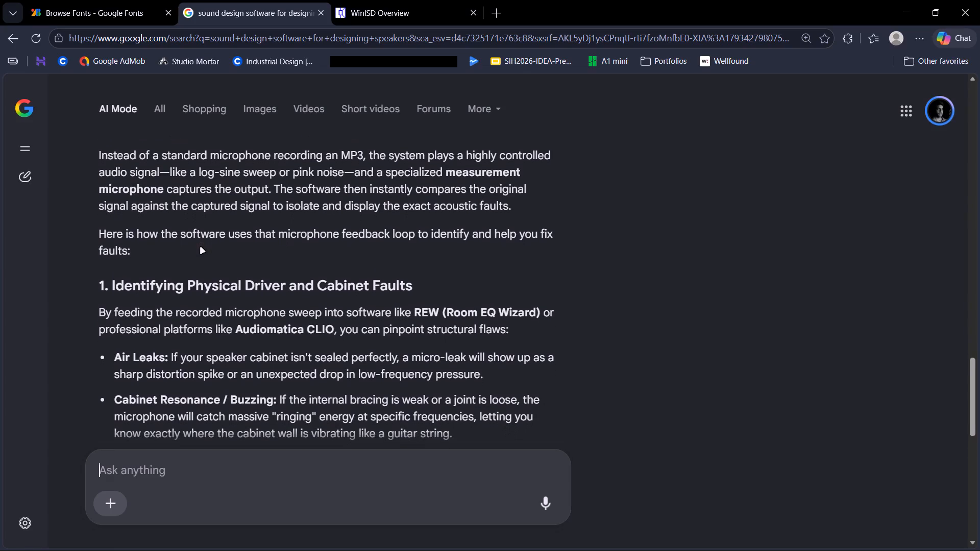
{"action": "scroll", "coordinate": [201, 247], "scroll_direction": "down", "scroll_amount": 2}
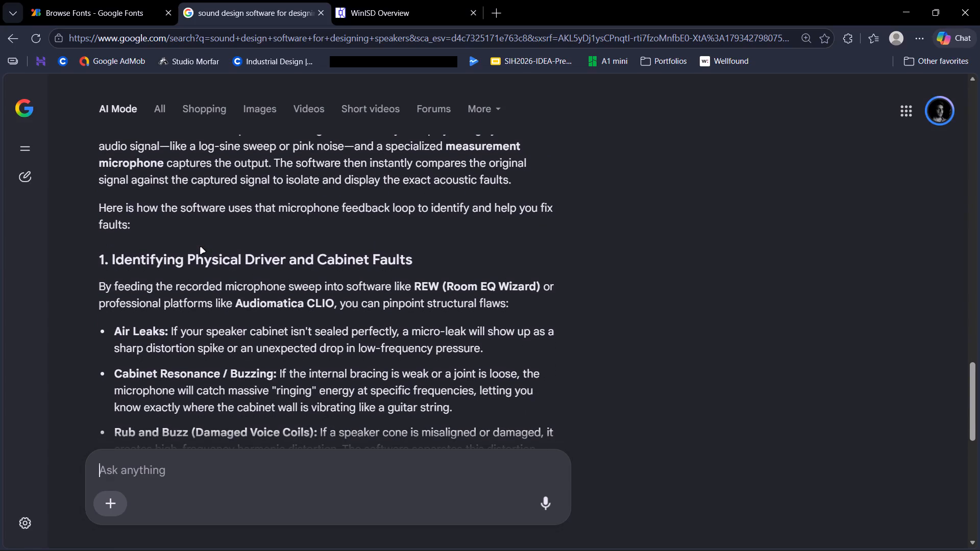
{"action": "scroll", "coordinate": [201, 247], "scroll_direction": "down", "scroll_amount": 1}
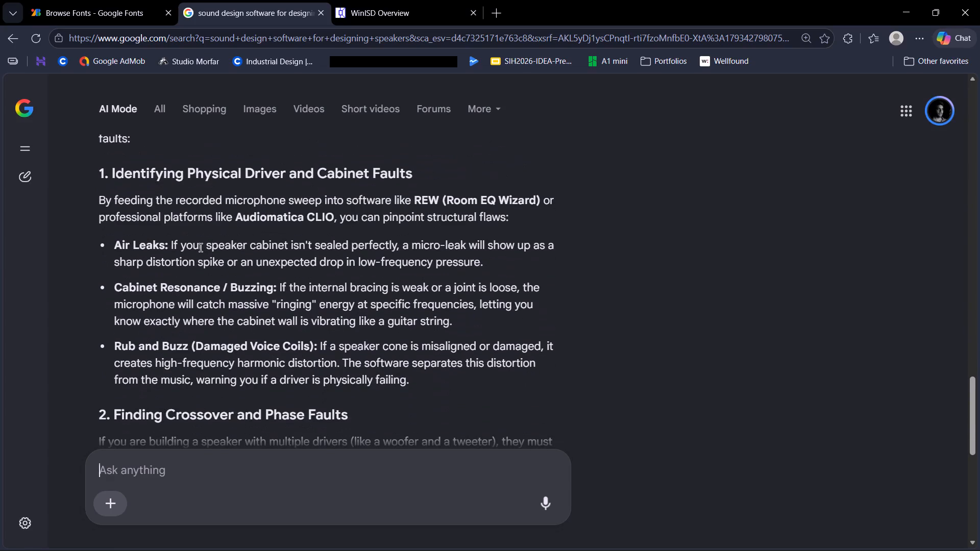
{"action": "scroll", "coordinate": [201, 247], "scroll_direction": "down", "scroll_amount": 5}
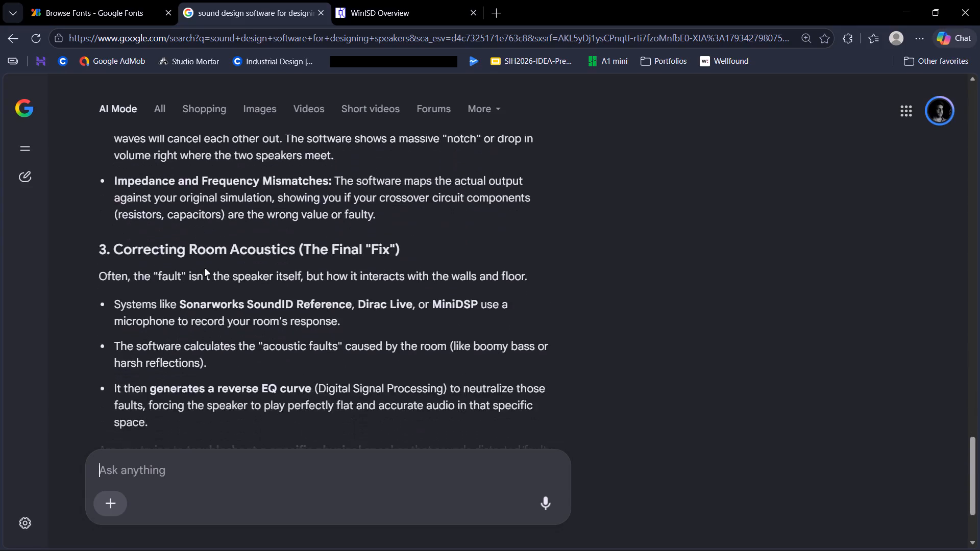
{"action": "scroll", "coordinate": [203, 318], "scroll_direction": "down", "scroll_amount": 5}
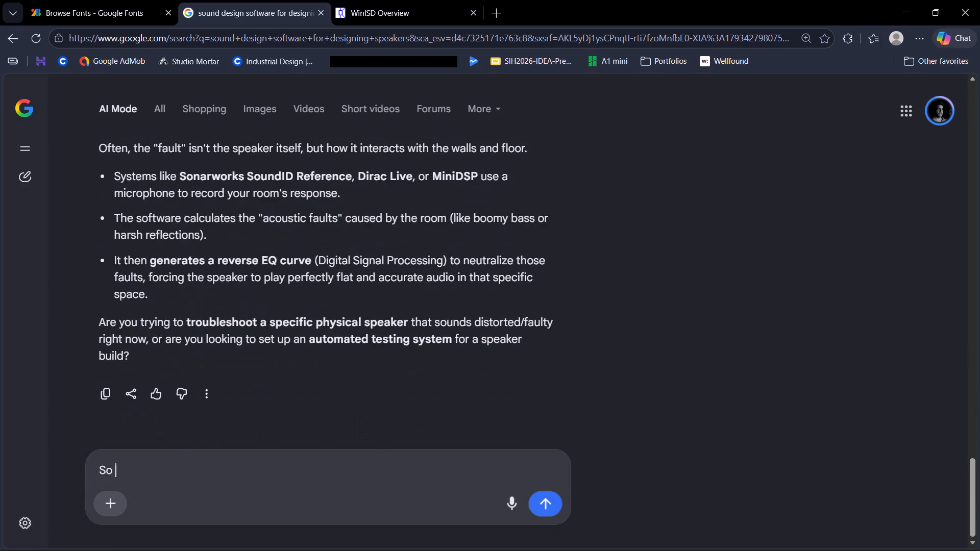
Send the AI the follow-up question "So traditionally microphones are used?".
{"action": "key", "text": "BackSpace"}
{"action": "key", "text": "BackSpace"}
{"action": "type", "text": "traditionally p"}
{"action": "key", "text": "BackSpace"}
{"action": "type", "text": "micro"}
{"action": "key", "text": "space"}
{"action": "key", "text": "BackSpace"}
{"action": "type", "text": "ohon"}
{"action": "key", "text": "BackSpace"}
{"action": "key", "text": "BackSpace"}
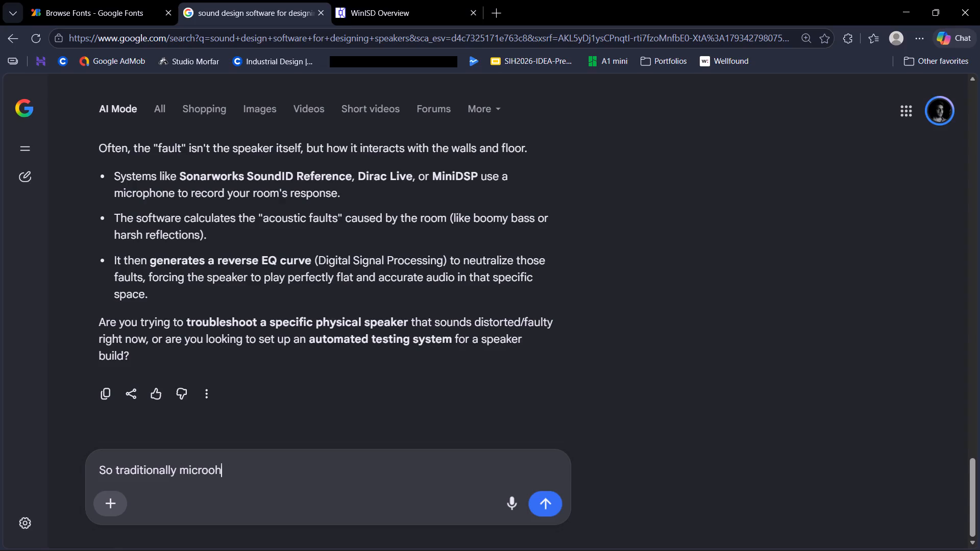
{"action": "key", "text": "BackSpace"}
{"action": "key", "text": "BackSpace"}
{"action": "type", "text": "phones are"}
{"action": "key", "text": "space"}
{"action": "type", "text": "used?"}
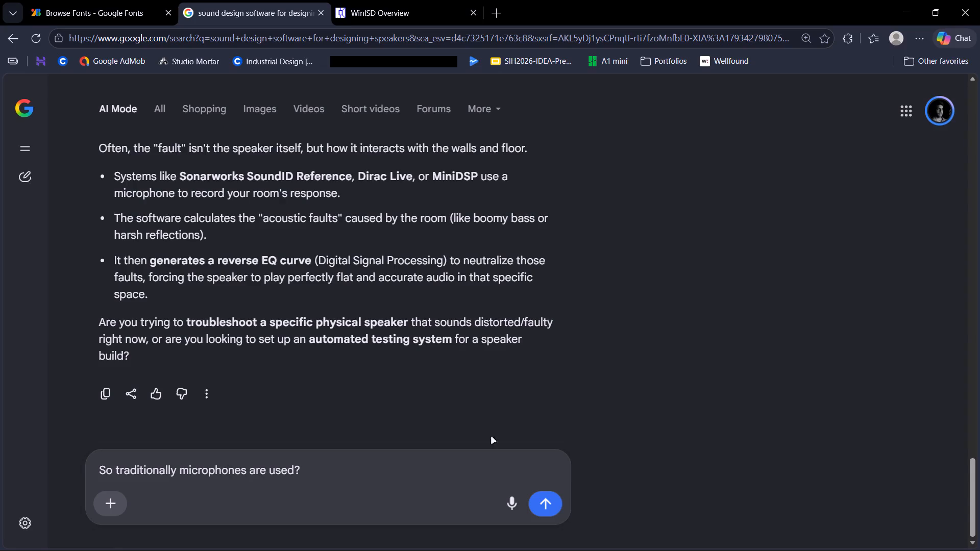
{"action": "left_click", "coordinate": [536, 500]}
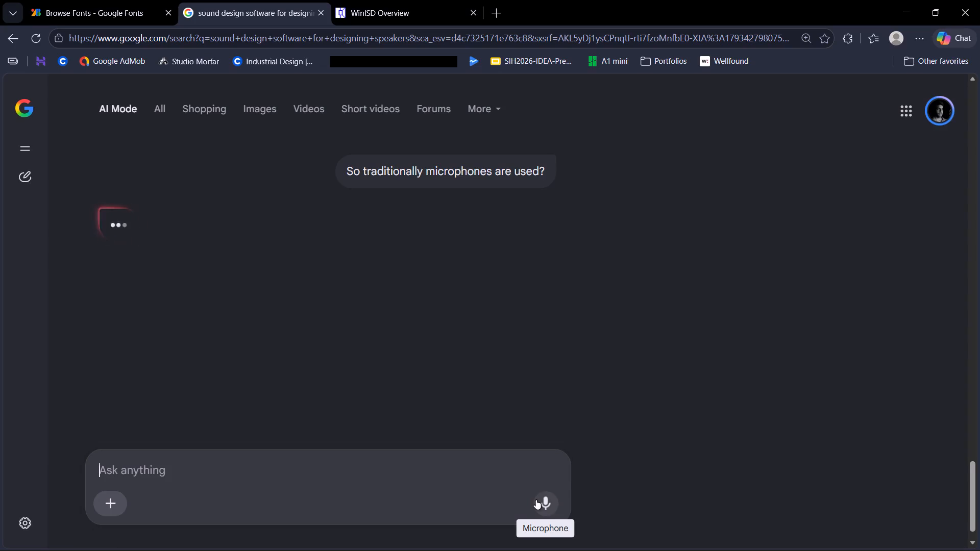
Edit the sent question to read "So traditionally microphones are used for this process?" and resubmit it.
{"action": "scroll", "coordinate": [503, 310], "scroll_direction": "up", "scroll_amount": 1}
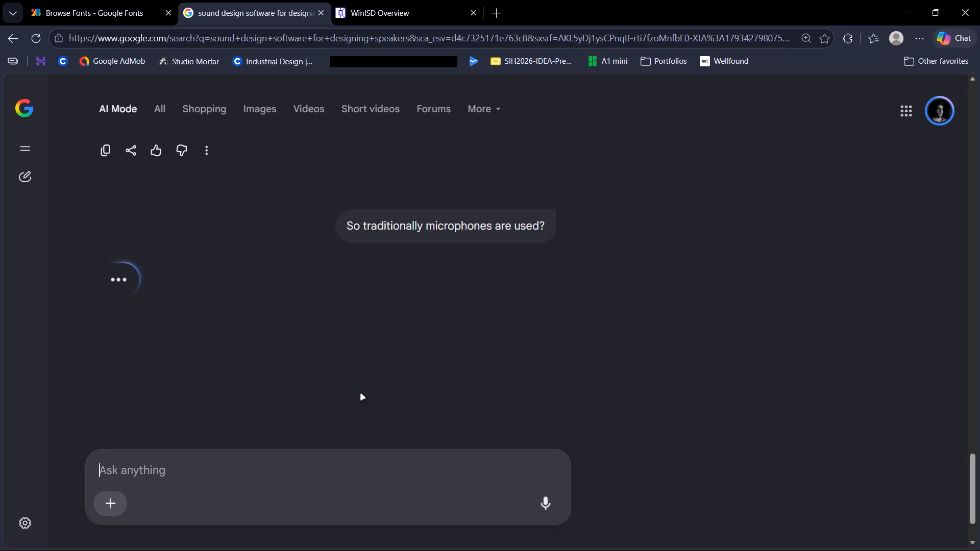
{"action": "left_click", "coordinate": [318, 233]}
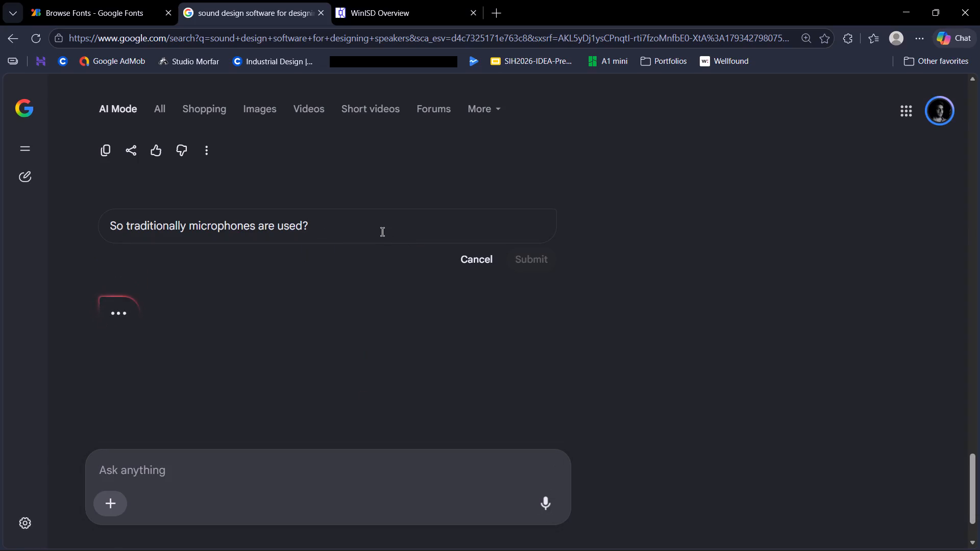
{"action": "key", "text": "Left"}
{"action": "key", "text": "space"}
{"action": "type", "text": "for thsi"}
{"action": "key", "text": "BackSpace"}
{"action": "key", "text": "BackSpace"}
{"action": "type", "text": "i s"}
{"action": "key", "text": "BackSpace"}
{"action": "key", "text": "BackSpace"}
{"action": "type", "text": "s prof"}
{"action": "key", "text": "BackSpace"}
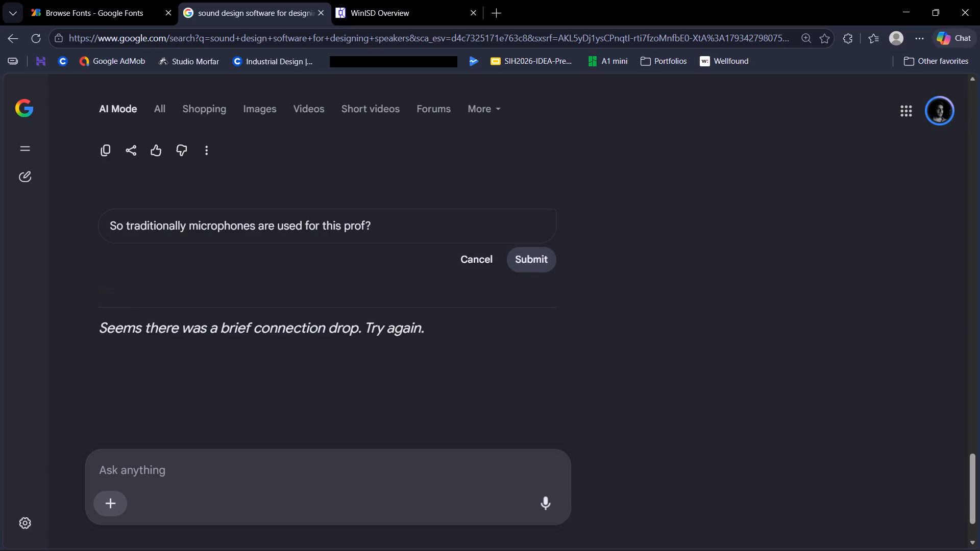
{"action": "type", "text": "cess"}
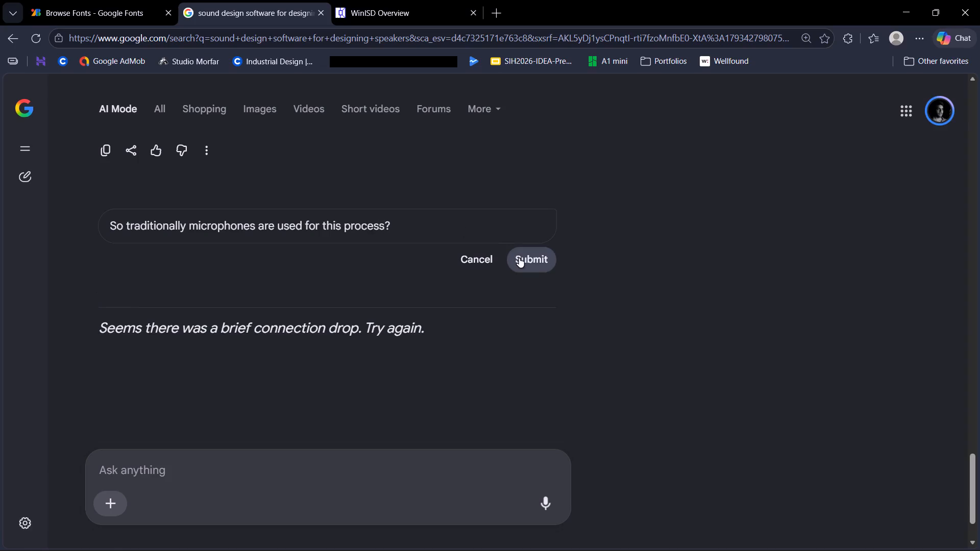
{"action": "left_click", "coordinate": [519, 258]}
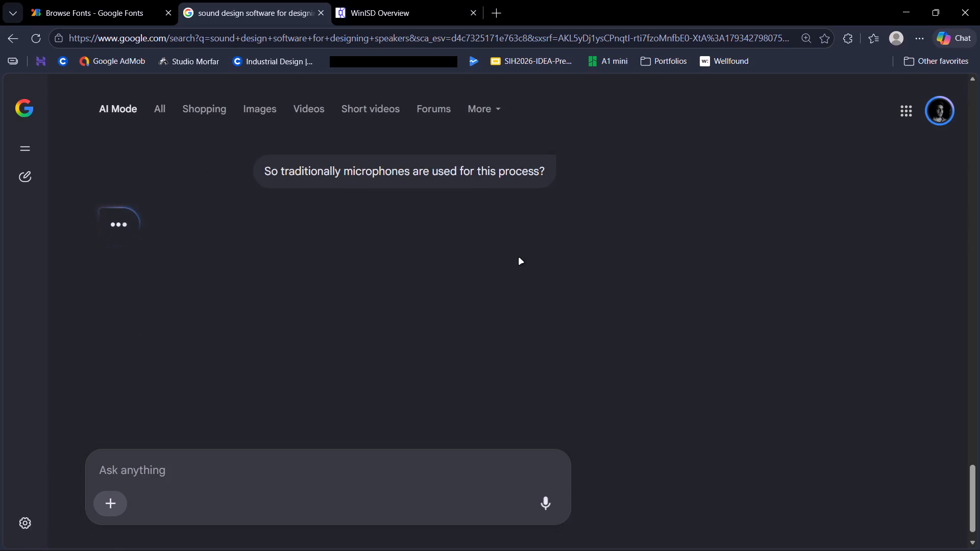
Reopen the resubmitted question for editing and add "of designing" after "process", before the question mark.
{"action": "scroll", "coordinate": [519, 258], "scroll_direction": "up", "scroll_amount": 1}
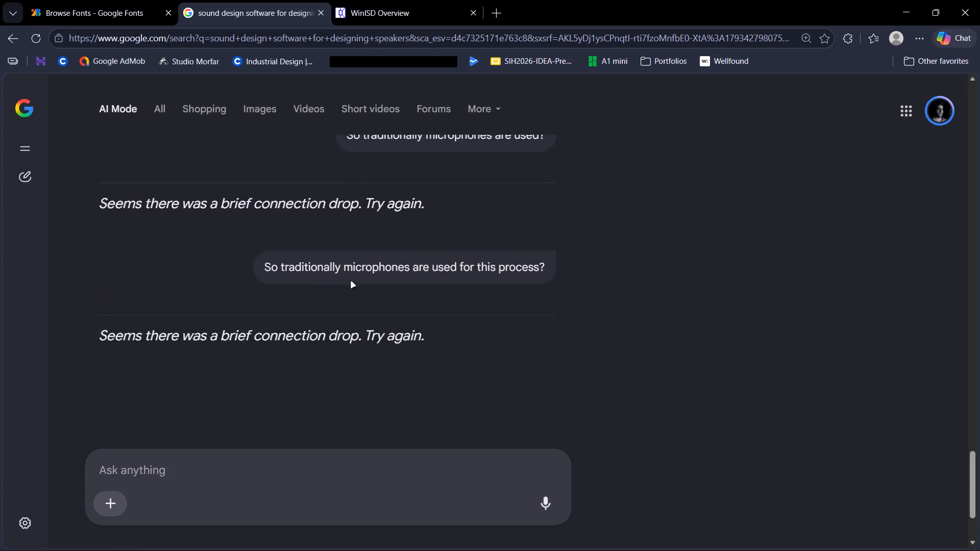
{"action": "left_click", "coordinate": [239, 277]}
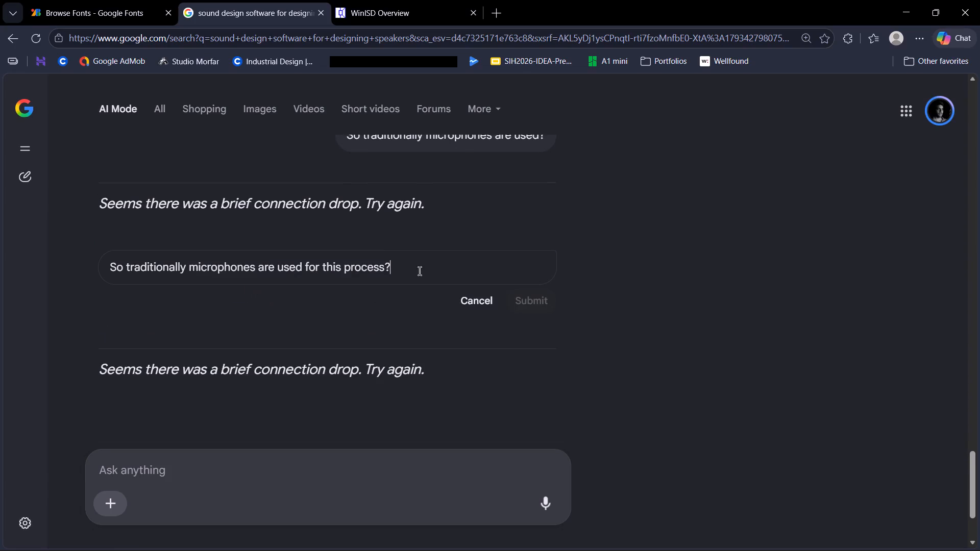
{"action": "left_click", "coordinate": [380, 268]}
{"action": "key", "text": "Right"}
{"action": "key", "text": "space"}
{"action": "type", "text": "of designing"}
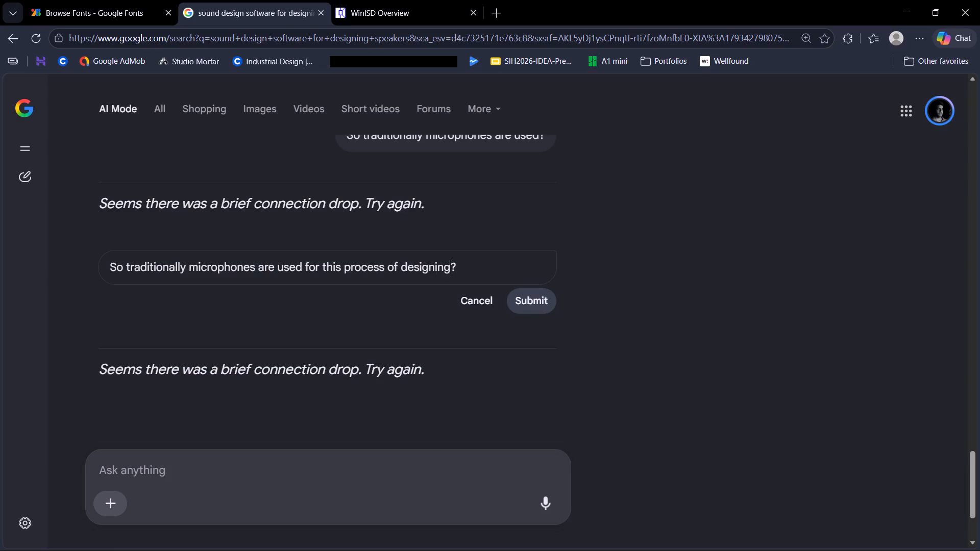
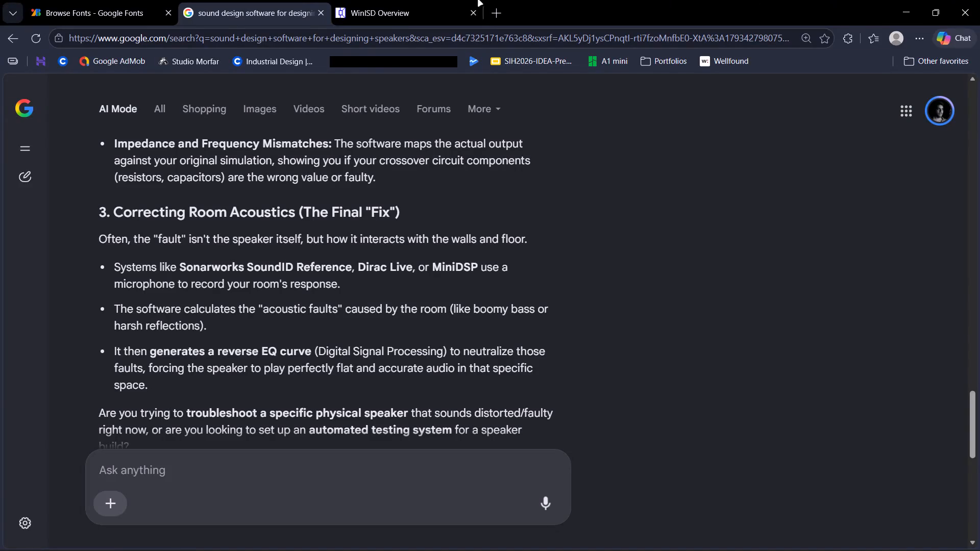
Close the WinISD Overview page.
{"action": "left_click", "coordinate": [474, 14]}
Return to Google Fonts and look through the Childlike results, examining the Playwrite script styles.
{"action": "left_click", "coordinate": [137, 0]}
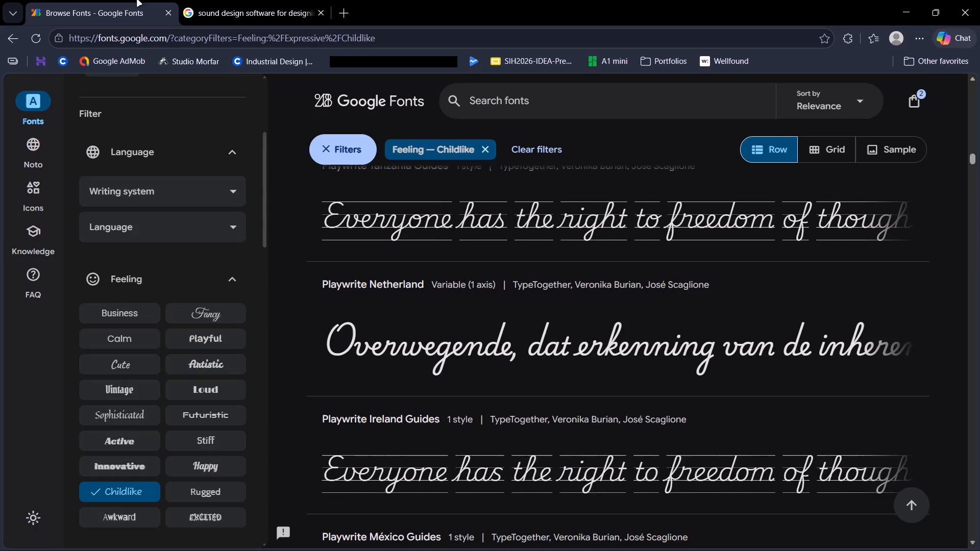
{"action": "scroll", "coordinate": [457, 269], "scroll_direction": "down", "scroll_amount": 10}
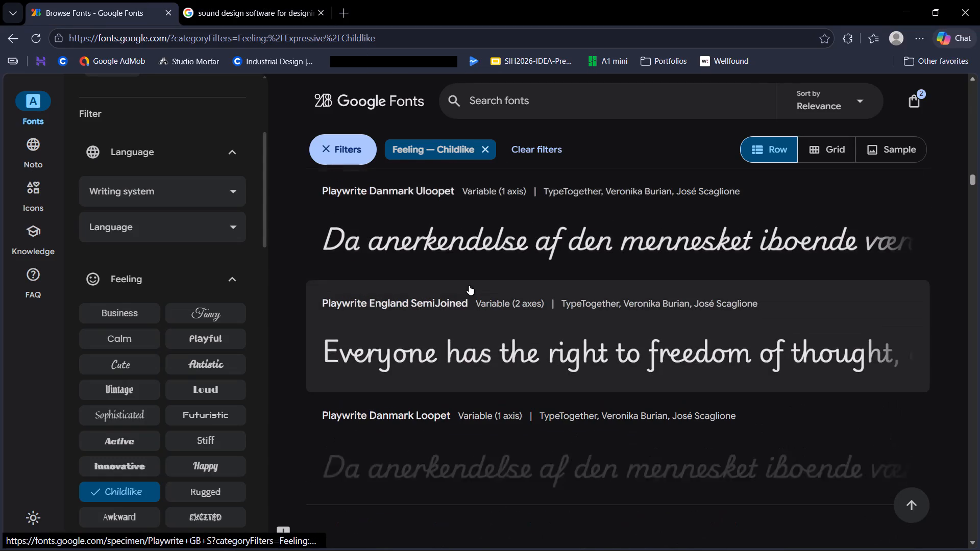
{"action": "scroll", "coordinate": [469, 286], "scroll_direction": "down", "scroll_amount": 4}
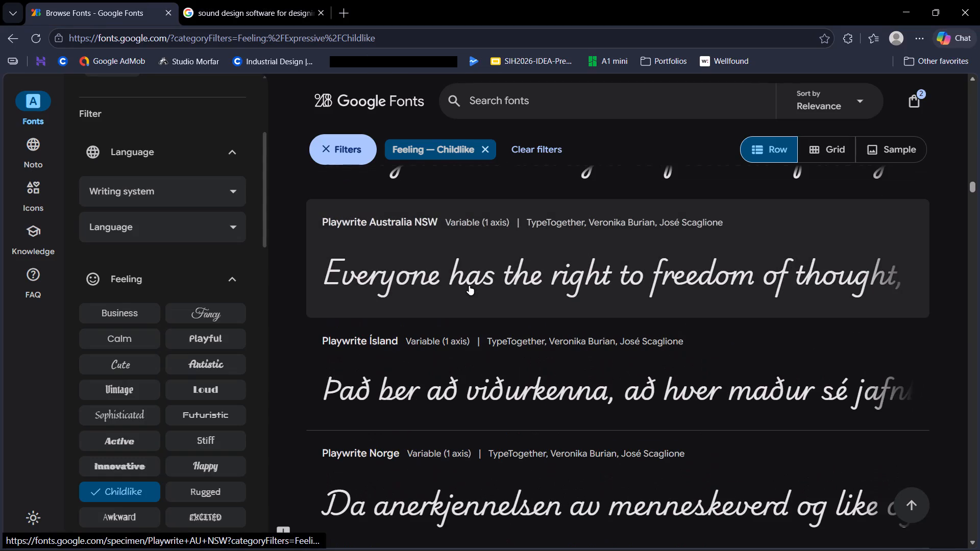
{"action": "scroll", "coordinate": [469, 286], "scroll_direction": "down", "scroll_amount": 7}
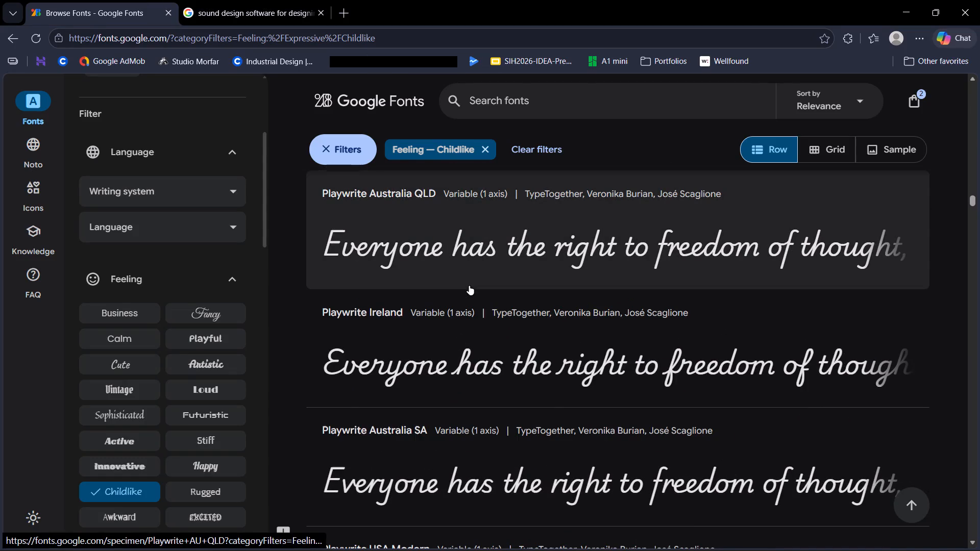
{"action": "scroll", "coordinate": [469, 286], "scroll_direction": "down", "scroll_amount": 5}
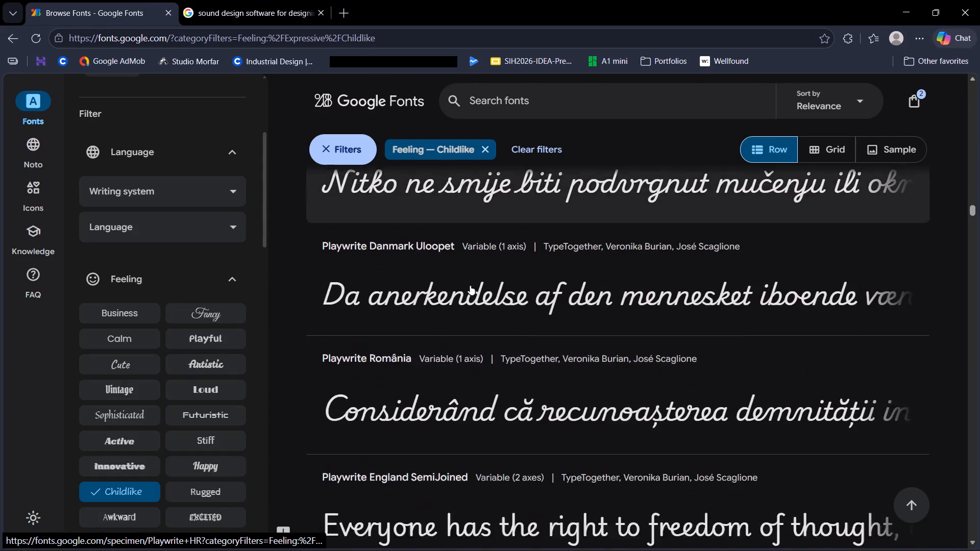
{"action": "scroll", "coordinate": [470, 286], "scroll_direction": "down", "scroll_amount": 7}
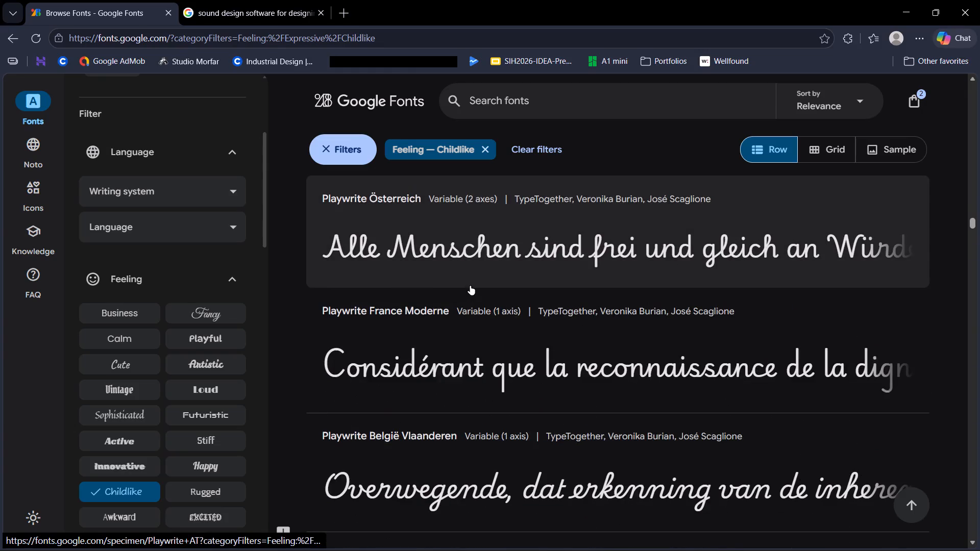
{"action": "scroll", "coordinate": [470, 286], "scroll_direction": "down", "scroll_amount": 6}
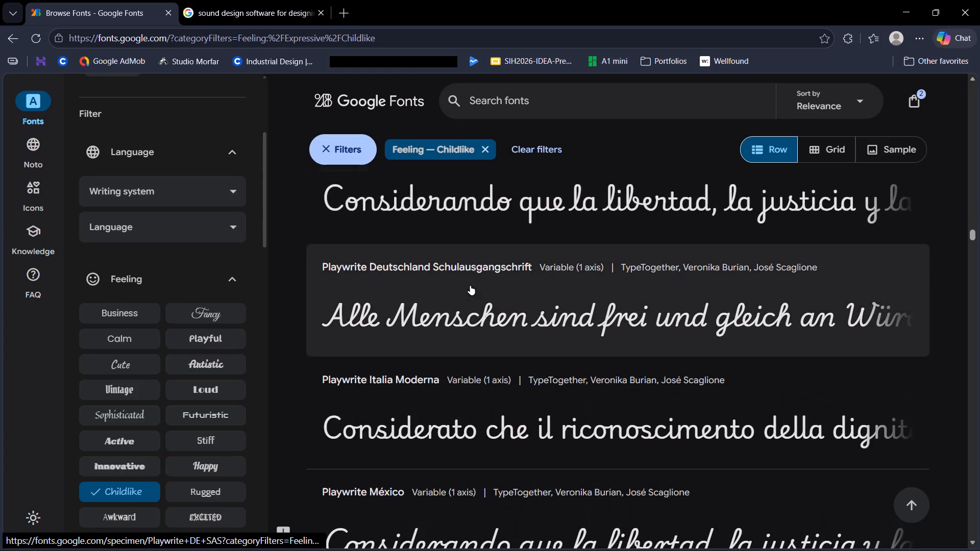
{"action": "scroll", "coordinate": [470, 286], "scroll_direction": "down", "scroll_amount": 4}
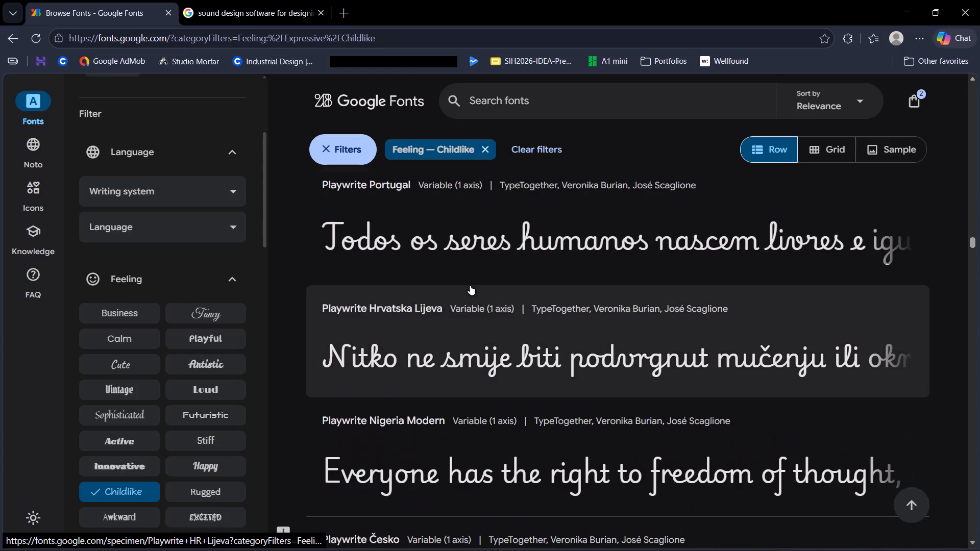
{"action": "scroll", "coordinate": [471, 286], "scroll_direction": "up", "scroll_amount": 1}
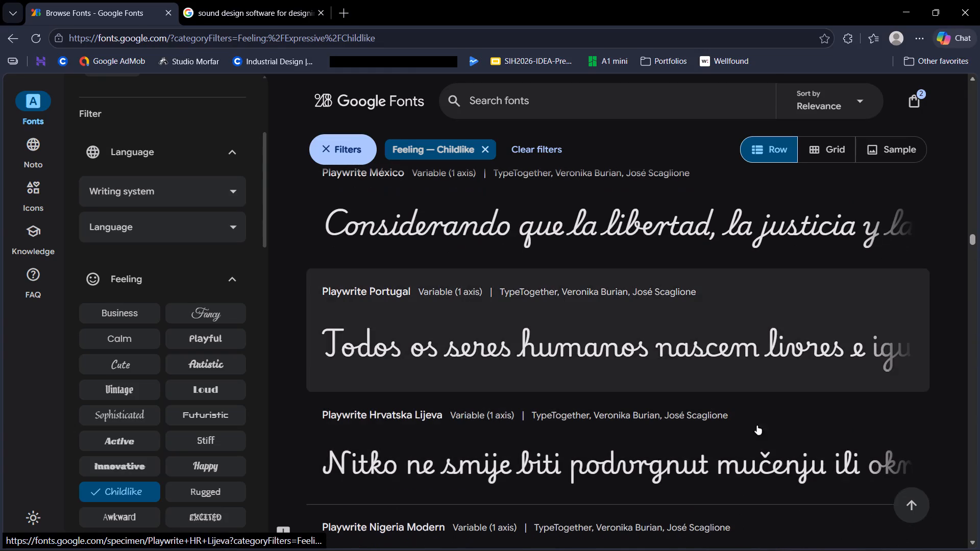
Switch to Figma and preview the "by kislay" tagline in the fonts from Calisto MT through CantoraOne.
{"action": "key", "text": "alt+Tab"}
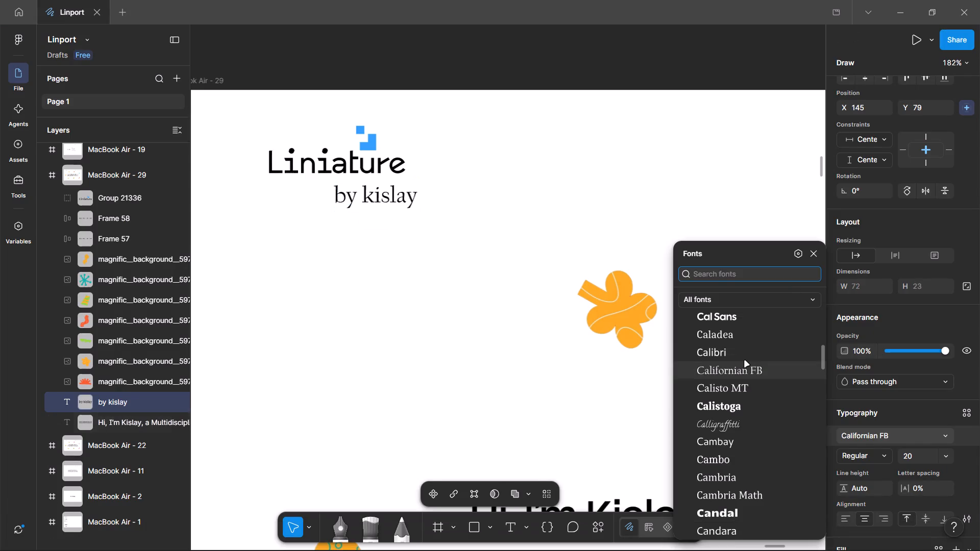
{"action": "key", "text": "Down"}
{"action": "key", "text": "Down"}
{"action": "key", "text": "Down"}
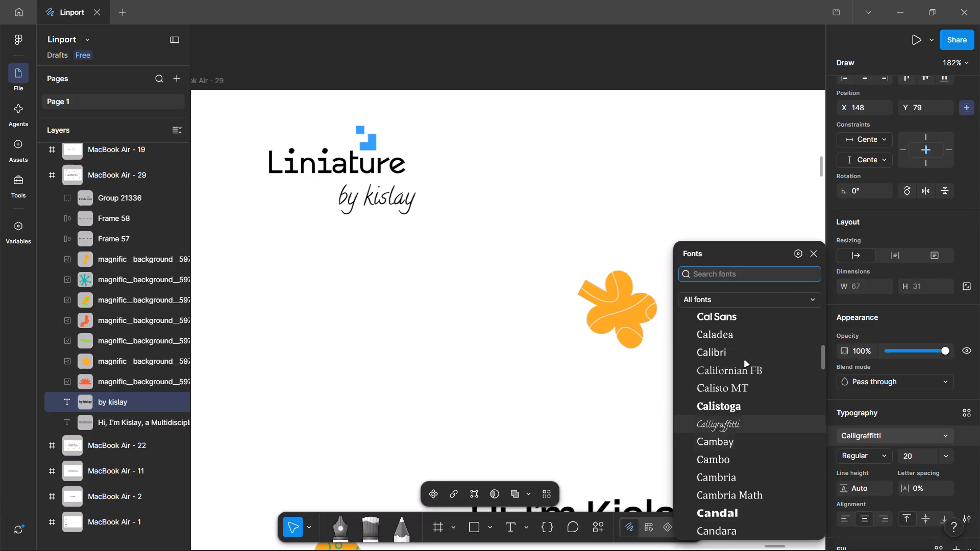
{"action": "key", "text": "Down"}
{"action": "key", "text": "Down"}
{"action": "key", "text": "Down"}
{"action": "key", "text": "Down"}
{"action": "key", "text": "Down"}
{"action": "key", "text": "Down"}
{"action": "key", "text": "Down"}
{"action": "key", "text": "Down"}
{"action": "key", "text": "Down"}
{"action": "key", "text": "Down"}
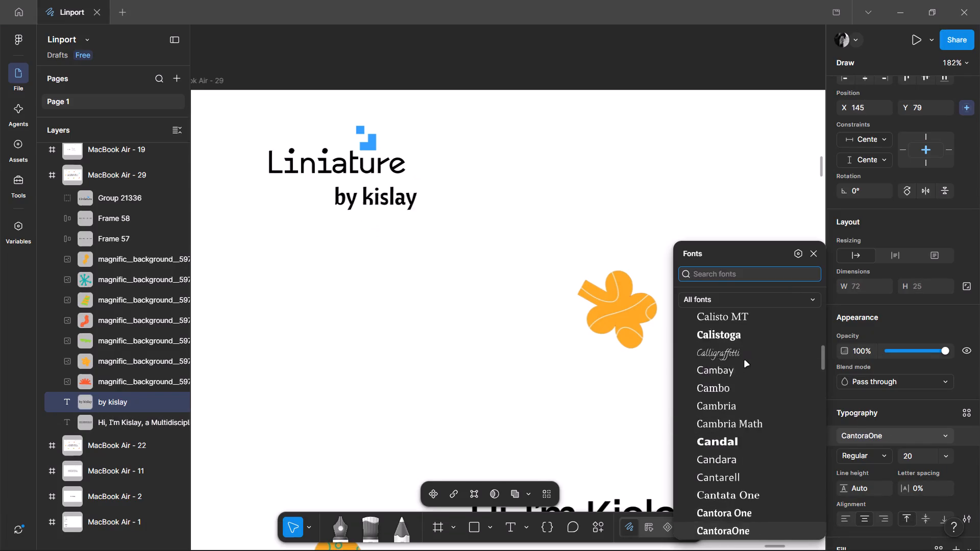
Preview the tagline in Caprasimo through Cardo, comparing the Caramel and Carattere scripts back and forth.
{"action": "key", "text": "Down"}
{"action": "key", "text": "Down"}
{"action": "key", "text": "Down"}
{"action": "key", "text": "Down"}
{"action": "key", "text": "Down"}
{"action": "key", "text": "Up"}
{"action": "key", "text": "Up"}
{"action": "key", "text": "Down"}
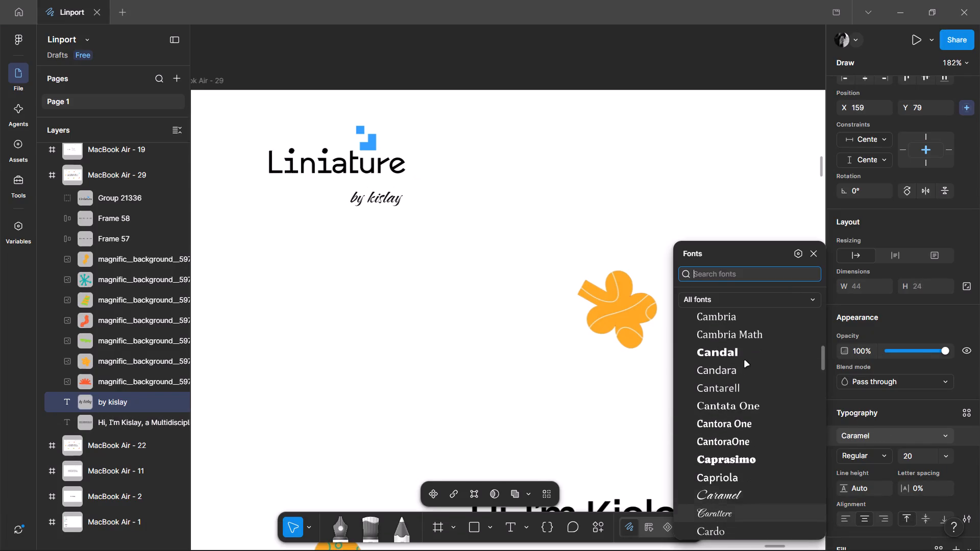
{"action": "key", "text": "Up"}
{"action": "key", "text": "Down"}
Preview the "by kislay" tagline in the fonts from Cardo through Caveat.
{"action": "key", "text": "Down"}
{"action": "key", "text": "Down"}
{"action": "key", "text": "Down"}
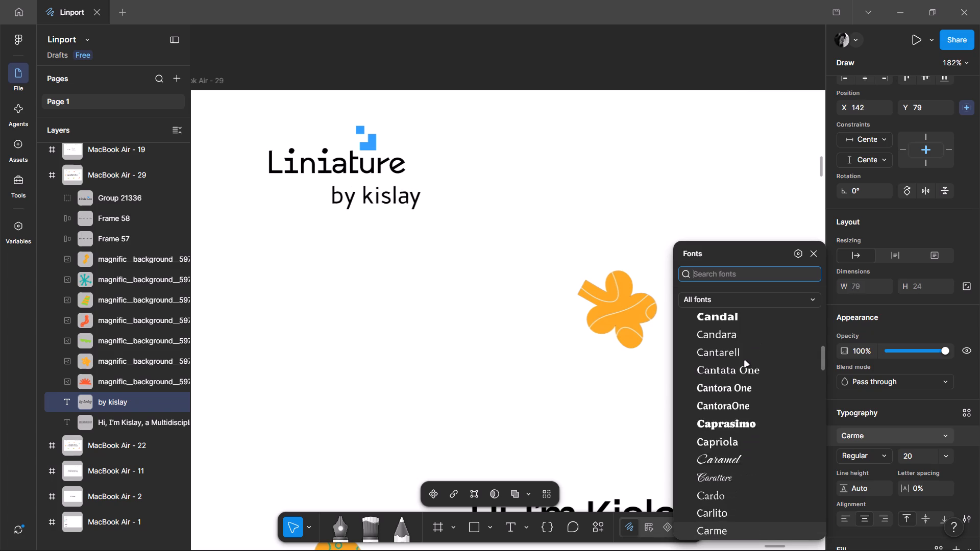
{"action": "key", "text": "Down"}
{"action": "key", "text": "Down"}
{"action": "key", "text": "Down"}
{"action": "key", "text": "Down"}
{"action": "key", "text": "Down"}
{"action": "key", "text": "Down"}
{"action": "key", "text": "Down"}
{"action": "key", "text": "Down"}
{"action": "key", "text": "Down"}
{"action": "key", "text": "Down"}
{"action": "key", "text": "Down"}
{"action": "key", "text": "Down"}
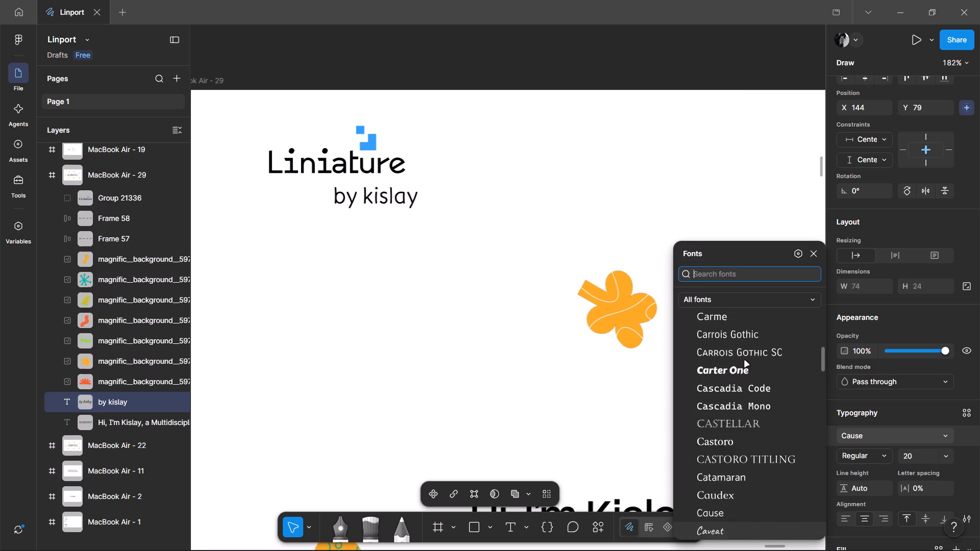
Preview the "by kislay" tagline in the fonts from Caveat Brush through Charis SIL.
{"action": "key", "text": "Down"}
{"action": "key", "text": "Down"}
{"action": "key", "text": "Down"}
{"action": "key", "text": "Down"}
{"action": "key", "text": "Down"}
{"action": "key", "text": "Down"}
{"action": "key", "text": "Down"}
{"action": "key", "text": "Down"}
{"action": "key", "text": "Down"}
{"action": "key", "text": "Down"}
{"action": "key", "text": "Down"}
{"action": "key", "text": "Down"}
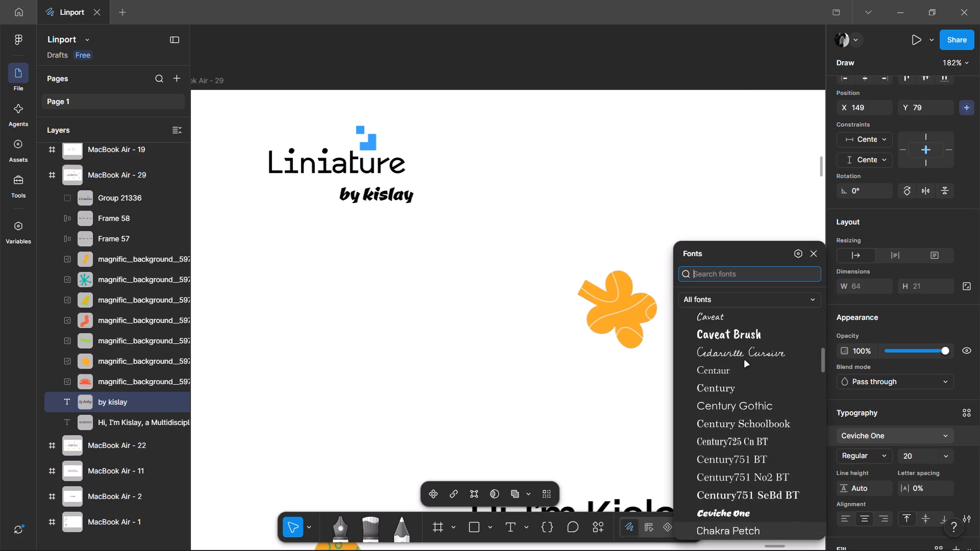
{"action": "key", "text": "Down"}
{"action": "key", "text": "Down"}
{"action": "key", "text": "Down"}
{"action": "key", "text": "Down"}
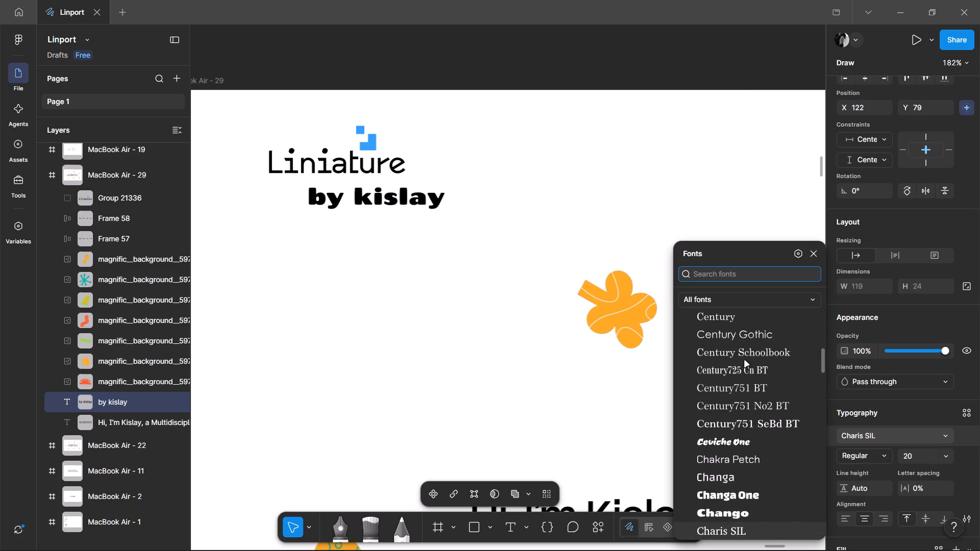
Preview the "by kislay" tagline in the fonts from Charm through Cherry Swash.
{"action": "key", "text": "Down"}
{"action": "key", "text": "Down"}
{"action": "key", "text": "Down"}
{"action": "key", "text": "Down"}
{"action": "key", "text": "Down"}
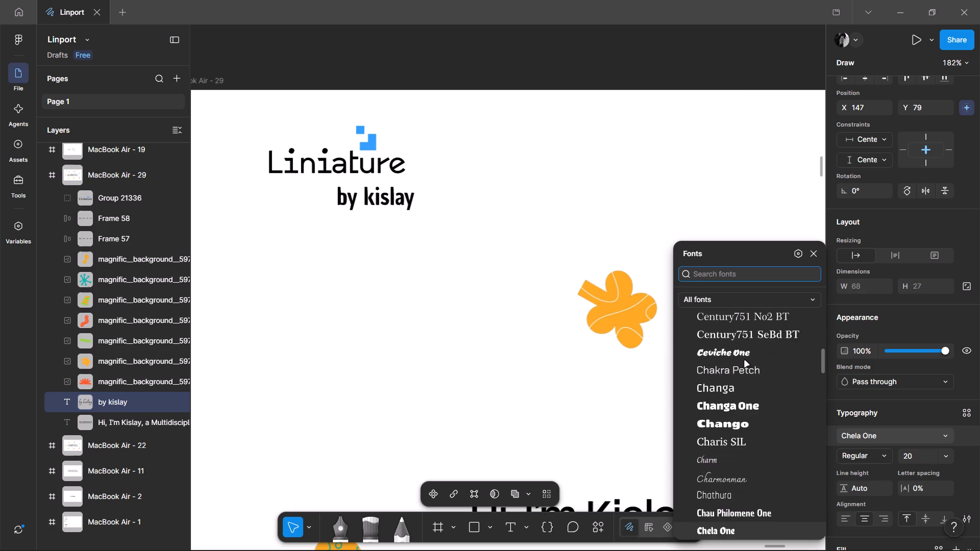
{"action": "key", "text": "Down"}
{"action": "key", "text": "Down"}
{"action": "key", "text": "Down"}
{"action": "key", "text": "Down"}
{"action": "key", "text": "Down"}
{"action": "key", "text": "Down"}
{"action": "key", "text": "Down"}
Preview the tagline in Chewy and Chicle, and compare them with Cherry Swash and Cherry Cream Soda.
{"action": "key", "text": "Down"}
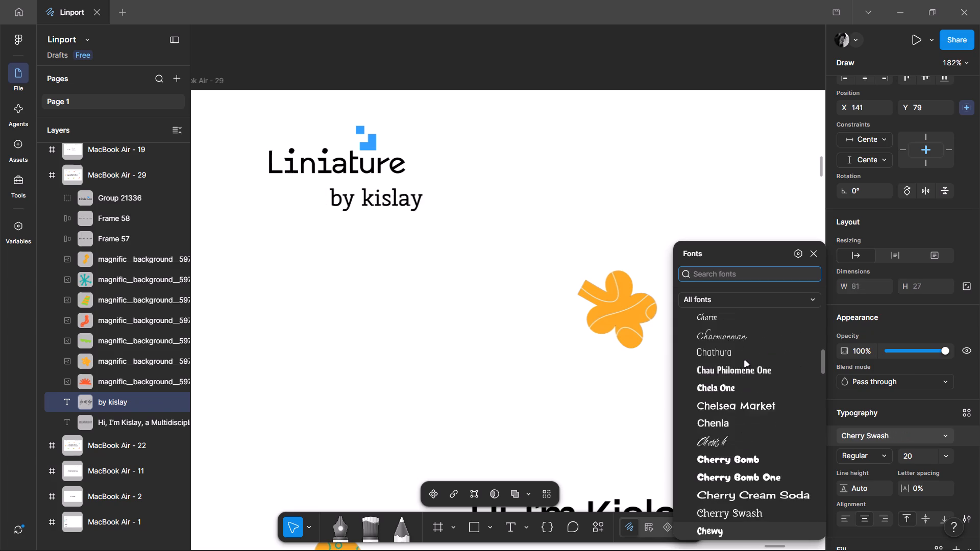
{"action": "key", "text": "Down"}
{"action": "key", "text": "Up"}
{"action": "key", "text": "Up"}
{"action": "key", "text": "Up"}
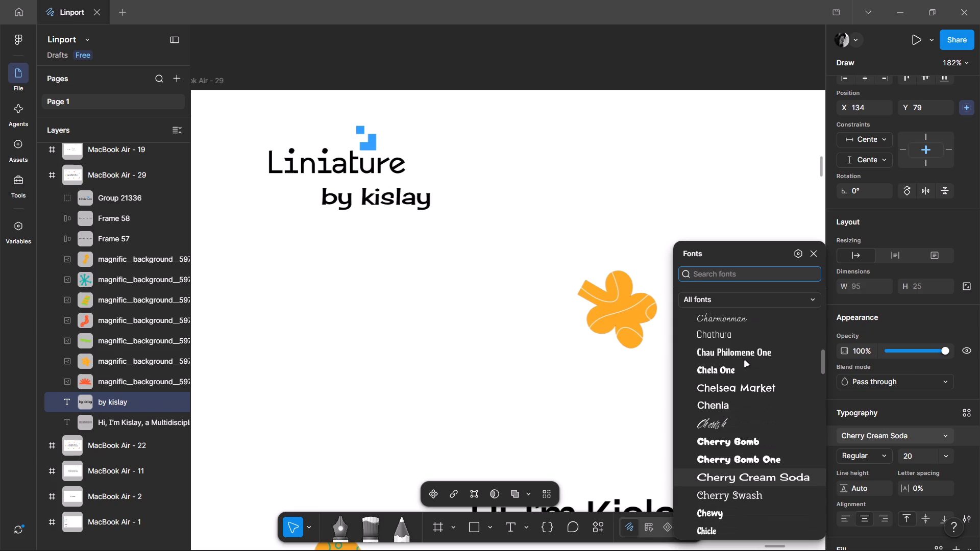
{"action": "key", "text": "Down"}
{"action": "key", "text": "Down"}
{"action": "key", "text": "Up"}
{"action": "key", "text": "Down"}
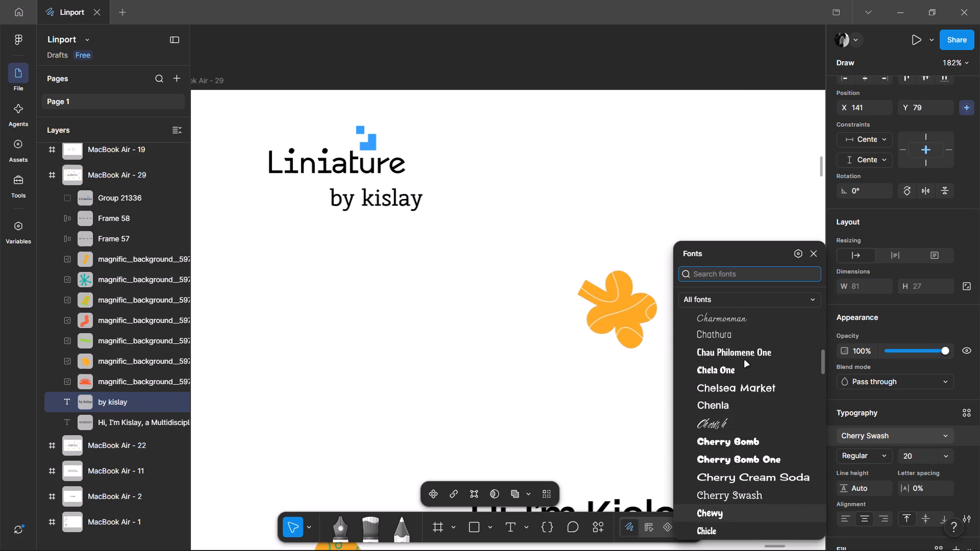
Preview the tagline in Chicle through Chocolate Classical Sans, going back to CHNO Pixel Code Pro.
{"action": "key", "text": "Down"}
{"action": "key", "text": "Down"}
{"action": "key", "text": "Down"}
{"action": "key", "text": "Down"}
{"action": "key", "text": "Down"}
{"action": "key", "text": "Down"}
{"action": "key", "text": "Down"}
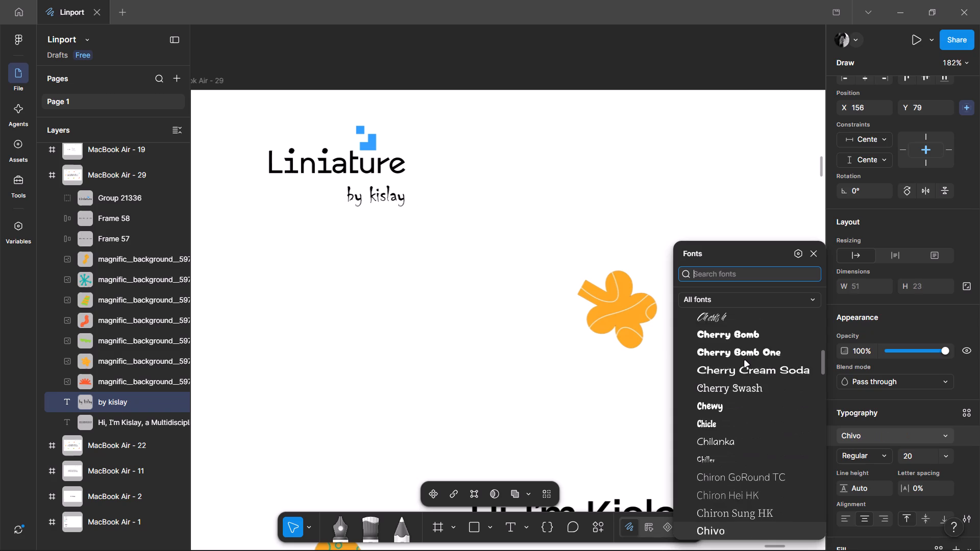
{"action": "key", "text": "Down"}
{"action": "key", "text": "Down"}
{"action": "key", "text": "Down"}
{"action": "key", "text": "Up"}
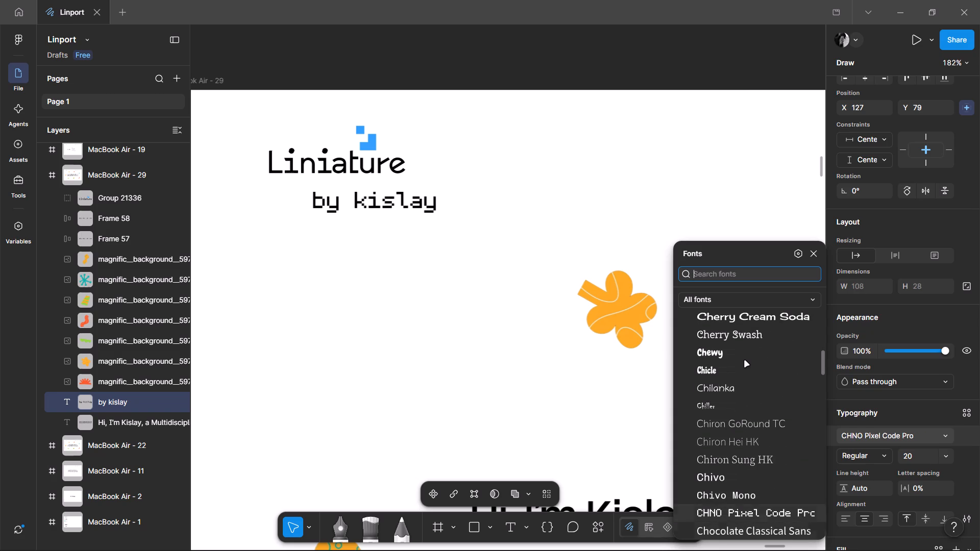
Preview the tagline in Chocolate Classical Sans through Coda, going back to Clicker Script.
{"action": "key", "text": "Down"}
{"action": "key", "text": "Down"}
{"action": "key", "text": "Down"}
{"action": "key", "text": "Down"}
{"action": "key", "text": "Down"}
{"action": "key", "text": "Down"}
{"action": "key", "text": "Down"}
{"action": "key", "text": "Down"}
{"action": "key", "text": "Down"}
{"action": "key", "text": "Down"}
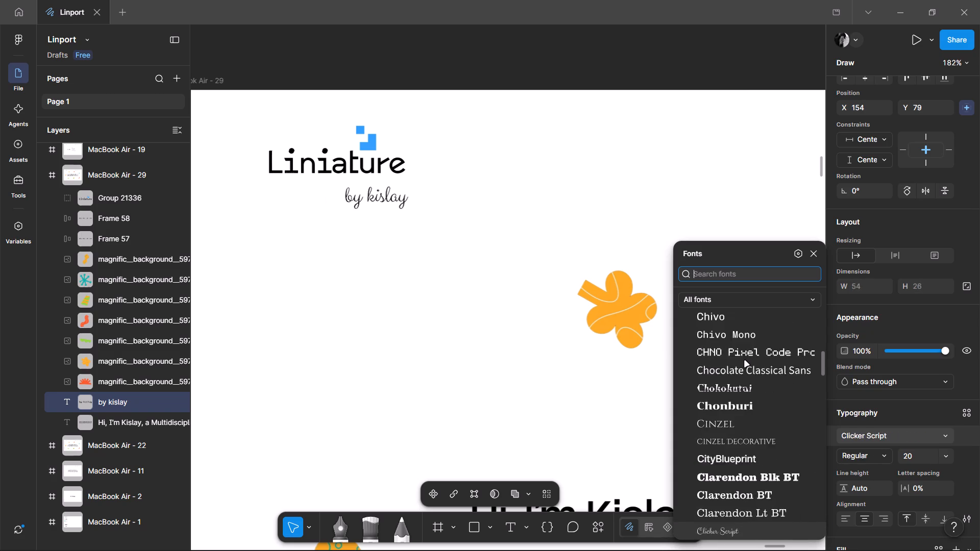
{"action": "key", "text": "Down"}
{"action": "key", "text": "Down"}
{"action": "key", "text": "Up"}
{"action": "key", "text": "Up"}
Preview the "by kislay" tagline in the fonts from Climate Crisis through Comforter Brush.
{"action": "key", "text": "Down"}
{"action": "key", "text": "Down"}
{"action": "key", "text": "Down"}
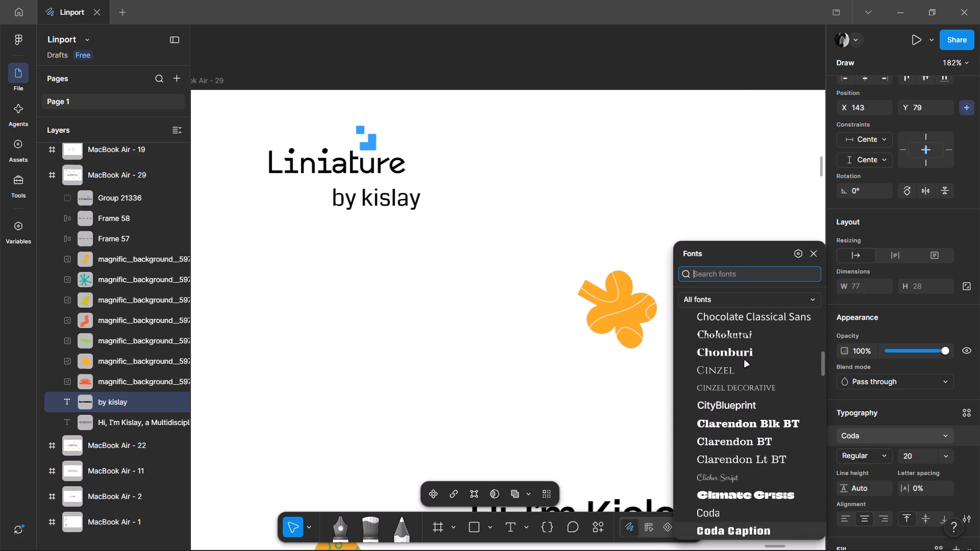
{"action": "key", "text": "Down"}
{"action": "key", "text": "Down"}
{"action": "key", "text": "Up"}
{"action": "key", "text": "Down"}
{"action": "key", "text": "Down"}
{"action": "key", "text": "Down"}
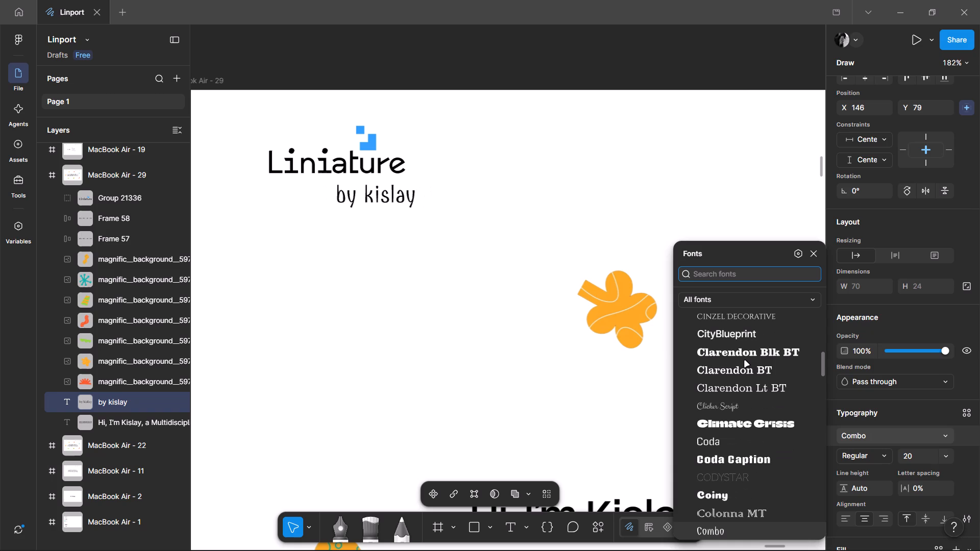
{"action": "key", "text": "Down"}
{"action": "key", "text": "Down"}
{"action": "key", "text": "Down"}
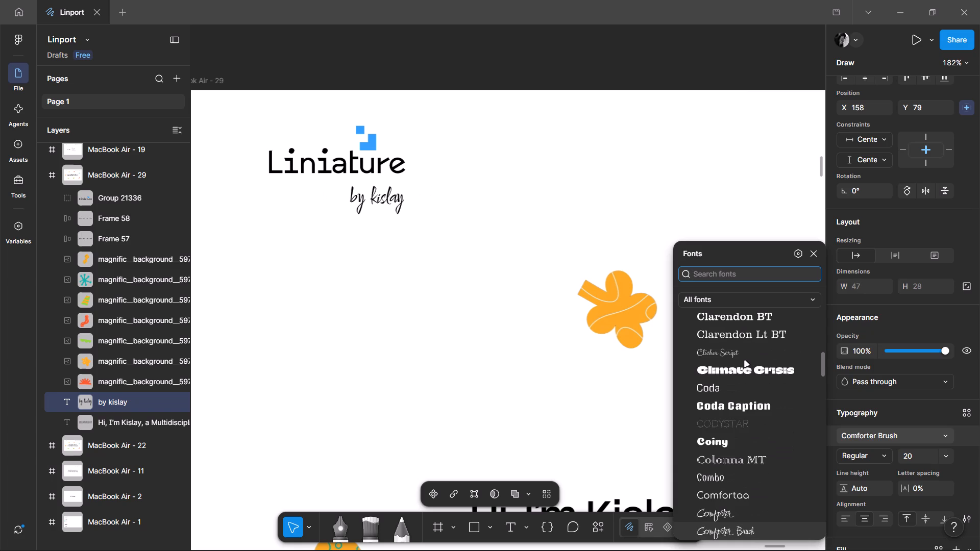
Compare the tagline in Comforter Brush, Comic Neue, Comic Relief, Comic Sans MS and Coming Soon.
{"action": "key", "text": "Down"}
{"action": "key", "text": "Down"}
{"action": "key", "text": "Up"}
{"action": "key", "text": "Up"}
{"action": "key", "text": "Down"}
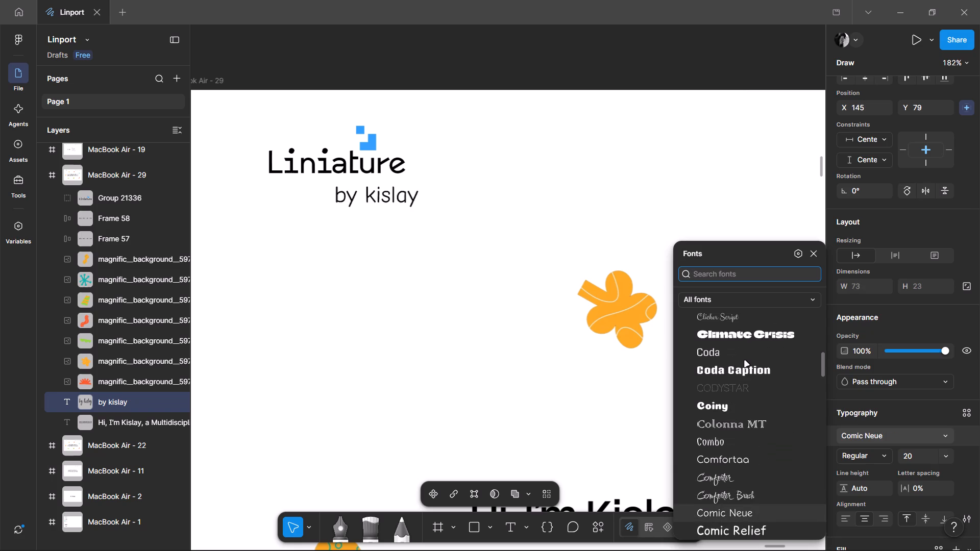
{"action": "key", "text": "Down"}
{"action": "key", "text": "Down"}
{"action": "key", "text": "Down"}
{"action": "key", "text": "Up"}
{"action": "key", "text": "Down"}
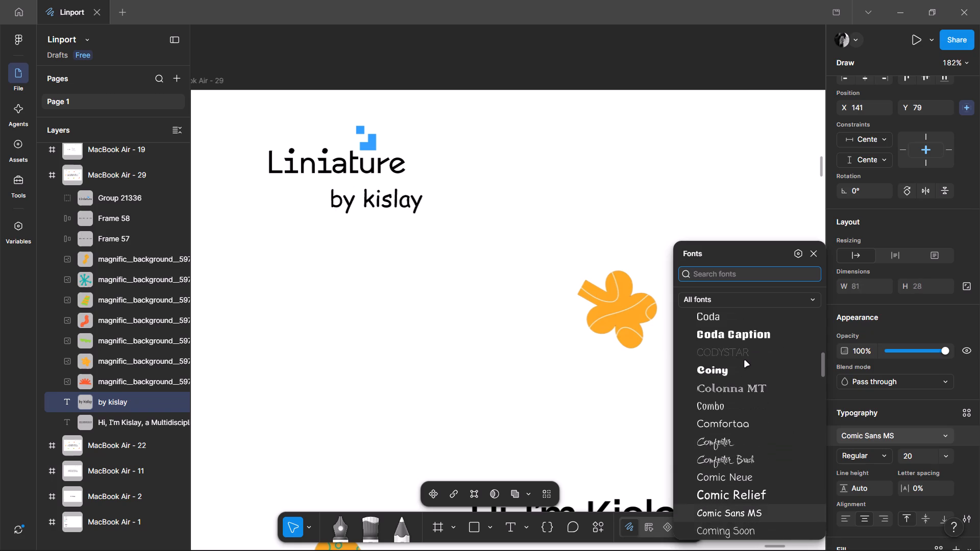
Preview the "by kislay" tagline in the fonts from Comme through Convergence.
{"action": "key", "text": "Down"}
{"action": "key", "text": "Down"}
{"action": "key", "text": "Down"}
{"action": "key", "text": "Down"}
{"action": "key", "text": "Down"}
{"action": "key", "text": "Down"}
{"action": "key", "text": "Down"}
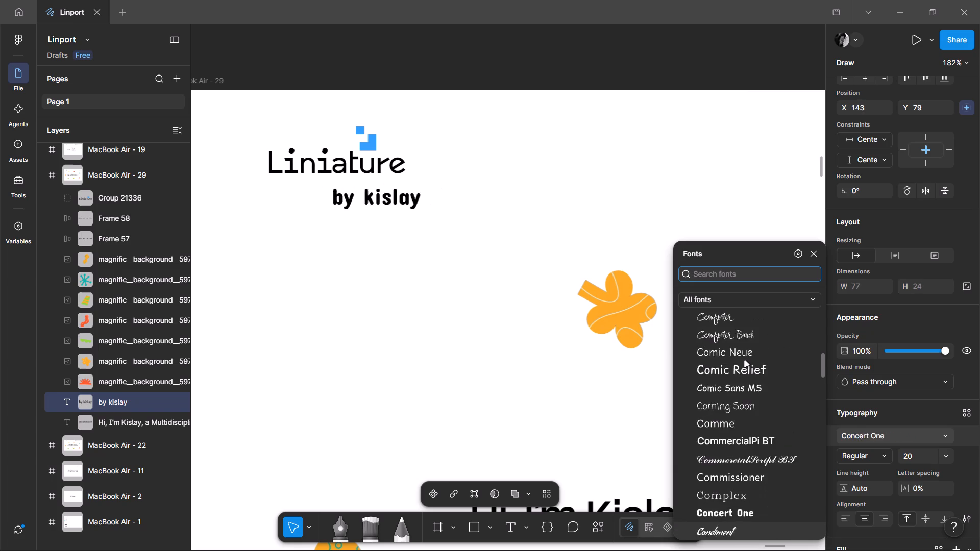
{"action": "key", "text": "Down"}
{"action": "key", "text": "Down"}
{"action": "key", "text": "Down"}
{"action": "key", "text": "Down"}
{"action": "key", "text": "Down"}
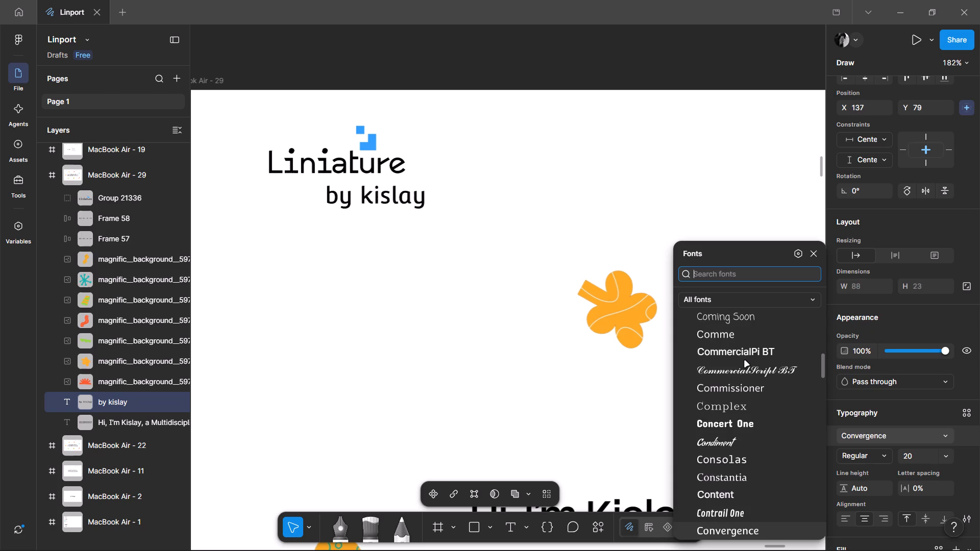
Preview the "by kislay" tagline in the fonts from Cookie through Cormorant Garamond.
{"action": "key", "text": "Down"}
{"action": "key", "text": "Down"}
{"action": "key", "text": "Down"}
{"action": "key", "text": "Down"}
{"action": "key", "text": "Down"}
{"action": "key", "text": "Down"}
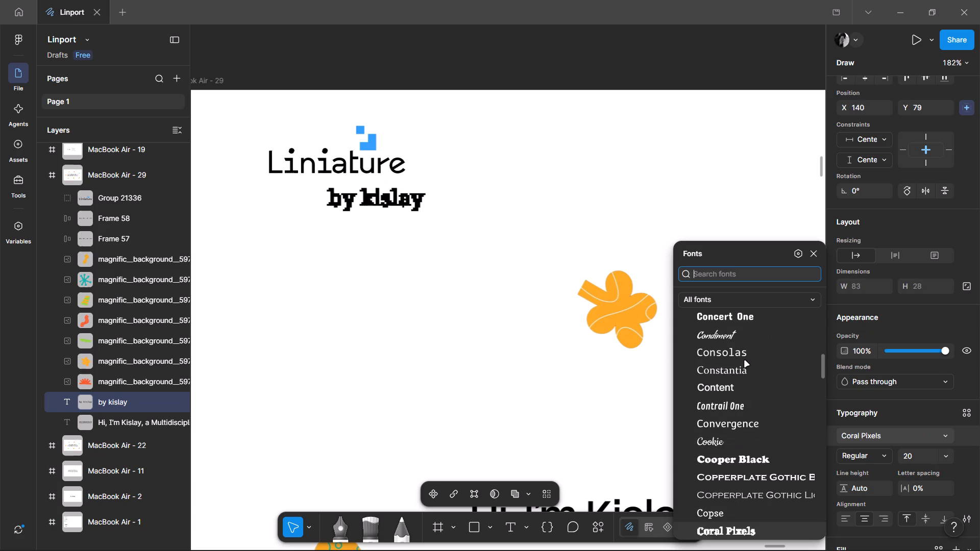
{"action": "key", "text": "Down"}
{"action": "key", "text": "Down"}
{"action": "key", "text": "Down"}
{"action": "key", "text": "Down"}
{"action": "key", "text": "Down"}
Compare the tagline in Corinthia, Cormorant and Cormorant Garamond.
{"action": "key", "text": "Up"}
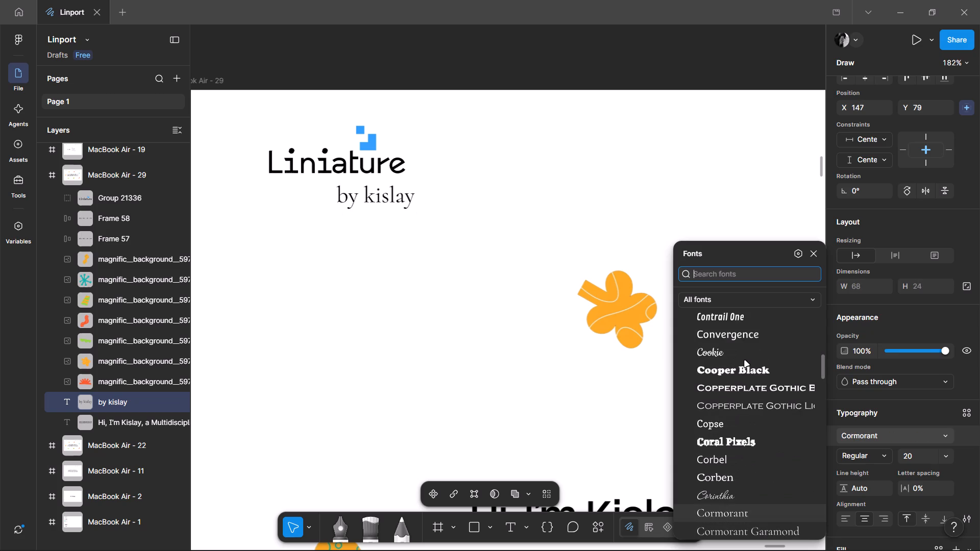
{"action": "key", "text": "Up"}
{"action": "key", "text": "Down"}
{"action": "key", "text": "Down"}
{"action": "key", "text": "Up"}
{"action": "key", "text": "Down"}
{"action": "key", "text": "Up"}
{"action": "key", "text": "Down"}
{"action": "key", "text": "Up"}
Preview the "by kislay" tagline in the fonts from Cormorant Garamond through Courier New.
{"action": "key", "text": "Down"}
{"action": "key", "text": "Down"}
{"action": "key", "text": "Down"}
{"action": "key", "text": "Down"}
{"action": "key", "text": "Down"}
{"action": "key", "text": "Down"}
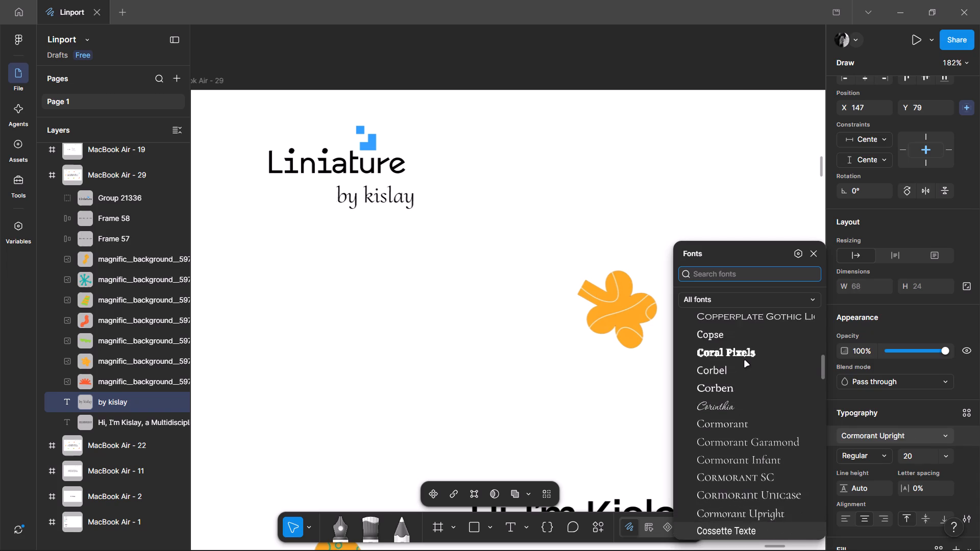
{"action": "key", "text": "Down"}
{"action": "key", "text": "Down"}
{"action": "key", "text": "Down"}
{"action": "key", "text": "Down"}
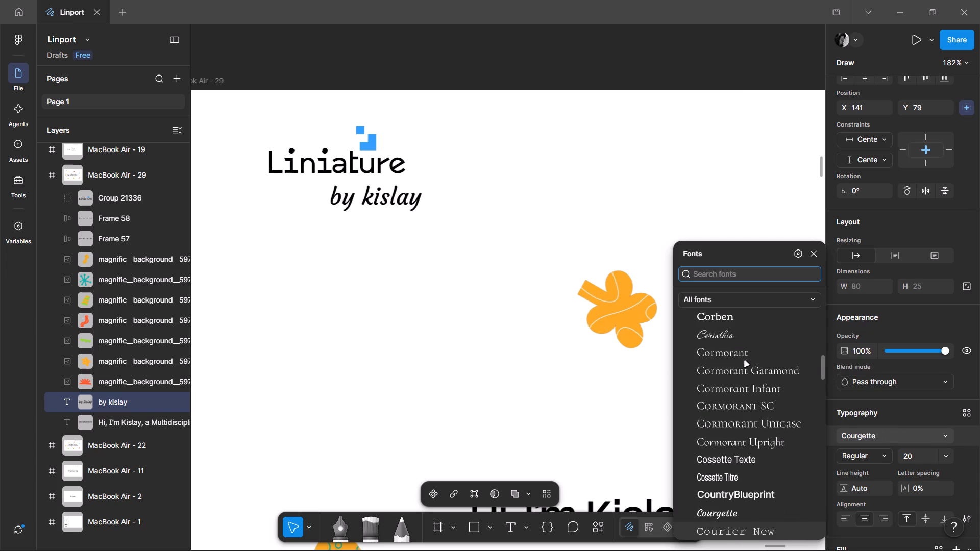
Preview the tagline in Courier Prime through Crete Round, going back once to Crafty Girls.
{"action": "key", "text": "Down"}
{"action": "key", "text": "Down"}
{"action": "key", "text": "Down"}
{"action": "key", "text": "Down"}
{"action": "key", "text": "Down"}
{"action": "key", "text": "Down"}
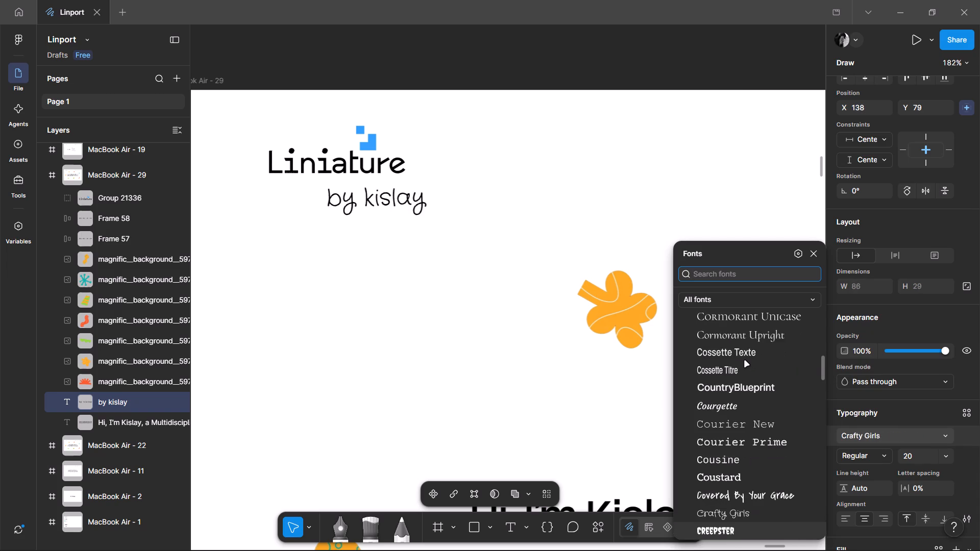
{"action": "key", "text": "Up"}
{"action": "key", "text": "Down"}
{"action": "key", "text": "Down"}
{"action": "key", "text": "Down"}
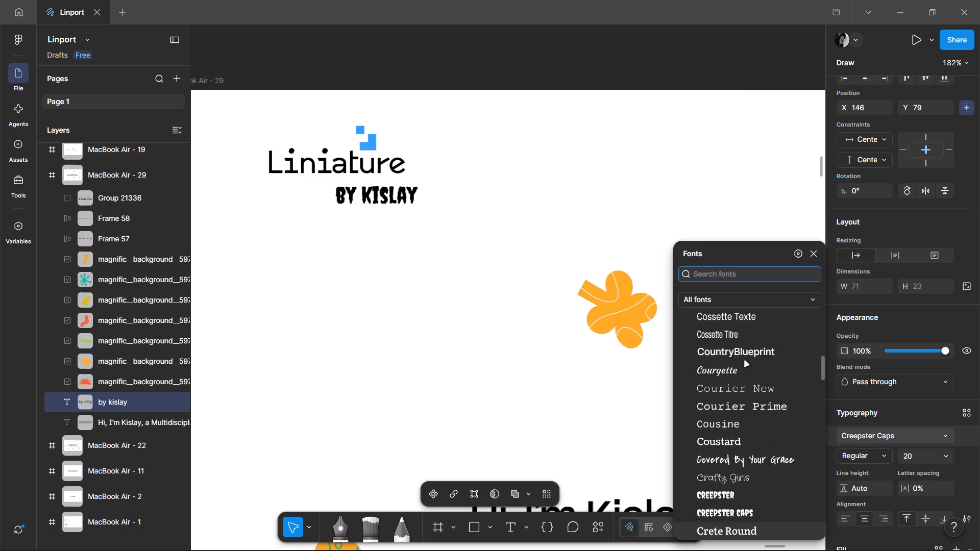
Preview the "by kislay" tagline in the fonts from Crimson Pro through Dai Banna SIL.
{"action": "key", "text": "Down"}
{"action": "key", "text": "Down"}
{"action": "key", "text": "Down"}
{"action": "key", "text": "Down"}
{"action": "key", "text": "Down"}
{"action": "key", "text": "Down"}
{"action": "key", "text": "Down"}
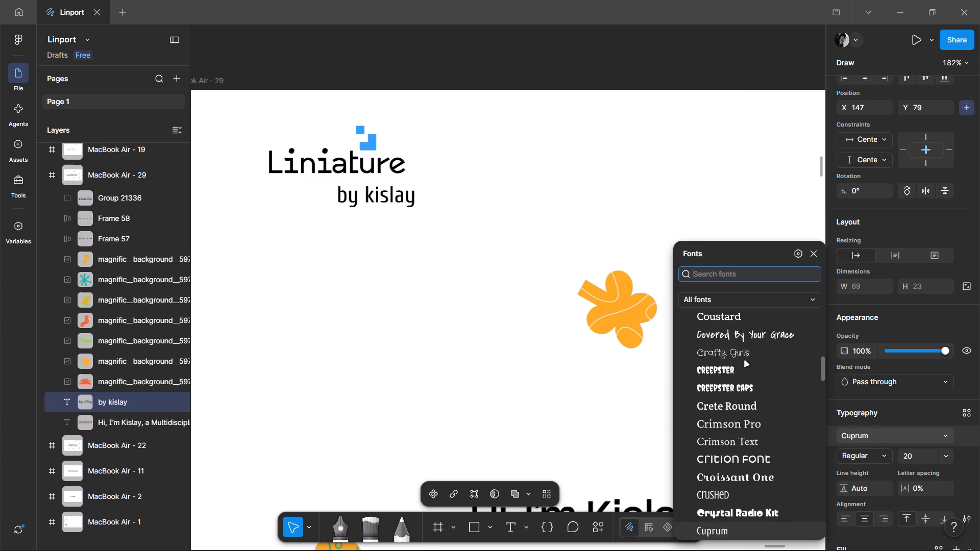
{"action": "key", "text": "Down"}
{"action": "key", "text": "Down"}
{"action": "key", "text": "Down"}
{"action": "key", "text": "Down"}
{"action": "key", "text": "Down"}
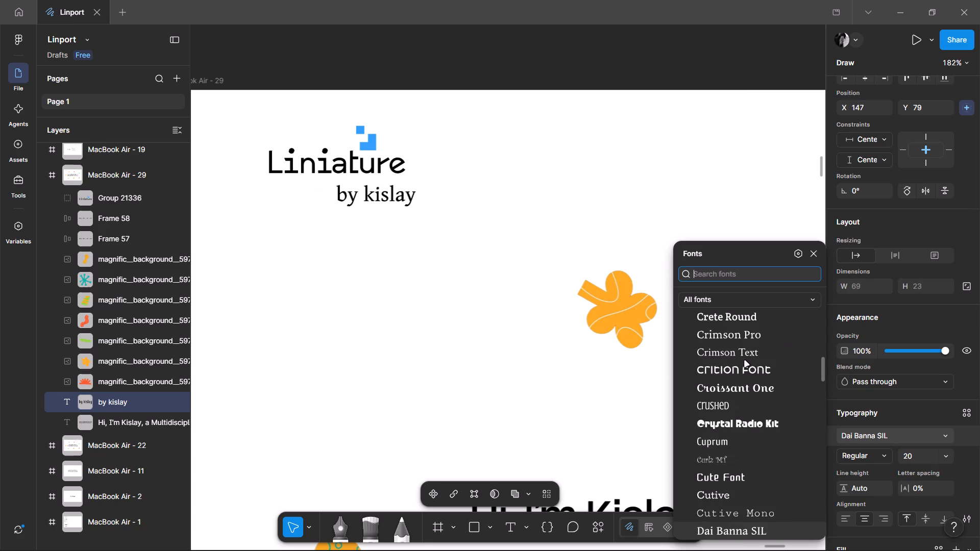
Compare Damion with Dancing Script and set the tagline's font to Damion.
{"action": "key", "text": "Down"}
{"action": "key", "text": "Down"}
{"action": "key", "text": "Up"}
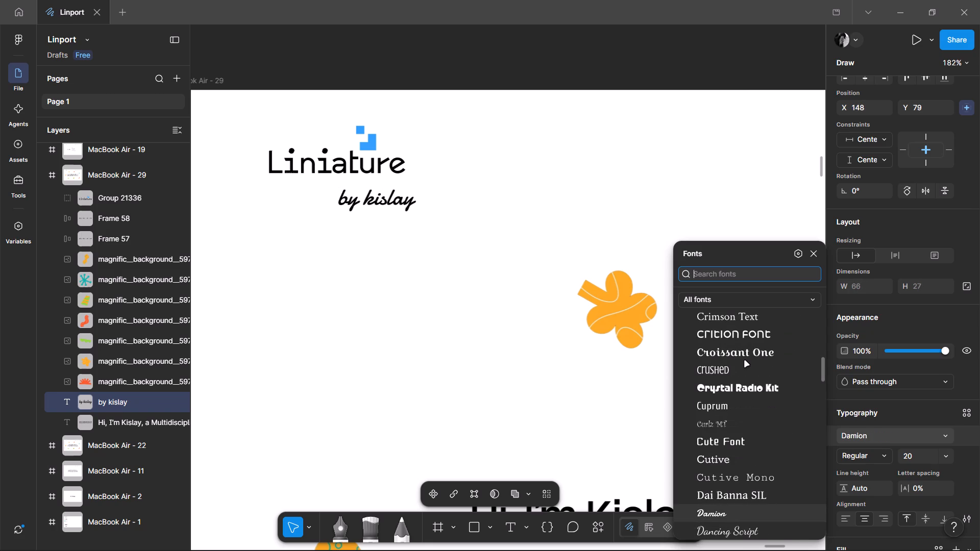
{"action": "key", "text": "Return"}
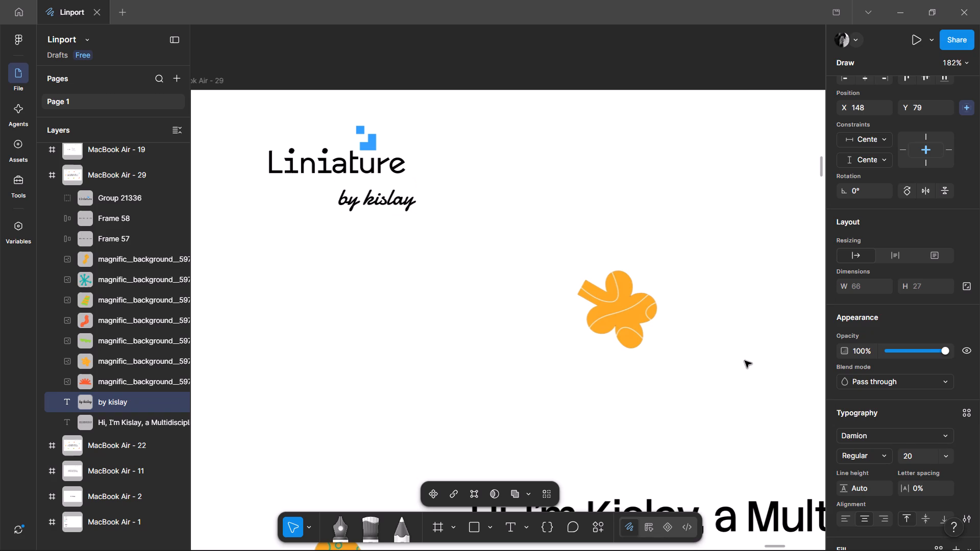
Change the "by kislay" tagline's fill colour to grey 909090.
{"action": "double_click", "coordinate": [601, 163]}
{"action": "scroll", "coordinate": [601, 163], "scroll_direction": "down", "scroll_amount": 7, "text": "ctrl"}
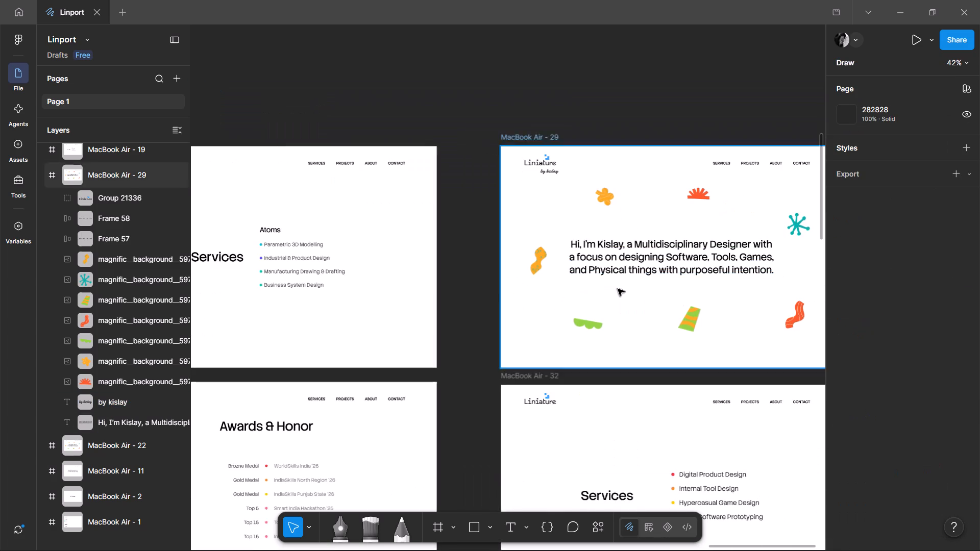
{"action": "middle_click_drag", "start_coordinate": [600, 289], "coordinate": [446, 290]}
{"action": "scroll", "coordinate": [403, 213], "scroll_direction": "up", "scroll_amount": 3, "text": "ctrl"}
{"action": "scroll", "coordinate": [369, 124], "scroll_direction": "up", "scroll_amount": 6, "text": "ctrl"}
{"action": "left_click", "coordinate": [469, 229], "text": "ctrl"}
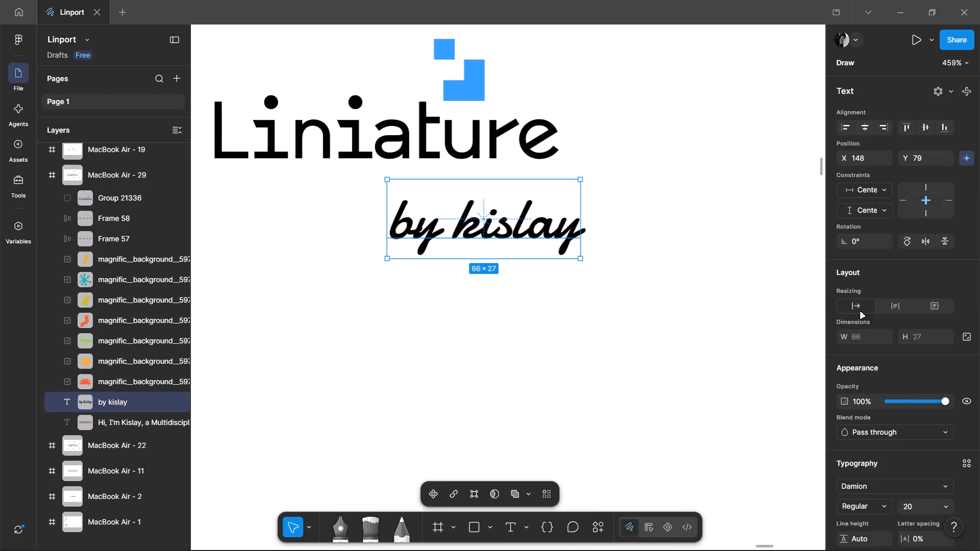
{"action": "scroll", "coordinate": [872, 355], "scroll_direction": "down", "scroll_amount": 1}
{"action": "scroll", "coordinate": [889, 474], "scroll_direction": "down", "scroll_amount": 1}
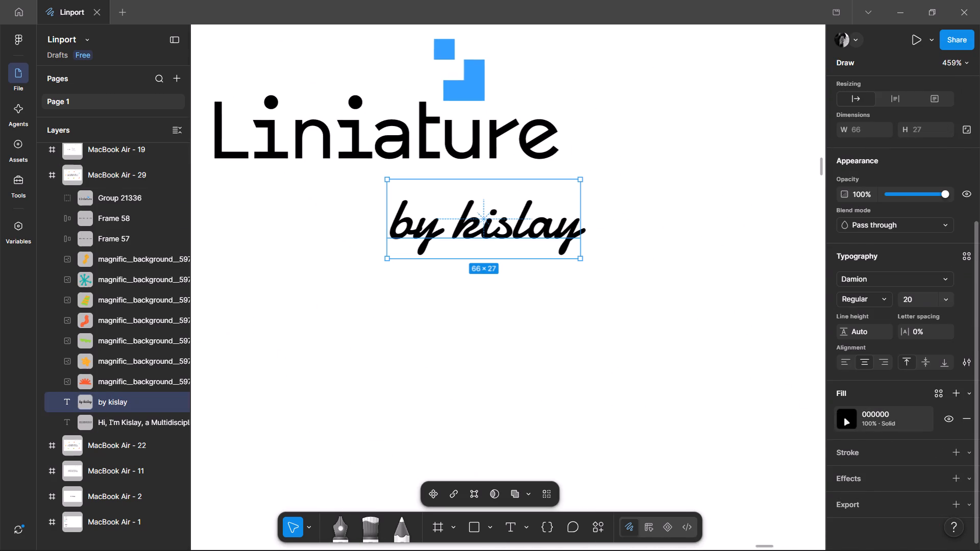
{"action": "left_click", "coordinate": [849, 420]}
{"action": "left_click_drag", "start_coordinate": [722, 330], "coordinate": [499, 316]}
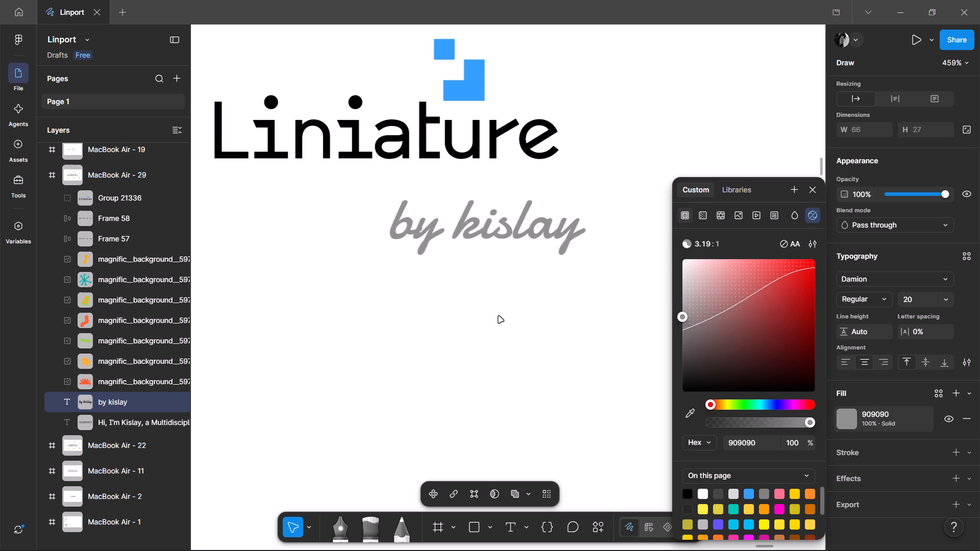
{"action": "left_click_drag", "start_coordinate": [499, 316], "coordinate": [498, 316]}
{"action": "left_click", "coordinate": [529, 368]}
Move the tagline up beneath "Liniature" to X 141, Y 70, aligning its end with the logo's final letter.
{"action": "left_click_drag", "start_coordinate": [516, 236], "coordinate": [505, 211]}
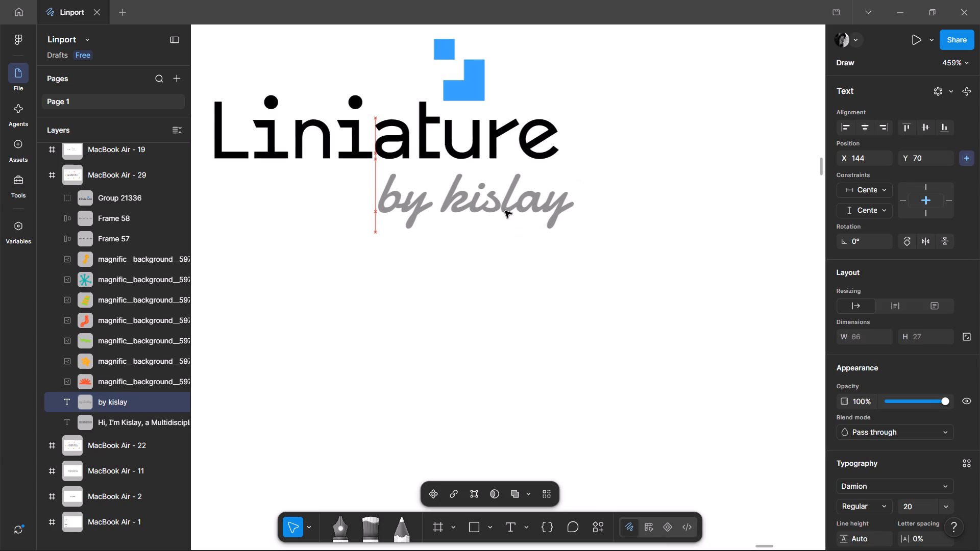
{"action": "left_click_drag", "start_coordinate": [505, 211], "coordinate": [494, 197]}
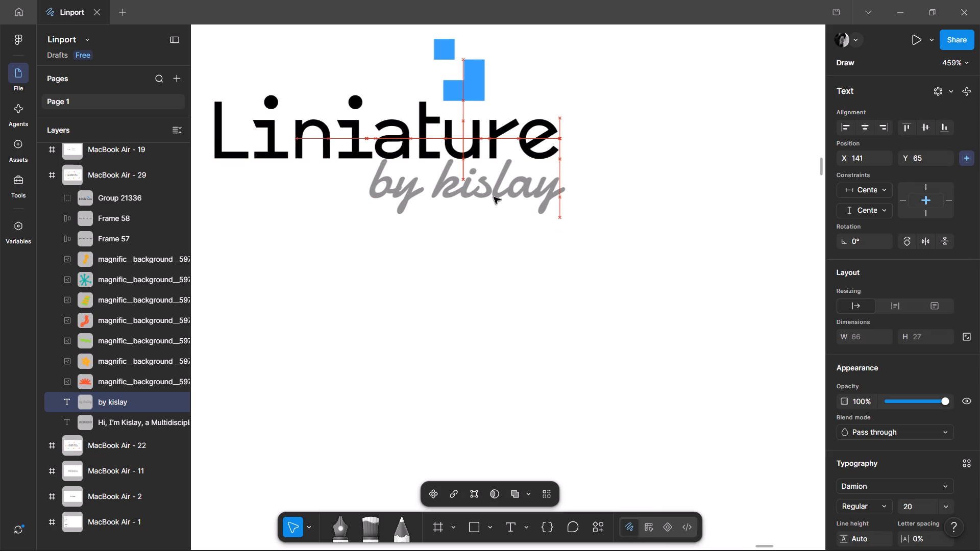
{"action": "left_click_drag", "start_coordinate": [494, 197], "coordinate": [494, 211]}
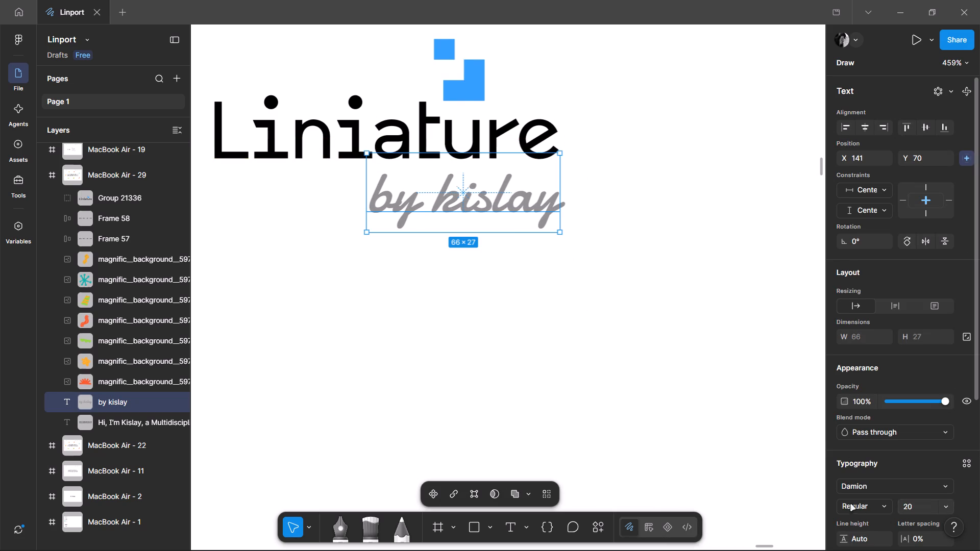
Check which font styles are available for the tagline's Damion font.
{"action": "scroll", "coordinate": [850, 503], "scroll_direction": "down", "scroll_amount": 2}
{"action": "left_click", "coordinate": [866, 294]}
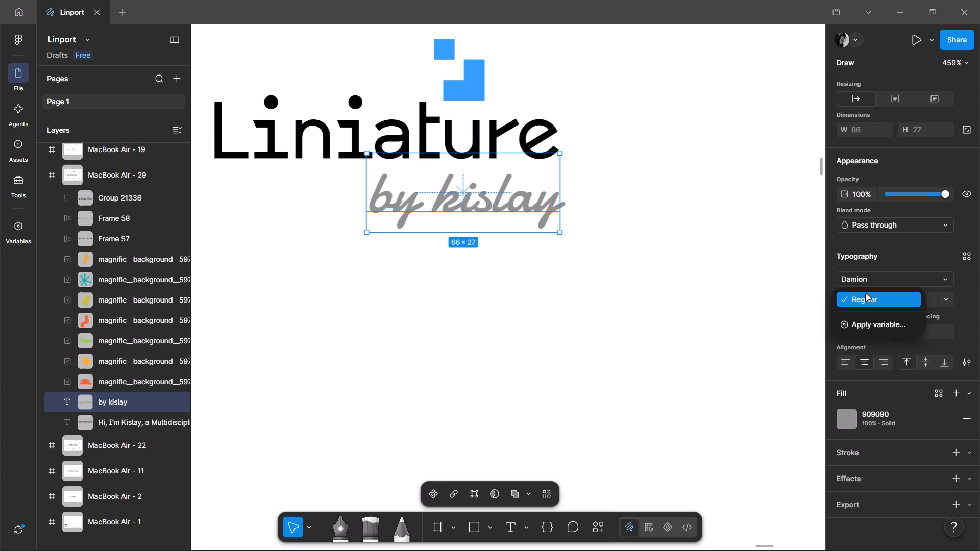
{"action": "left_click", "coordinate": [866, 294]}
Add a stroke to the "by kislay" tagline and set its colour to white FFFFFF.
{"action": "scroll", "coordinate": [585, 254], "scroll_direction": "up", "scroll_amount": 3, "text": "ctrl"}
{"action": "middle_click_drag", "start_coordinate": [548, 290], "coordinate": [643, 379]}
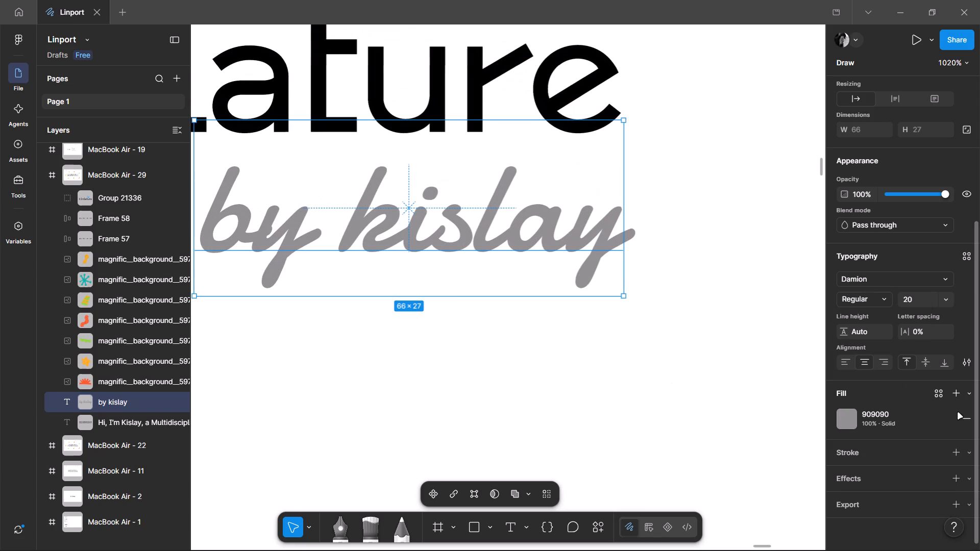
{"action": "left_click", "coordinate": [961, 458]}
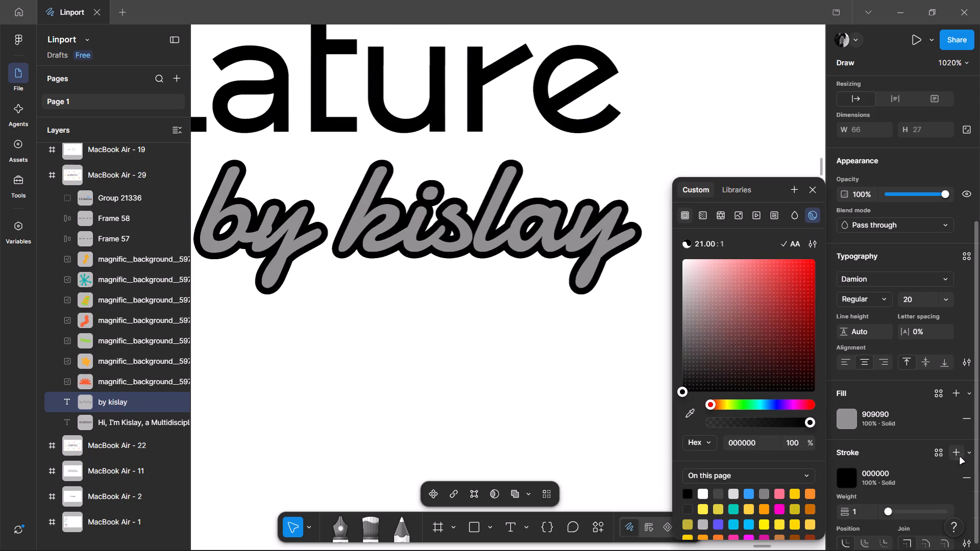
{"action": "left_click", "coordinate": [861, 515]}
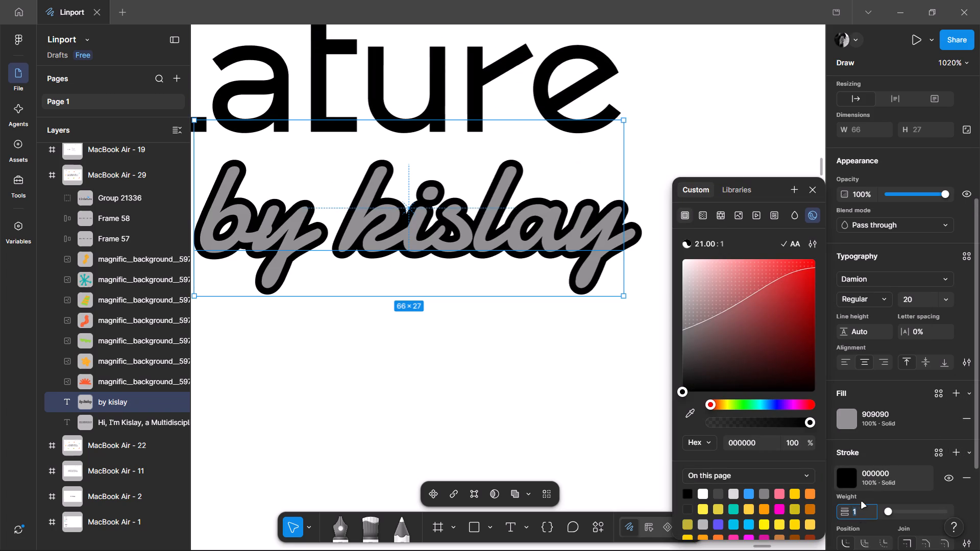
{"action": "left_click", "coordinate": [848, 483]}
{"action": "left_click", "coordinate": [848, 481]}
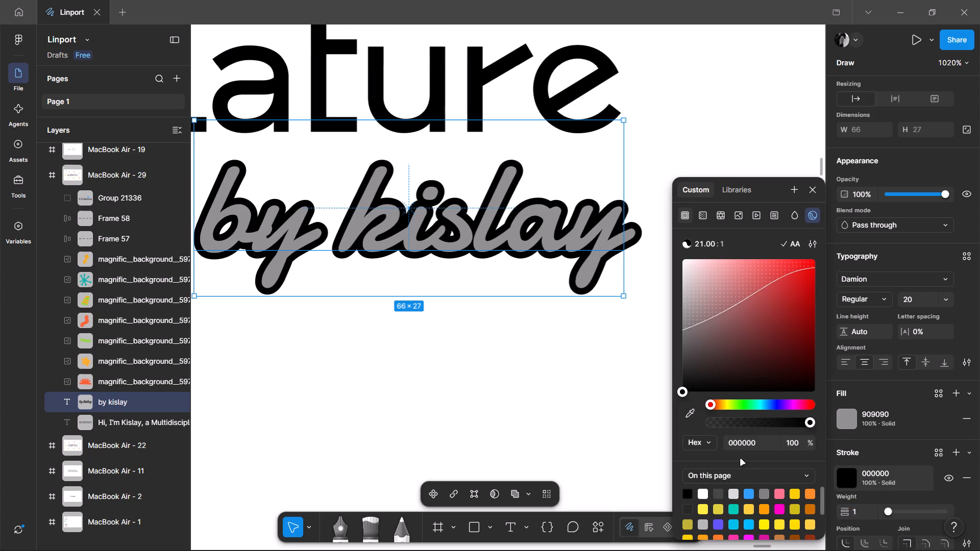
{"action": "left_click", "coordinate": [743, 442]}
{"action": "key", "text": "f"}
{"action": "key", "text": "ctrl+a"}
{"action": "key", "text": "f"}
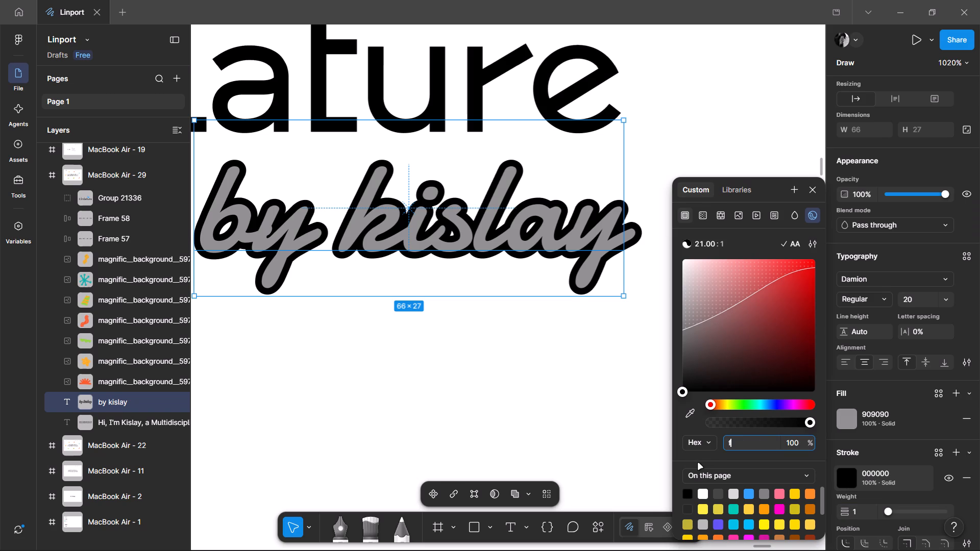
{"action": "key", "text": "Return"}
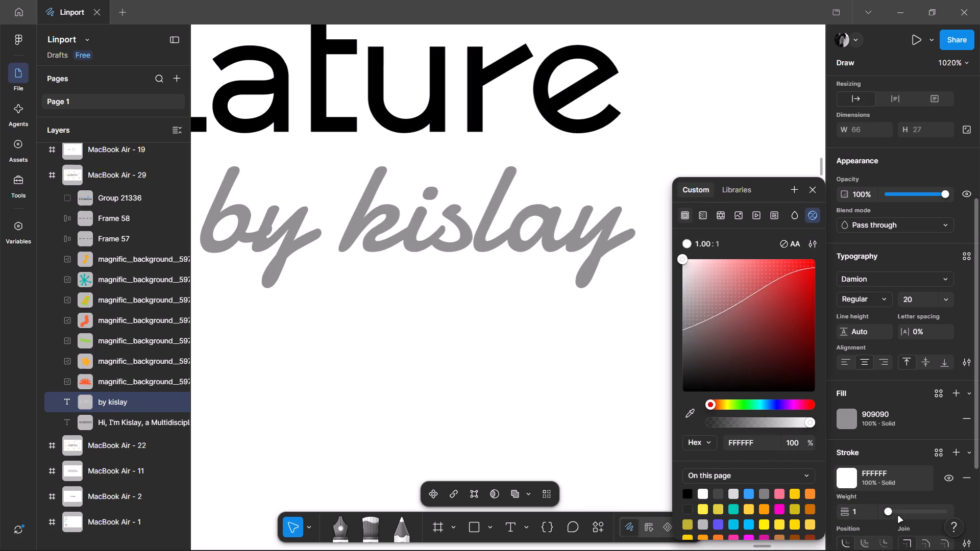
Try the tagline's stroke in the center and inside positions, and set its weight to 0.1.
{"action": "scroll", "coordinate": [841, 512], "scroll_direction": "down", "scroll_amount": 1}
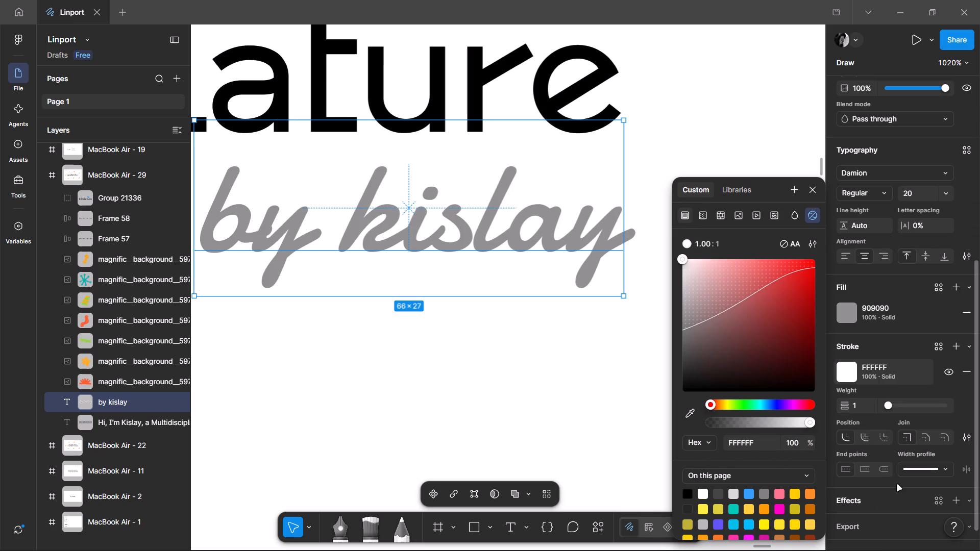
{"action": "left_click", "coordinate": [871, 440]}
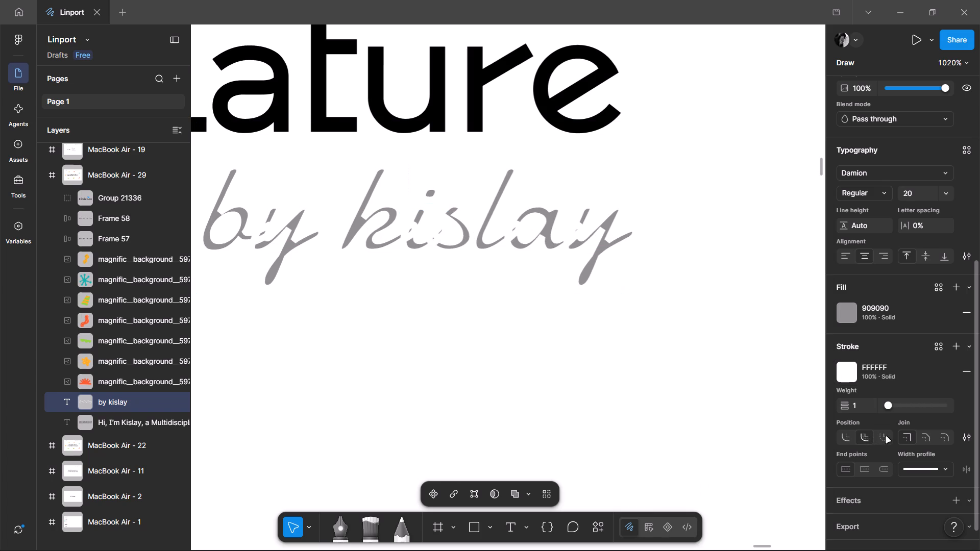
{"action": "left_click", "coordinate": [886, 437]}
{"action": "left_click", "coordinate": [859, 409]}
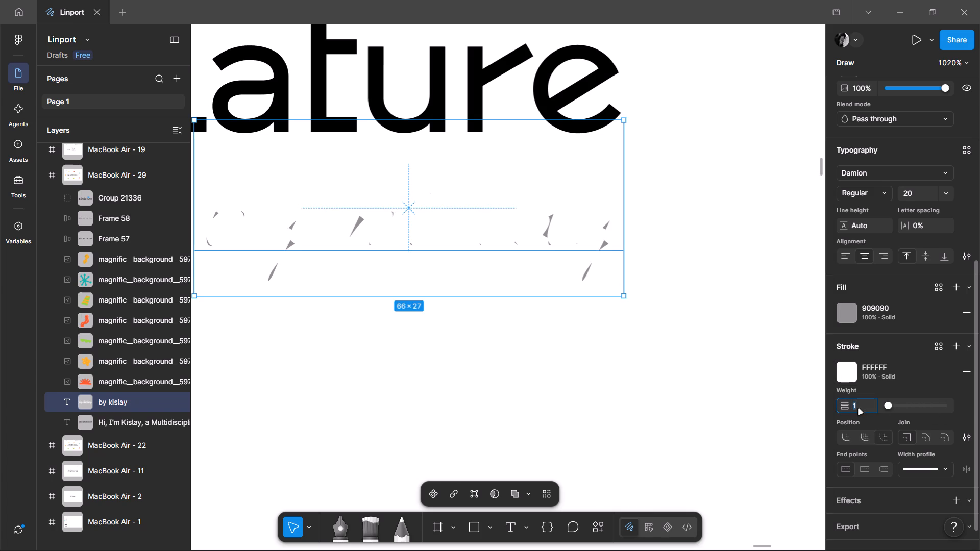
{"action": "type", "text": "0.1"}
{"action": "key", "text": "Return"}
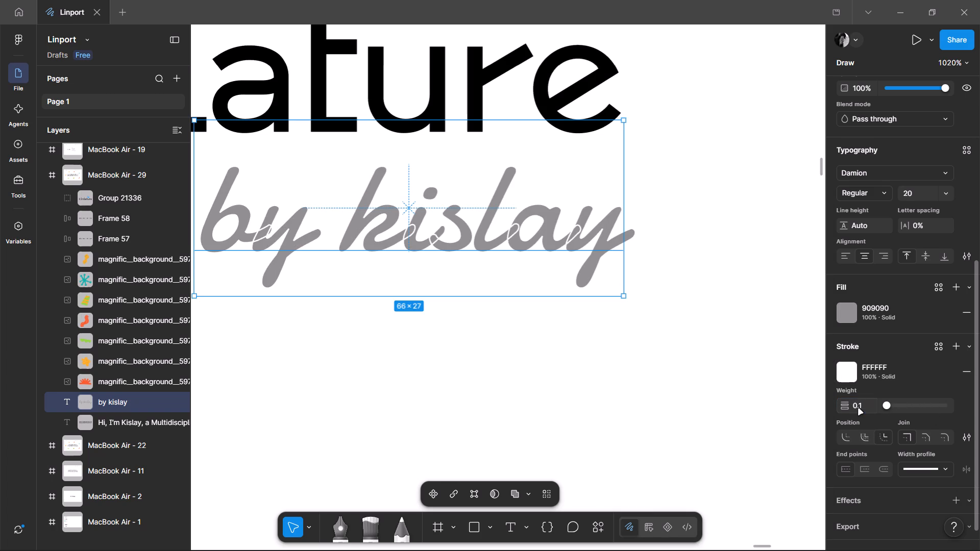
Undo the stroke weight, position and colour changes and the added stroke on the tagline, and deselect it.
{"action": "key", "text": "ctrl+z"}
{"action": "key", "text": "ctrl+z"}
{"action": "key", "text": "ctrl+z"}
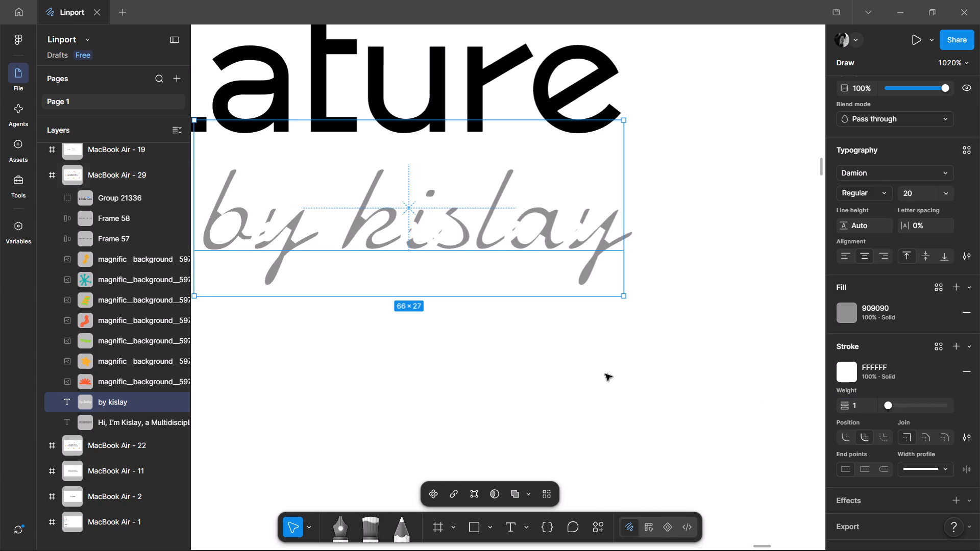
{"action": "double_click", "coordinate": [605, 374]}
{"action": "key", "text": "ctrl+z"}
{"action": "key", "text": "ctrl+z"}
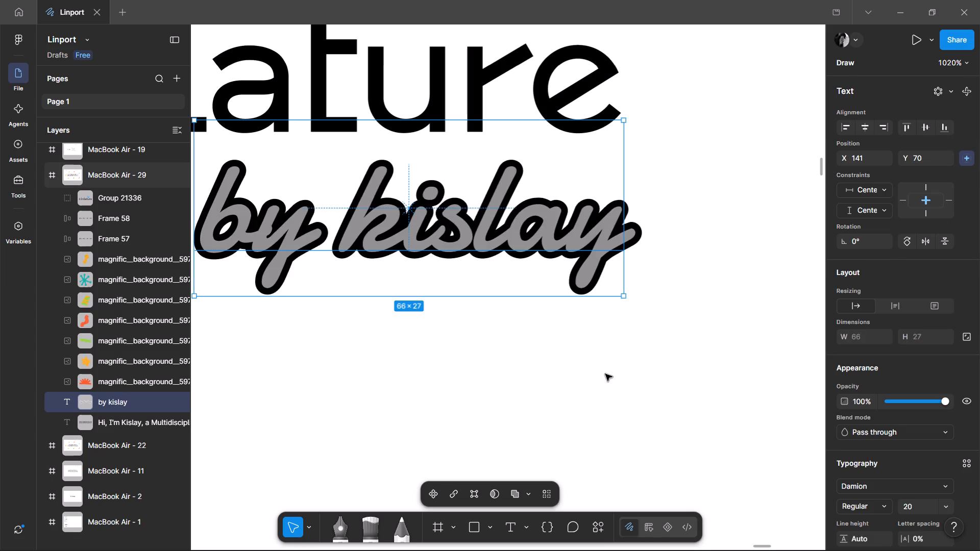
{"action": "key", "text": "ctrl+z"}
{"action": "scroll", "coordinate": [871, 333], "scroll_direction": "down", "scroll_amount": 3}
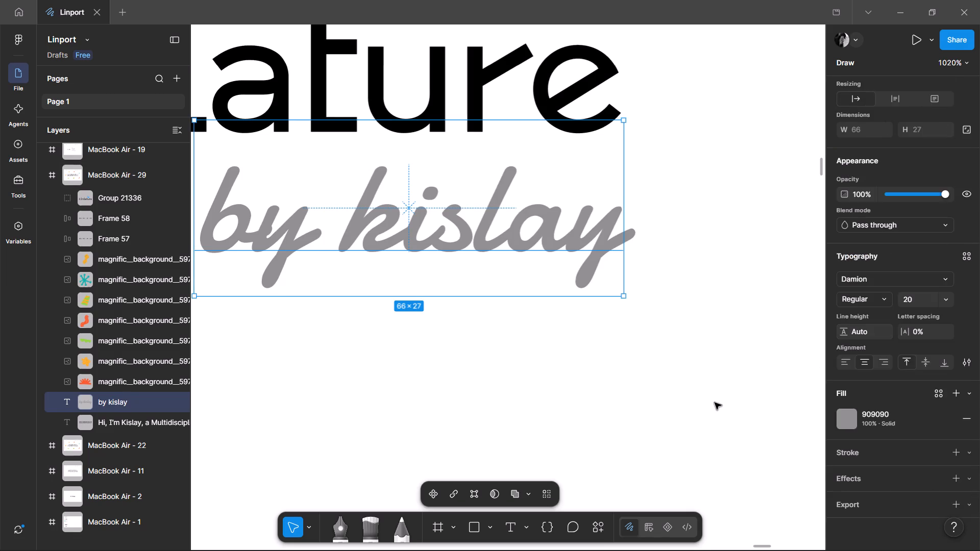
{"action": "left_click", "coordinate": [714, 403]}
Examine the grey "by kislay" tagline under the logo, both up close and within the whole MacBook Air - 29 frame.
{"action": "scroll", "coordinate": [606, 306], "scroll_direction": "down", "scroll_amount": 8, "text": "ctrl"}
{"action": "left_click", "coordinate": [578, 186]}
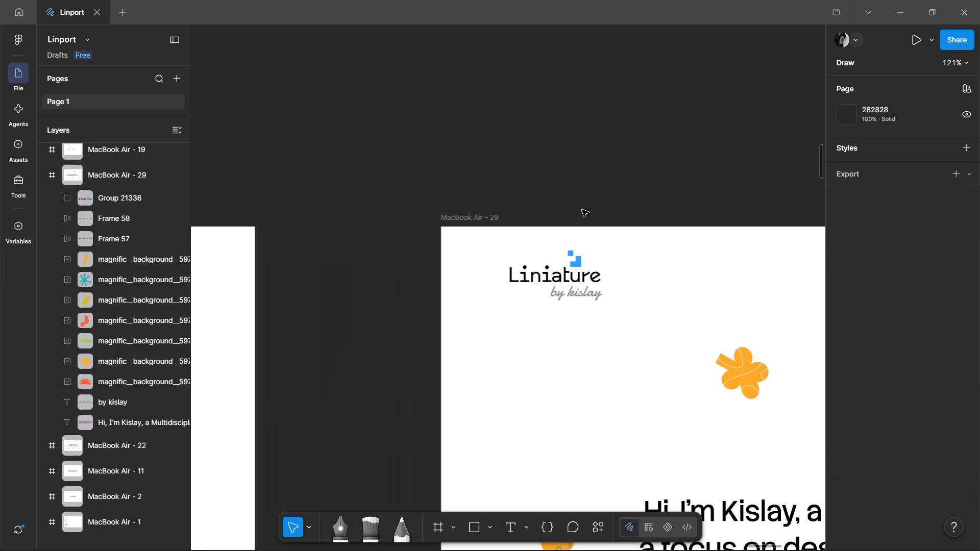
{"action": "scroll", "coordinate": [584, 305], "scroll_direction": "up", "scroll_amount": 6, "text": "ctrl"}
{"action": "left_click", "coordinate": [638, 279], "text": "ctrl"}
{"action": "left_click", "coordinate": [642, 284], "text": "shift"}
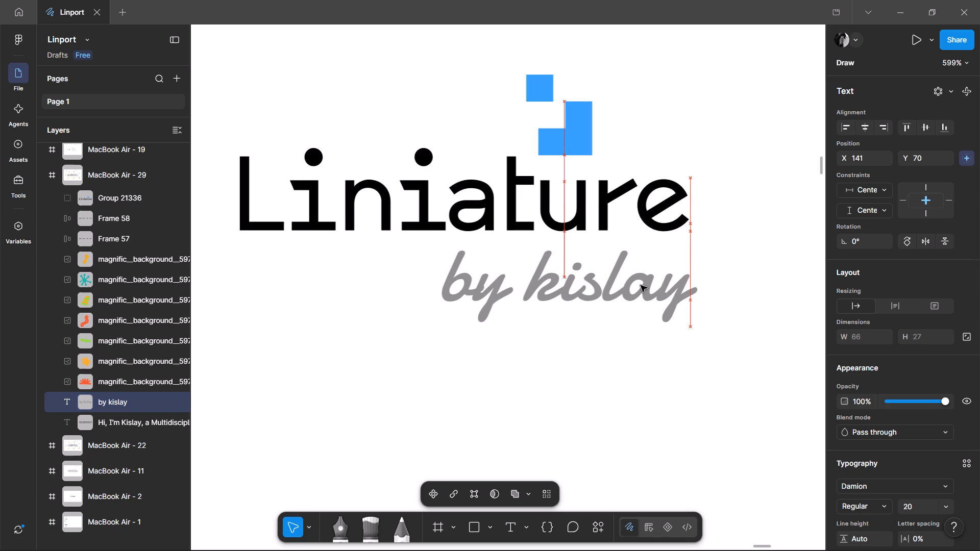
{"action": "left_click", "coordinate": [644, 360]}
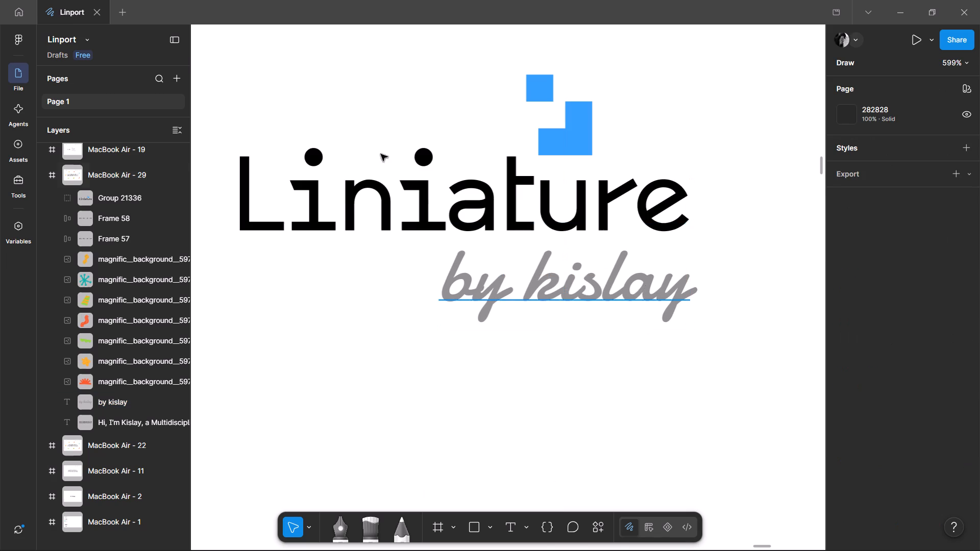
{"action": "scroll", "coordinate": [363, 140], "scroll_direction": "down", "scroll_amount": 4, "text": "ctrl"}
{"action": "scroll", "coordinate": [233, 118], "scroll_direction": "down", "scroll_amount": 3, "text": "ctrl"}
{"action": "left_click", "coordinate": [172, 133]}
{"action": "left_click", "coordinate": [290, 76]}
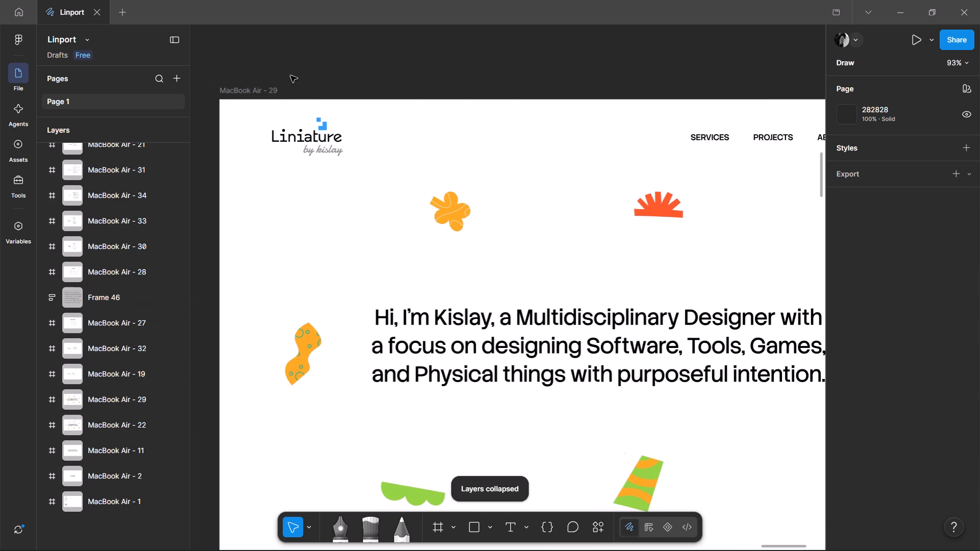
{"action": "scroll", "coordinate": [285, 112], "scroll_direction": "down", "scroll_amount": 4, "text": "ctrl"}
{"action": "scroll", "coordinate": [293, 107], "scroll_direction": "up", "scroll_amount": 2, "text": "ctrl"}
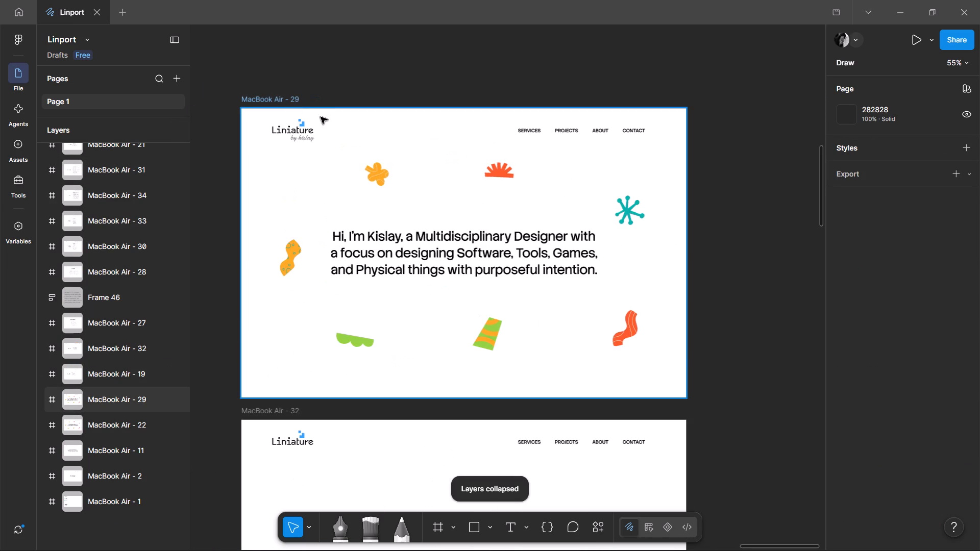
{"action": "scroll", "coordinate": [324, 118], "scroll_direction": "up", "scroll_amount": 2, "text": "ctrl"}
{"action": "middle_click_drag", "start_coordinate": [330, 170], "coordinate": [330, 133]}
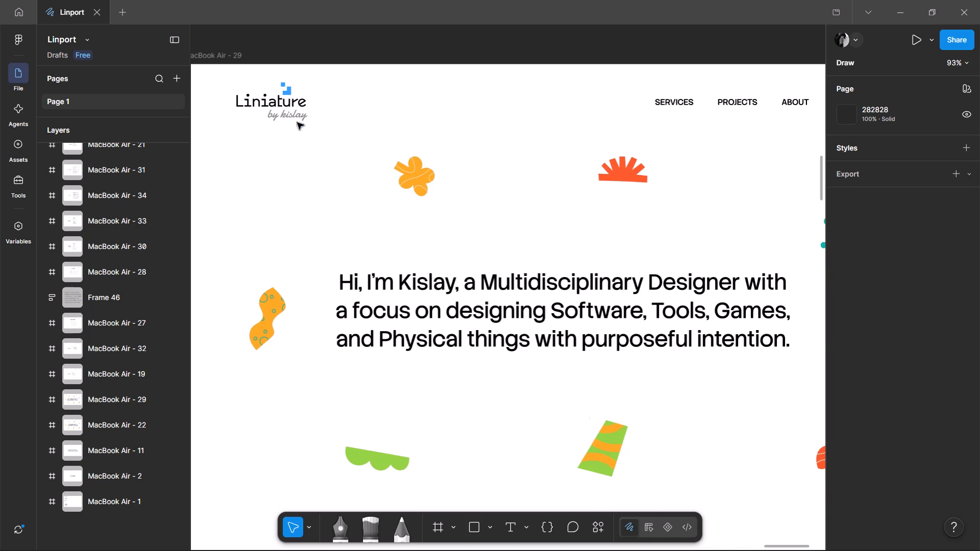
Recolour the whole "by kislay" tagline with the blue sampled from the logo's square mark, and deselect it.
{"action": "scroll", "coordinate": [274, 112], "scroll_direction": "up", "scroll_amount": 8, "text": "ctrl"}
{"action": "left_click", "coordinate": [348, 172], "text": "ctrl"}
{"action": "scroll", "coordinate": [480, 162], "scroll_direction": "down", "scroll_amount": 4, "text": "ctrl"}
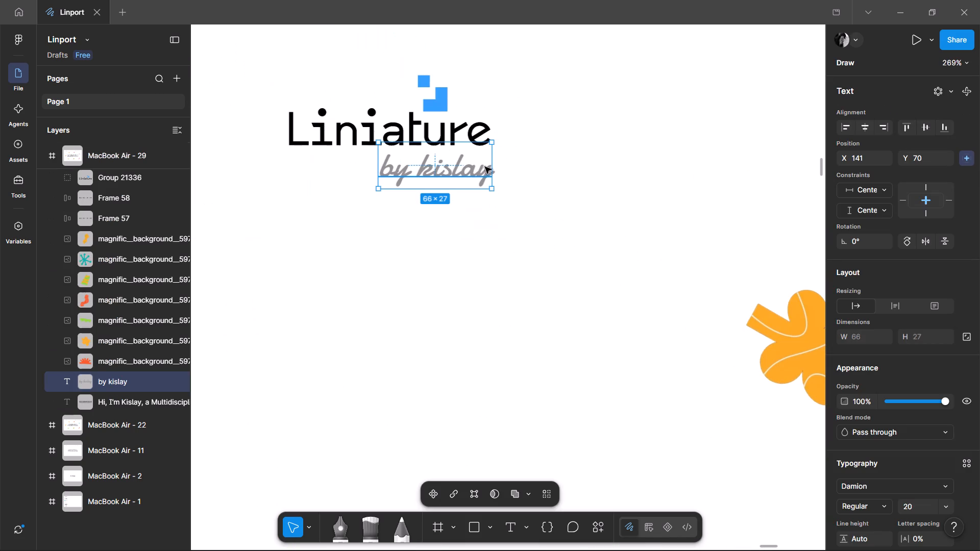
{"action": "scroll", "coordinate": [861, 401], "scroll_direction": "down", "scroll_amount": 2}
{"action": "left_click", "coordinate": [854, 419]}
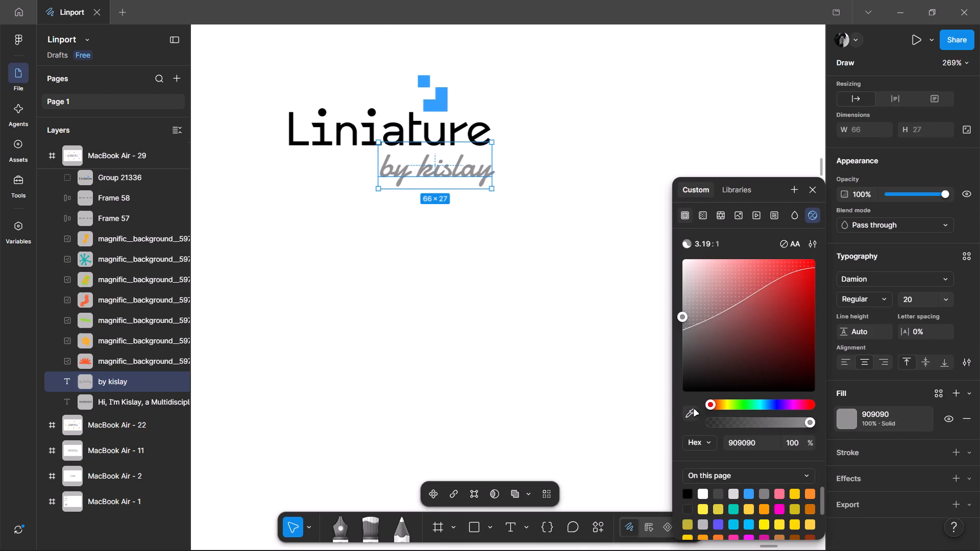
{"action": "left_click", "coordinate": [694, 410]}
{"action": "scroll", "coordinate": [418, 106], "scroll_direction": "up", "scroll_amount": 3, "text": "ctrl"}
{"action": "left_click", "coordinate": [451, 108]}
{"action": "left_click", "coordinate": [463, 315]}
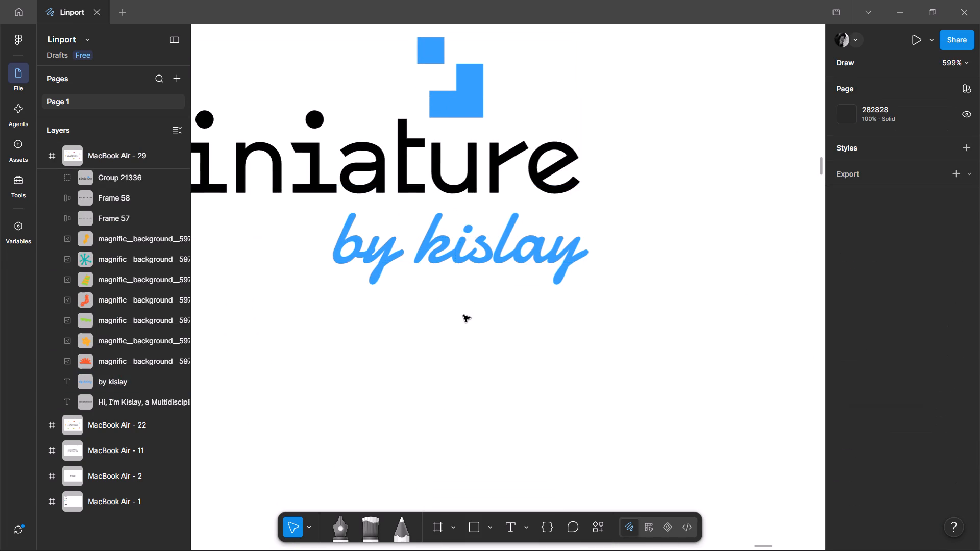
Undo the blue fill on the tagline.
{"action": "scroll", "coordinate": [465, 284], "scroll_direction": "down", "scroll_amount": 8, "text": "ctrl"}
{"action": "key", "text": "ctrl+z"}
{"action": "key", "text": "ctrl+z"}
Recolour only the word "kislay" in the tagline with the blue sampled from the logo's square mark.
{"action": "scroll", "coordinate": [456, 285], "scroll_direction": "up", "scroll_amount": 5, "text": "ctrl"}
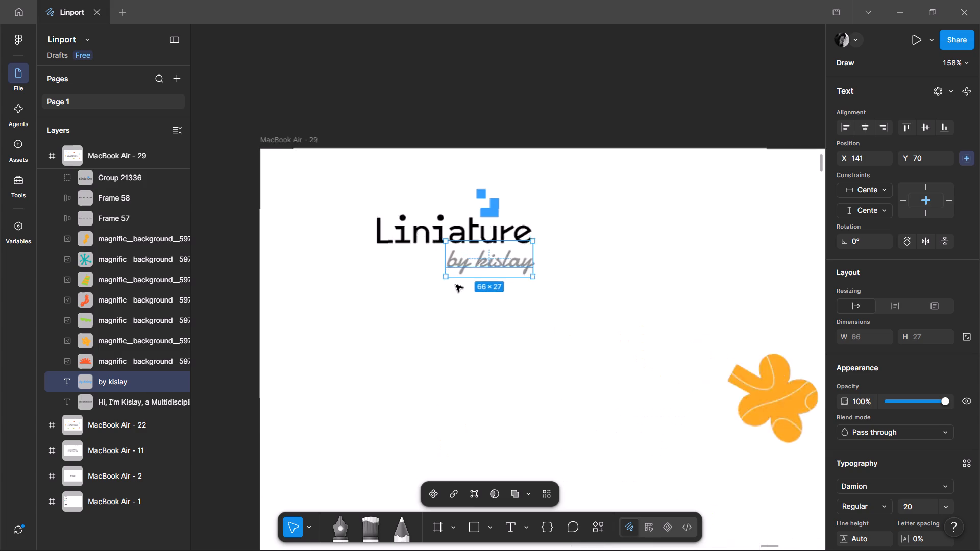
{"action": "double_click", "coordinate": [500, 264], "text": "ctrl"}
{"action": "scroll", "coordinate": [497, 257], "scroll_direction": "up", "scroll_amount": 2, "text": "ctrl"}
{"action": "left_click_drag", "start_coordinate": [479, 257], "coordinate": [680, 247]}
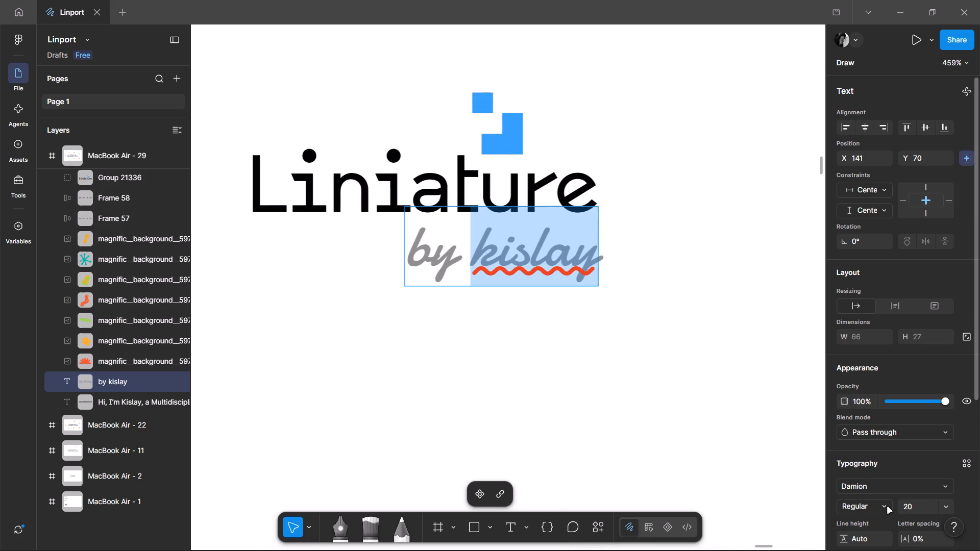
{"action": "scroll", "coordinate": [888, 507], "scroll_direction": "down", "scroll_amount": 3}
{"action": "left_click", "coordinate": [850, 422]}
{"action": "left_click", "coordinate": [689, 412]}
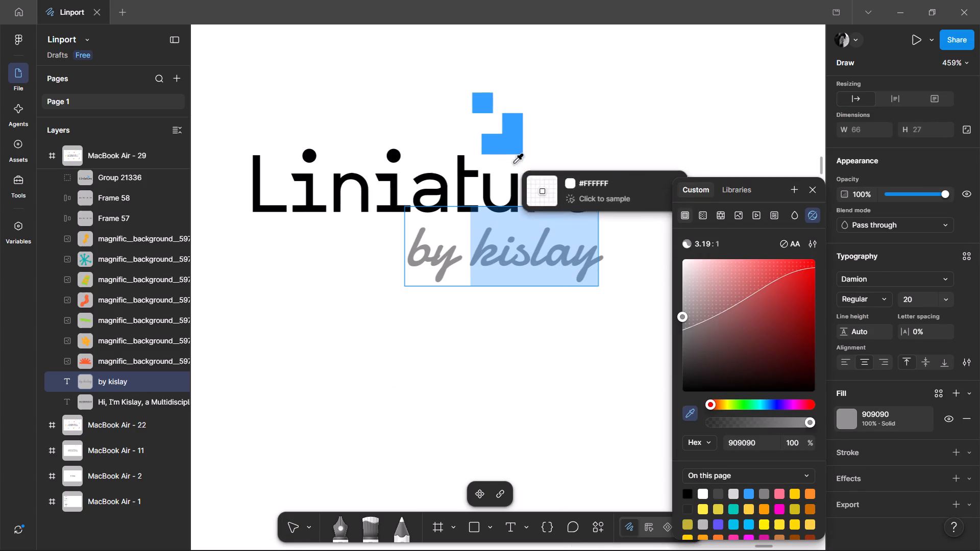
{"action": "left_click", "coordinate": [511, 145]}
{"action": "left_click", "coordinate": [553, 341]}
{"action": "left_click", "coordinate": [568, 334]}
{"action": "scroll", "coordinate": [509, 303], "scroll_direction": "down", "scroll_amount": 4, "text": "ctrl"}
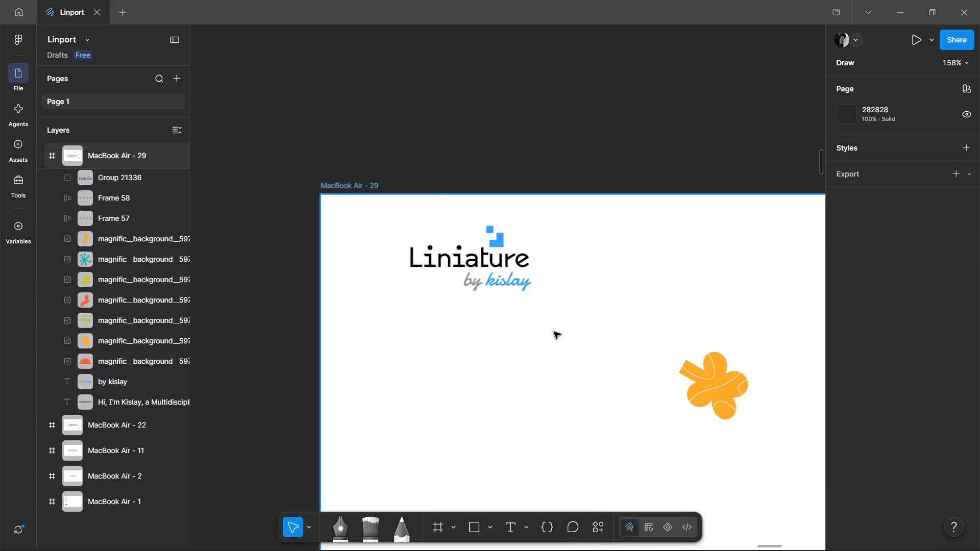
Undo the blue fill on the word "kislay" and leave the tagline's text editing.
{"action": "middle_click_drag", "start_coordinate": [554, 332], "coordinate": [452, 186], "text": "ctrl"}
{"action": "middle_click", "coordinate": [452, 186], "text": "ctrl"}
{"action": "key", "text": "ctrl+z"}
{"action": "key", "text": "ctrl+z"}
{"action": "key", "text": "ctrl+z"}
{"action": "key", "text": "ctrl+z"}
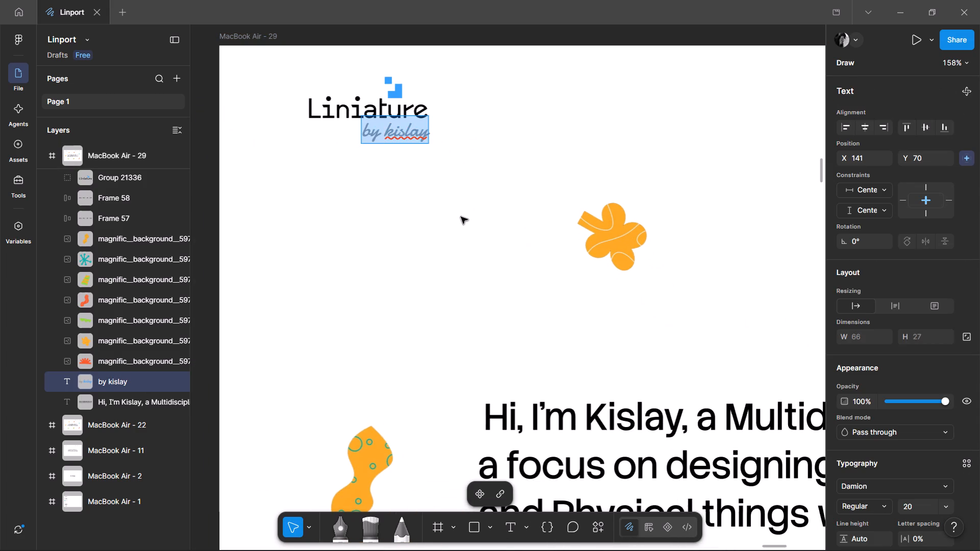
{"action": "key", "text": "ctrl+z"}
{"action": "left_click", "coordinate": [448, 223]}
Examine how the grey tagline looks with the Liniature logo at different zoom levels in the MacBook Air - 29 frame.
{"action": "scroll", "coordinate": [398, 123], "scroll_direction": "up", "scroll_amount": 4, "text": "ctrl"}
{"action": "left_click", "coordinate": [400, 139], "text": "ctrl"}
{"action": "scroll", "coordinate": [568, 316], "scroll_direction": "down", "scroll_amount": 2}
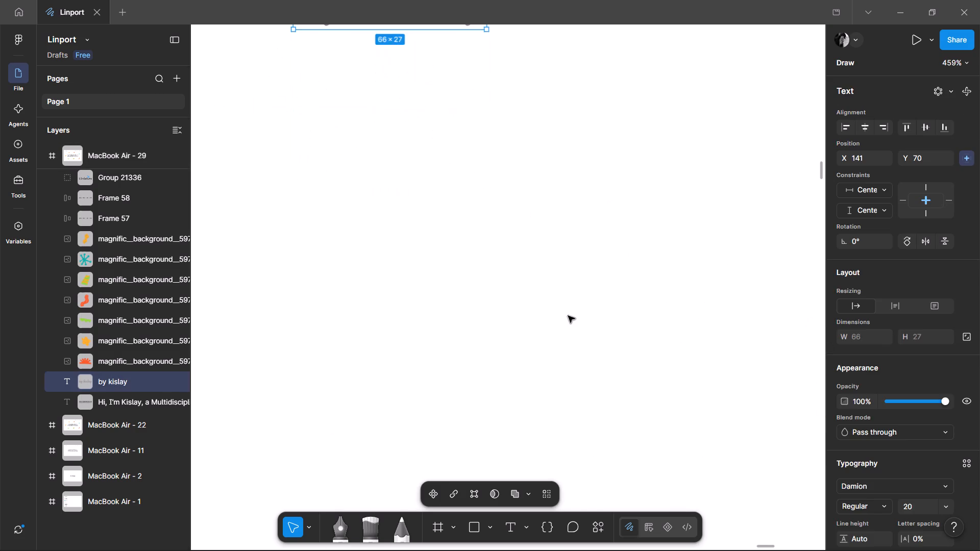
{"action": "left_click", "coordinate": [568, 316]}
{"action": "scroll", "coordinate": [462, 231], "scroll_direction": "down", "scroll_amount": 8, "text": "ctrl"}
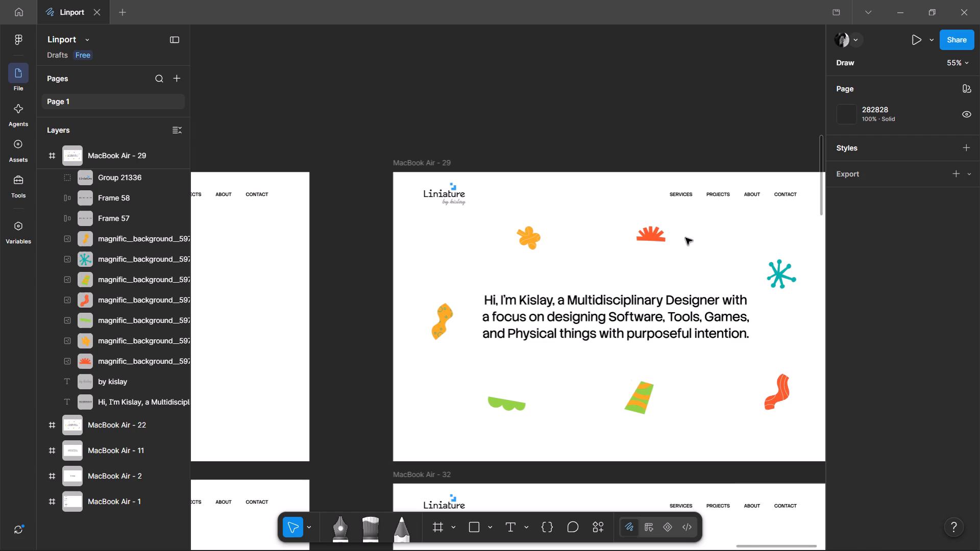
{"action": "scroll", "coordinate": [574, 190], "scroll_direction": "up", "scroll_amount": 4, "text": "ctrl"}
{"action": "middle_click_drag", "start_coordinate": [322, 215], "coordinate": [557, 191], "text": "ctrl"}
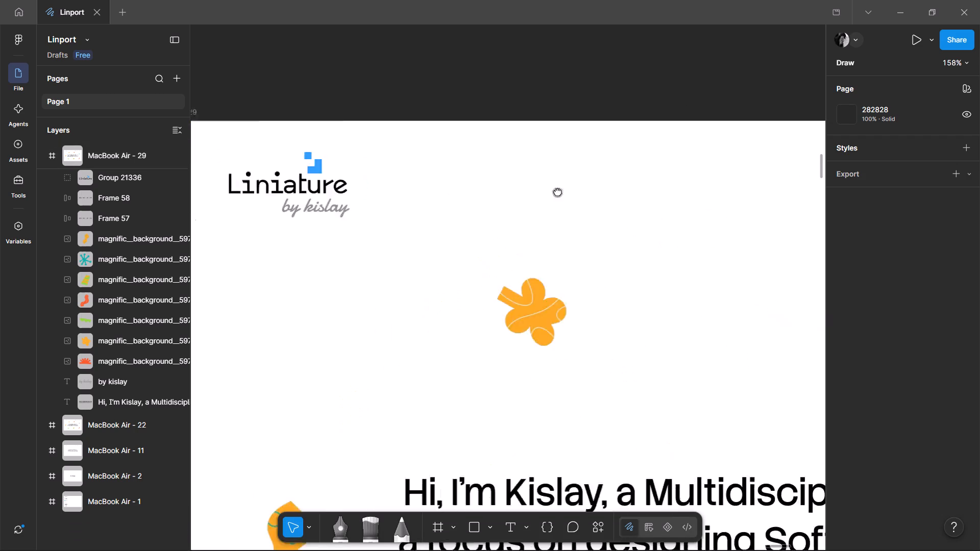
{"action": "middle_click_drag", "start_coordinate": [557, 191], "coordinate": [620, 191], "text": "ctrl"}
{"action": "scroll", "coordinate": [620, 191], "scroll_direction": "up", "scroll_amount": 1, "text": "ctrl"}
{"action": "left_click", "coordinate": [188, 131]}
{"action": "left_click", "coordinate": [179, 130]}
{"action": "scroll", "coordinate": [521, 182], "scroll_direction": "up", "scroll_amount": 5, "text": "ctrl"}
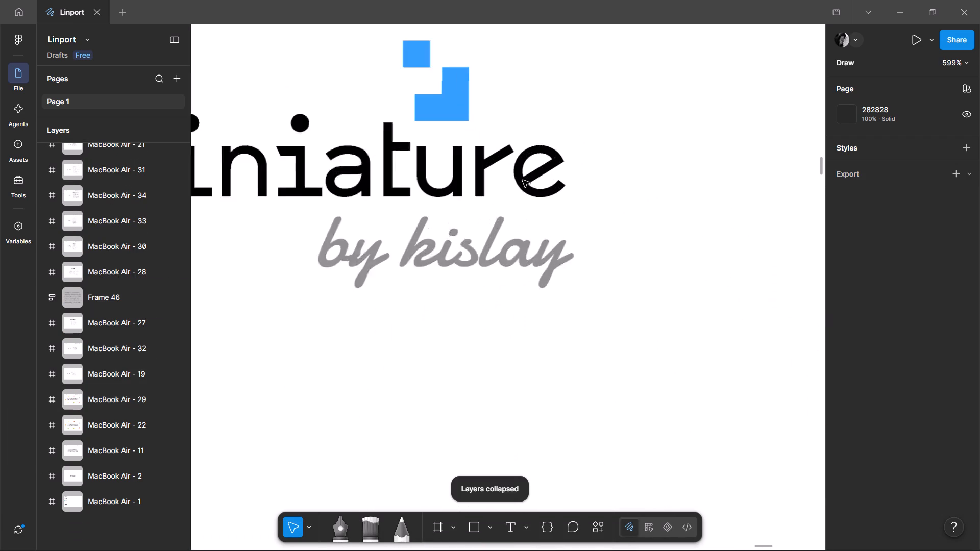
{"action": "scroll", "coordinate": [535, 312], "scroll_direction": "down", "scroll_amount": 6, "text": "ctrl"}
{"action": "middle_click_drag", "start_coordinate": [567, 377], "coordinate": [549, 355]}
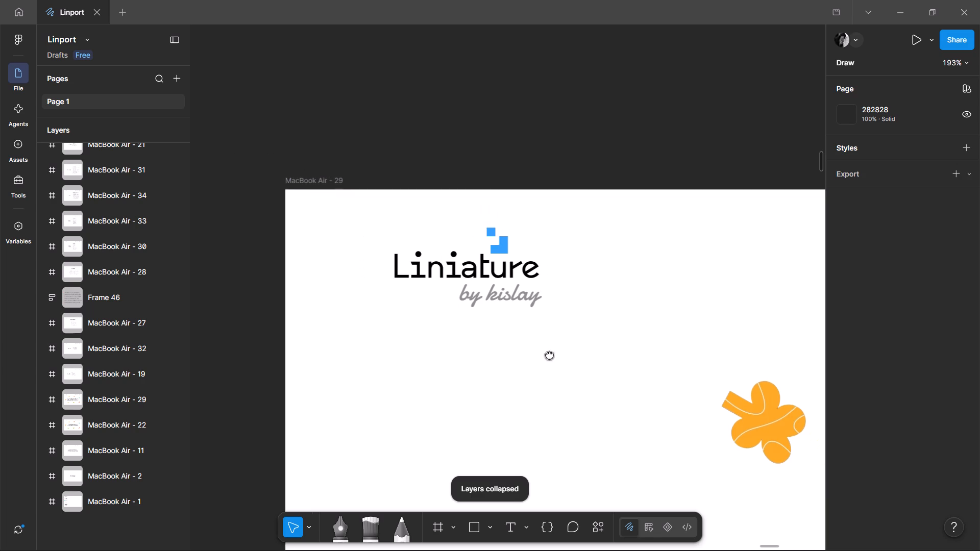
{"action": "middle_click_drag", "start_coordinate": [549, 355], "coordinate": [523, 308]}
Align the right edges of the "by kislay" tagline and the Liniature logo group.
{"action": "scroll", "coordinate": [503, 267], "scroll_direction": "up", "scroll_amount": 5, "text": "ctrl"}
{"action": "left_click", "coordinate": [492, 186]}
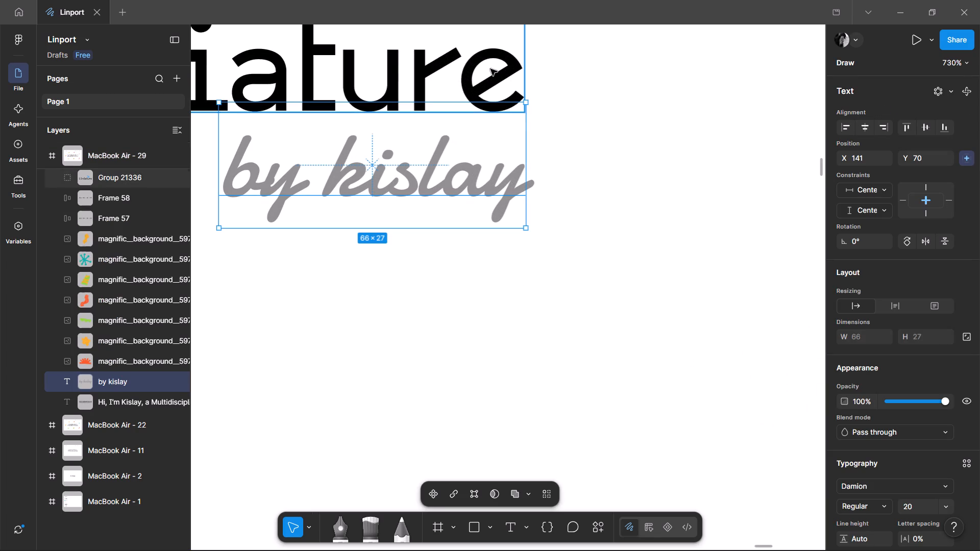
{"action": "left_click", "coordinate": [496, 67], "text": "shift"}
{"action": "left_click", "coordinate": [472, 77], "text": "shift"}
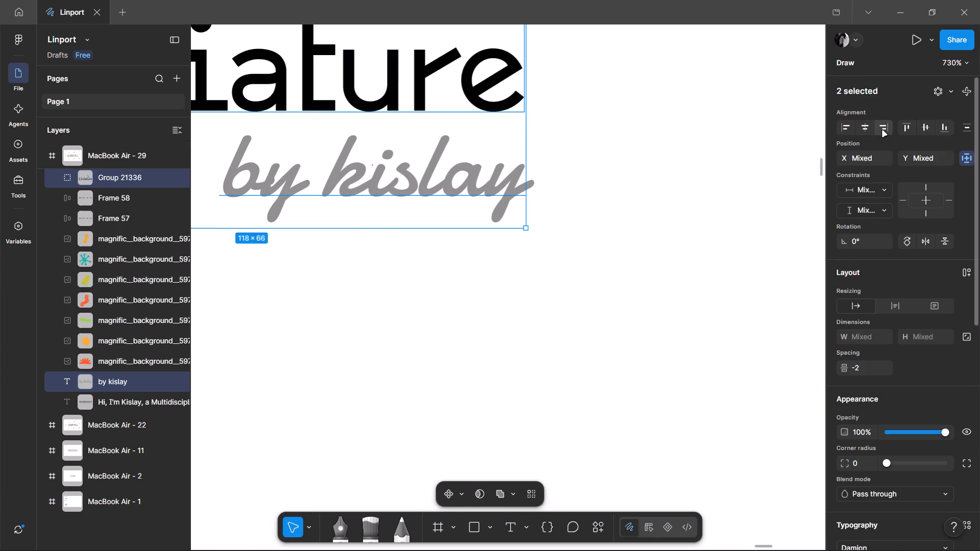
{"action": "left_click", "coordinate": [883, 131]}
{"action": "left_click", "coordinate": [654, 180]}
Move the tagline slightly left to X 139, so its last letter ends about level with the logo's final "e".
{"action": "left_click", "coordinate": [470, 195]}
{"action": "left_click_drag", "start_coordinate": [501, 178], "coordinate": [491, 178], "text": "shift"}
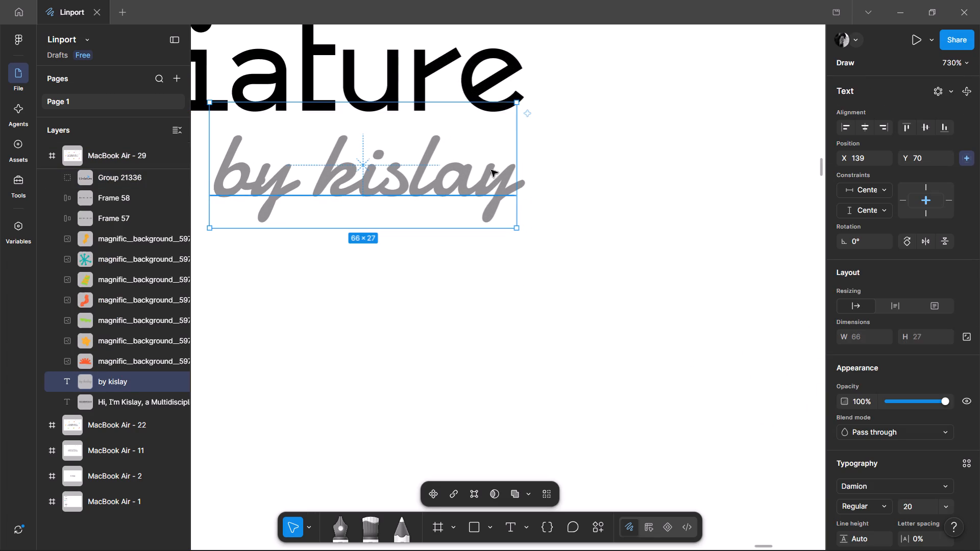
Align the tagline to the right edge of the Liniature logo group again and deselect both.
{"action": "left_click", "coordinate": [501, 93], "text": "shift"}
{"action": "left_click", "coordinate": [470, 82], "text": "shift"}
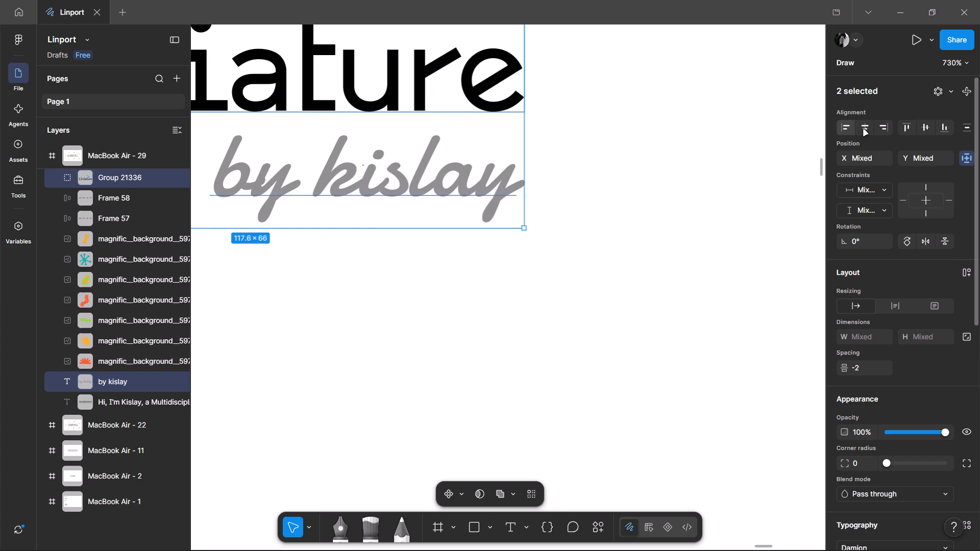
{"action": "left_click", "coordinate": [878, 130]}
{"action": "left_click", "coordinate": [685, 194]}
Examine the tagline's alignment with the logo group up close, and the logo's appearance in the whole MacBook Air - 29 frame.
{"action": "scroll", "coordinate": [685, 194], "scroll_direction": "down", "scroll_amount": 4, "text": "ctrl"}
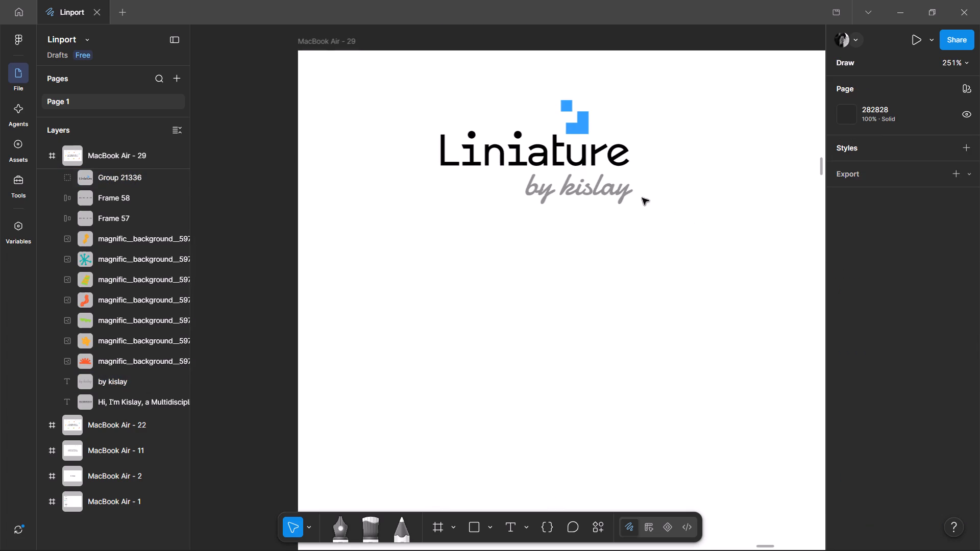
{"action": "left_click", "coordinate": [557, 135]}
{"action": "scroll", "coordinate": [598, 130], "scroll_direction": "up", "scroll_amount": 5, "text": "ctrl"}
{"action": "scroll", "coordinate": [684, 192], "scroll_direction": "up", "scroll_amount": 2, "text": "ctrl"}
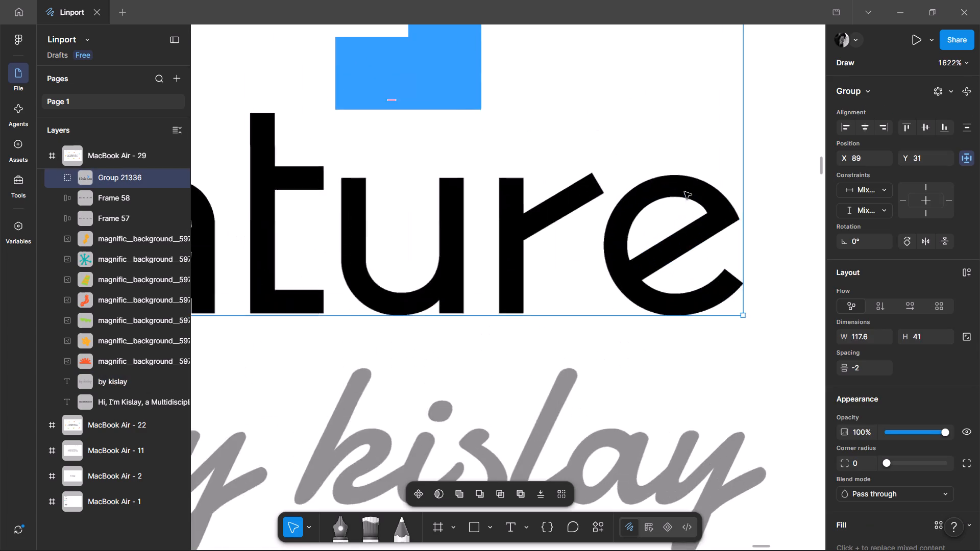
{"action": "scroll", "coordinate": [684, 192], "scroll_direction": "down", "scroll_amount": 8, "text": "ctrl"}
{"action": "left_click", "coordinate": [580, 253]}
{"action": "middle_click_drag", "start_coordinate": [629, 293], "coordinate": [434, 257]}
{"action": "middle_click", "coordinate": [426, 255]}
{"action": "scroll", "coordinate": [422, 252], "scroll_direction": "down", "scroll_amount": 5, "text": "ctrl"}
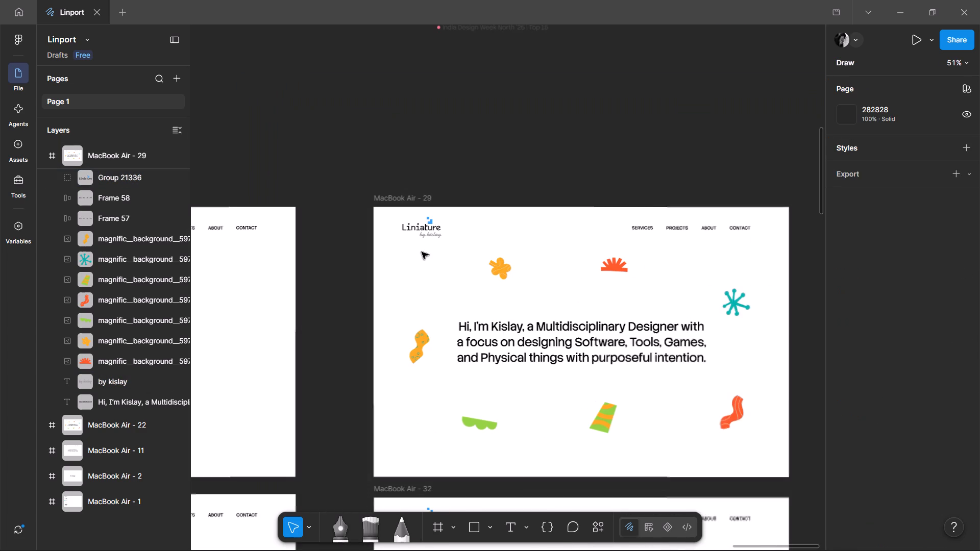
{"action": "scroll", "coordinate": [473, 227], "scroll_direction": "up", "scroll_amount": 3, "text": "ctrl"}
{"action": "scroll", "coordinate": [378, 265], "scroll_direction": "up", "scroll_amount": 1, "text": "ctrl"}
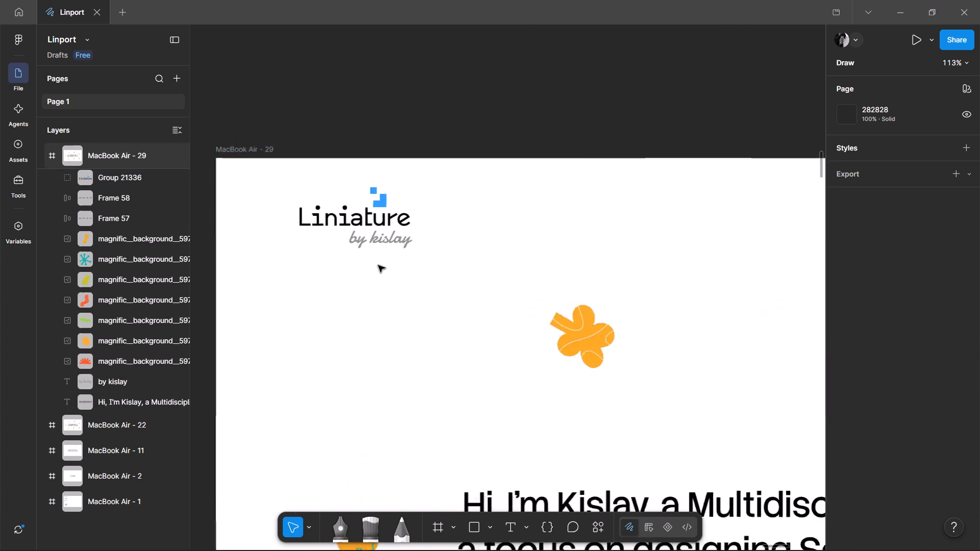
{"action": "scroll", "coordinate": [378, 265], "scroll_direction": "up", "scroll_amount": 2, "text": "ctrl"}
{"action": "scroll", "coordinate": [378, 265], "scroll_direction": "down", "scroll_amount": 4, "text": "ctrl"}
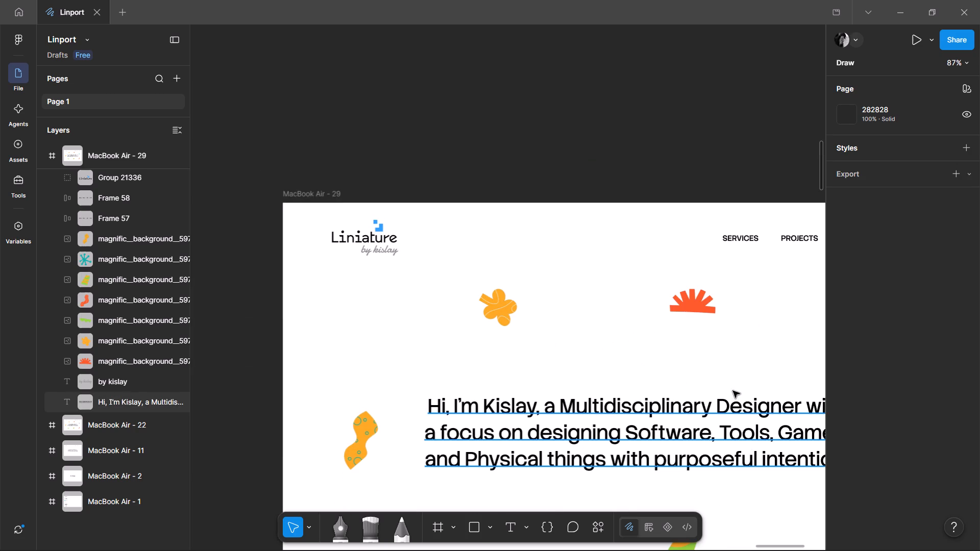
{"action": "middle_click_drag", "start_coordinate": [691, 342], "coordinate": [672, 226]}
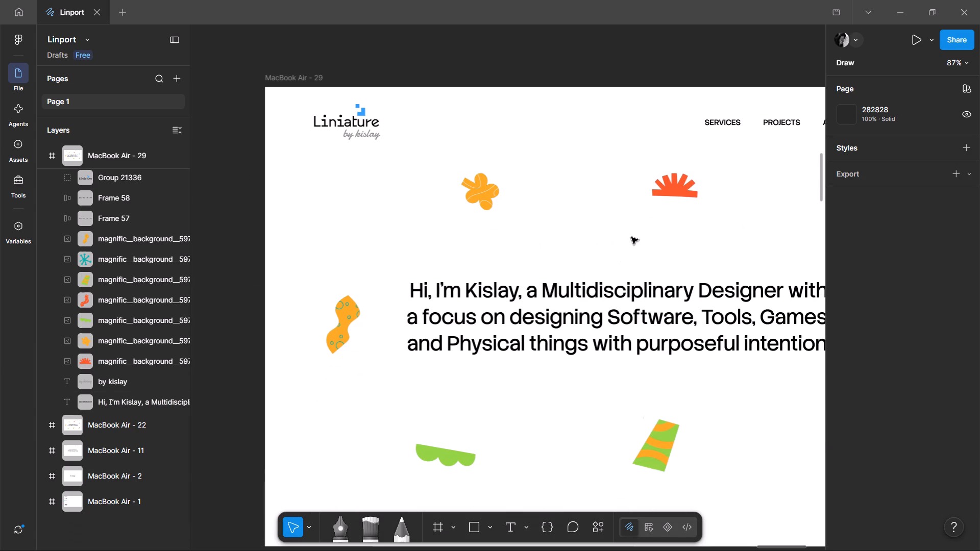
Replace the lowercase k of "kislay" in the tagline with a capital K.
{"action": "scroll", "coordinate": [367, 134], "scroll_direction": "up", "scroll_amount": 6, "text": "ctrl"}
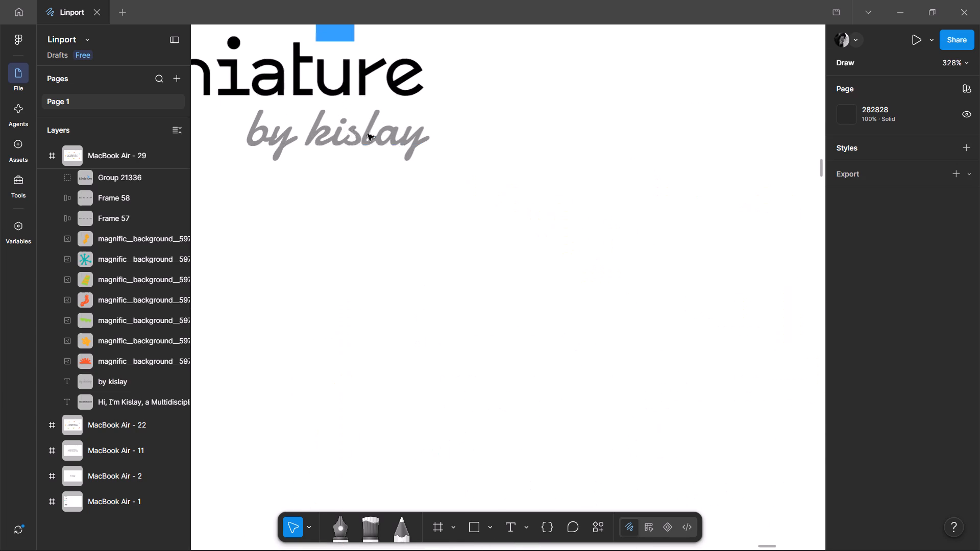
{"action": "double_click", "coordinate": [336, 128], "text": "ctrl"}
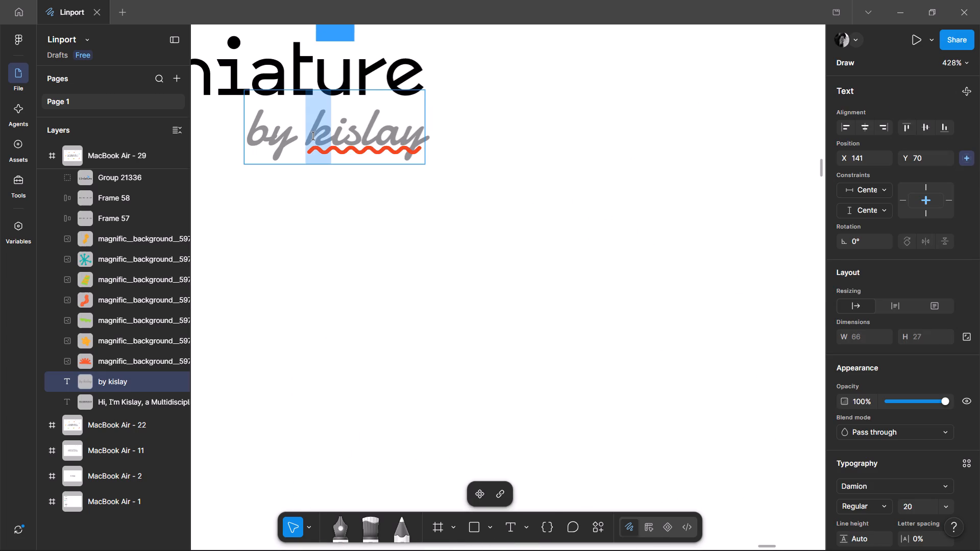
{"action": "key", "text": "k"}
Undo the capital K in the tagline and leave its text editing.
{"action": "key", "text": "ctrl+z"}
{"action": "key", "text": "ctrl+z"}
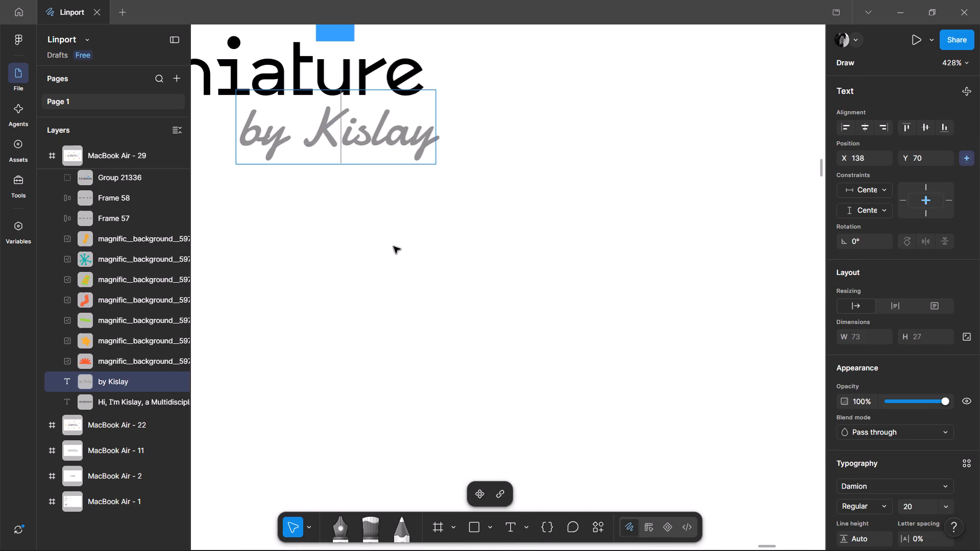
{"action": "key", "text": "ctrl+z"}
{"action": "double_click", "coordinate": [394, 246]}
Deselect everything on the canvas and collapse all expanded layers.
{"action": "scroll", "coordinate": [394, 246], "scroll_direction": "down", "scroll_amount": 6, "text": "ctrl"}
{"action": "double_click", "coordinate": [394, 246]}
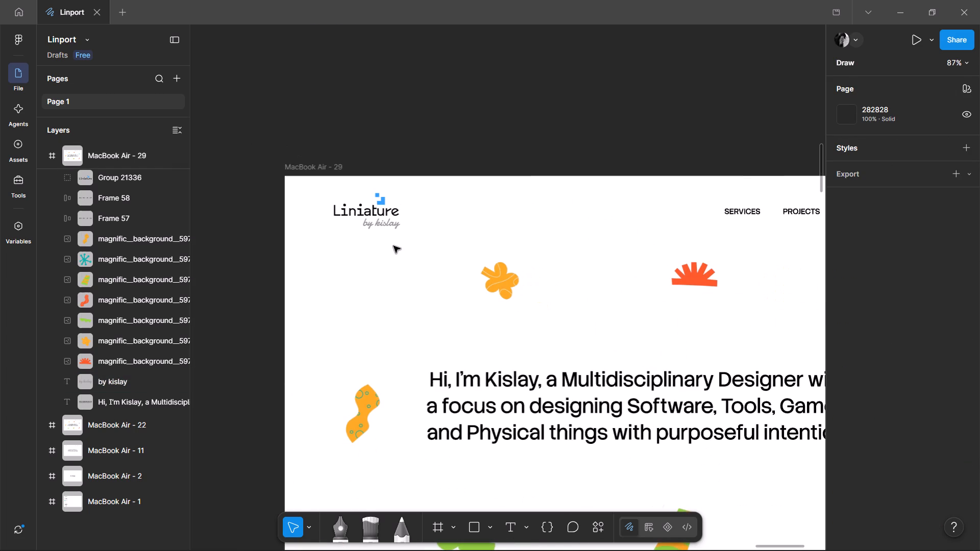
{"action": "left_click", "coordinate": [245, 136]}
{"action": "left_click", "coordinate": [179, 129]}
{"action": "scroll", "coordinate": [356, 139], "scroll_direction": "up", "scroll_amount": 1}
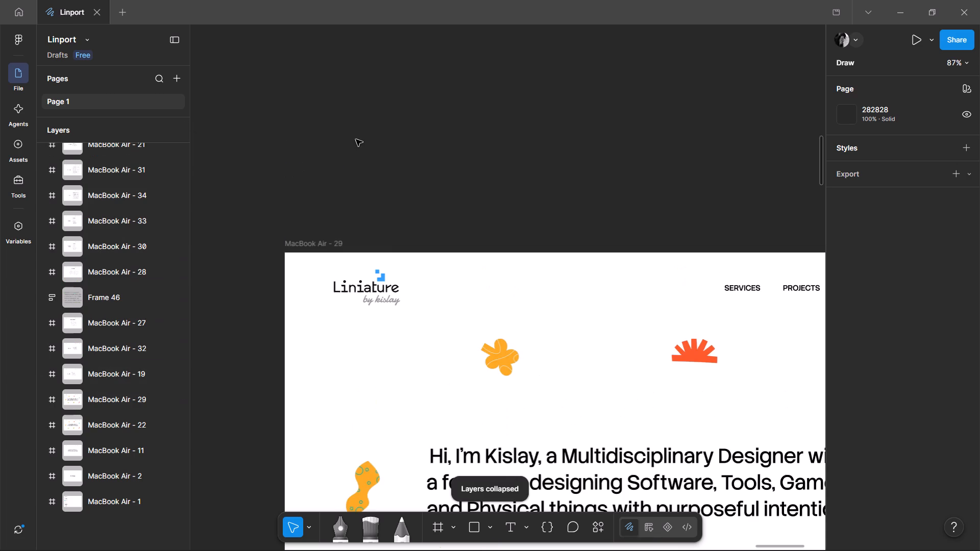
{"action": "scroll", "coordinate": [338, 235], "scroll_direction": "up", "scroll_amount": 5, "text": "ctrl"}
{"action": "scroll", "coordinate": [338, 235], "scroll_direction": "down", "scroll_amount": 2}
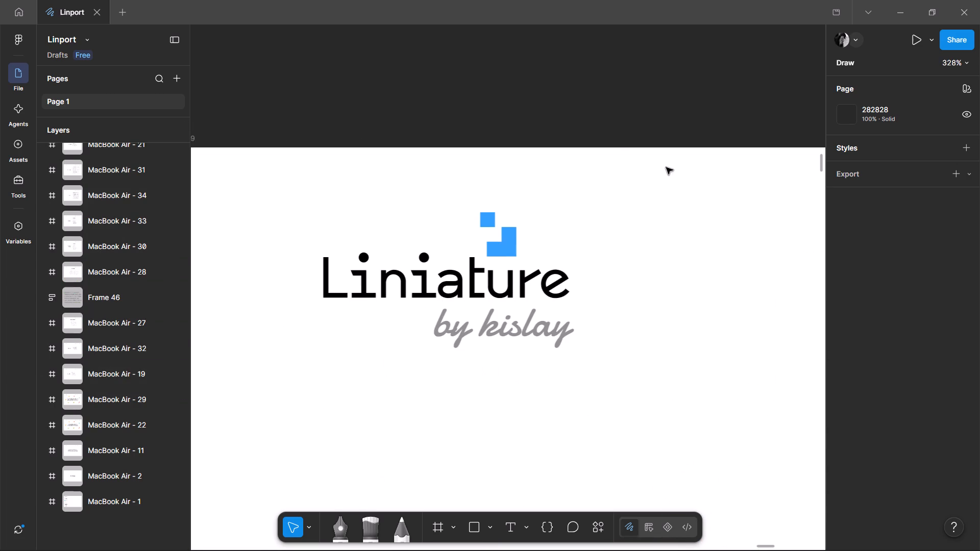
Examine the "by kislay" tagline under the Liniature logo up close and within the whole MacBook Air - 29 frame.
{"action": "scroll", "coordinate": [415, 133], "scroll_direction": "down", "scroll_amount": 8, "text": "ctrl"}
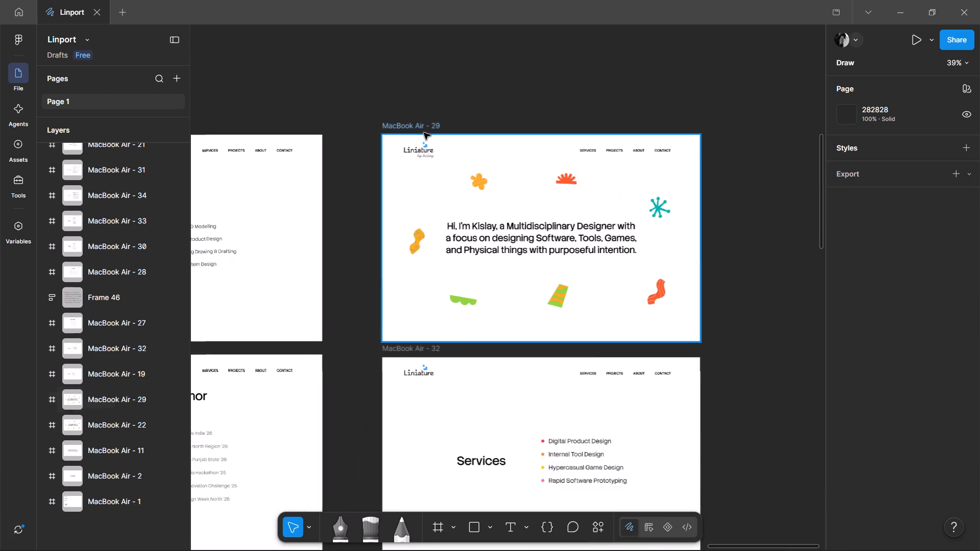
{"action": "scroll", "coordinate": [470, 230], "scroll_direction": "up", "scroll_amount": 4, "text": "ctrl"}
{"action": "scroll", "coordinate": [365, 88], "scroll_direction": "up", "scroll_amount": 3}
{"action": "scroll", "coordinate": [323, 243], "scroll_direction": "up", "scroll_amount": 5, "text": "ctrl"}
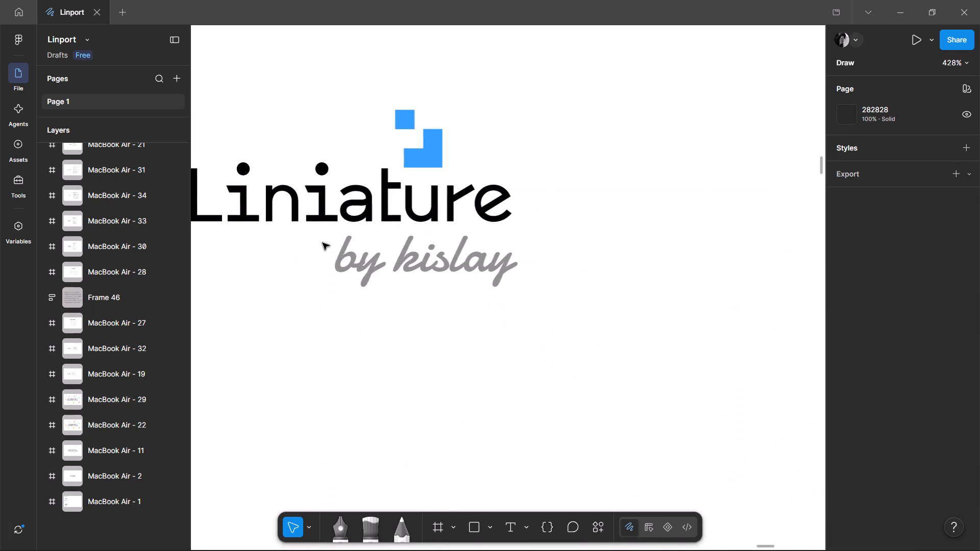
{"action": "scroll", "coordinate": [373, 238], "scroll_direction": "up", "scroll_amount": 6, "text": "ctrl"}
{"action": "scroll", "coordinate": [381, 238], "scroll_direction": "down", "scroll_amount": 1, "text": "ctrl"}
{"action": "scroll", "coordinate": [370, 307], "scroll_direction": "up", "scroll_amount": 4, "text": "ctrl"}
{"action": "scroll", "coordinate": [370, 307], "scroll_direction": "down", "scroll_amount": 5, "text": "ctrl"}
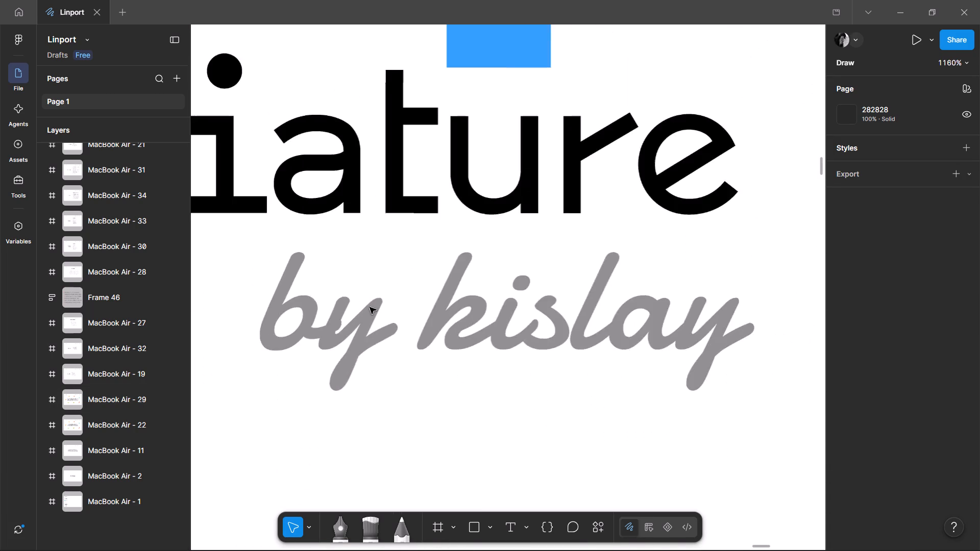
{"action": "scroll", "coordinate": [370, 307], "scroll_direction": "down", "scroll_amount": 6, "text": "ctrl"}
{"action": "scroll", "coordinate": [414, 367], "scroll_direction": "down", "scroll_amount": 6, "text": "ctrl"}
{"action": "scroll", "coordinate": [543, 312], "scroll_direction": "down", "scroll_amount": 4}
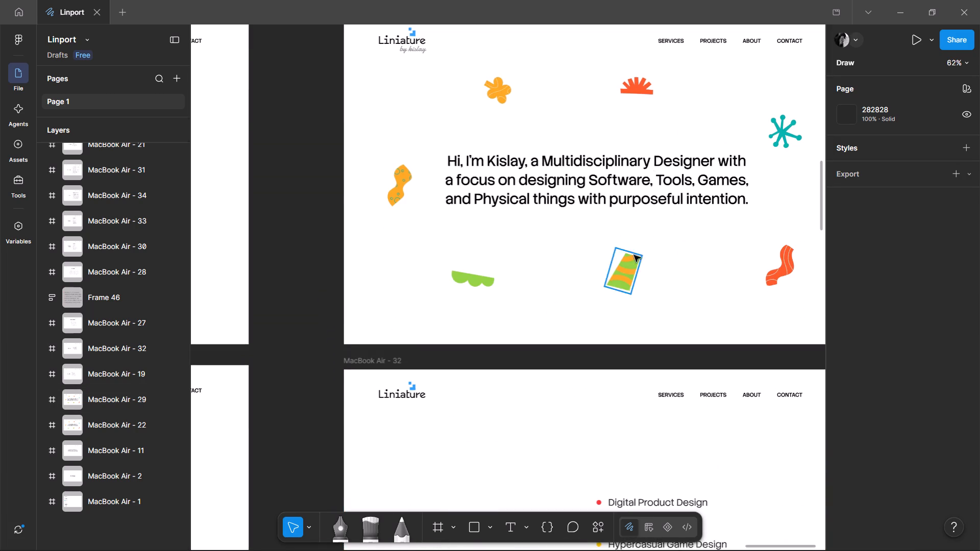
{"action": "scroll", "coordinate": [646, 135], "scroll_direction": "up", "scroll_amount": 4, "text": "ctrl"}
{"action": "scroll", "coordinate": [646, 134], "scroll_direction": "down", "scroll_amount": 3, "text": "ctrl"}
{"action": "scroll", "coordinate": [654, 131], "scroll_direction": "up", "scroll_amount": 3}
{"action": "scroll", "coordinate": [715, 212], "scroll_direction": "up", "scroll_amount": 6, "text": "ctrl"}
{"action": "scroll", "coordinate": [716, 213], "scroll_direction": "down", "scroll_amount": 5, "text": "ctrl"}
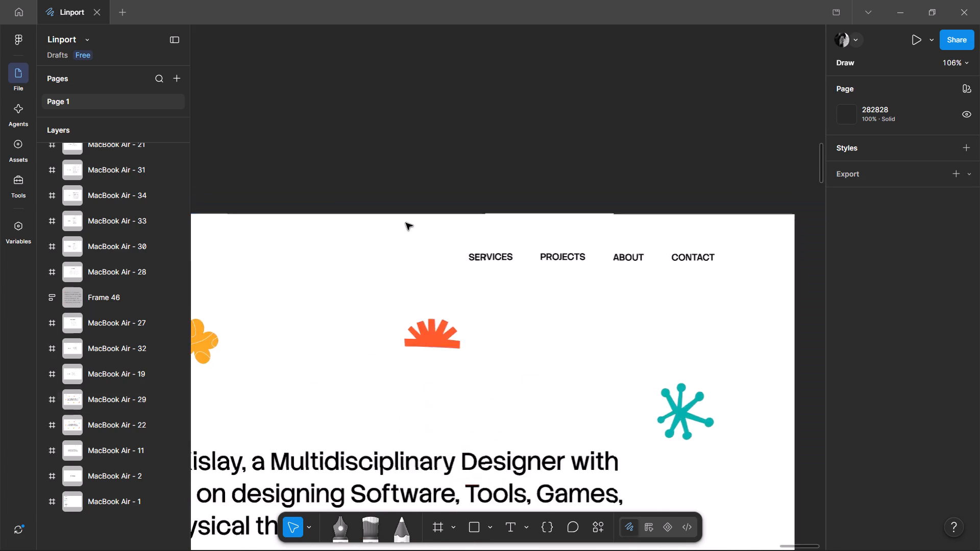
Review the Experience, Awards & Honor and Projects frames below the landing page.
{"action": "scroll", "coordinate": [406, 223], "scroll_direction": "down", "scroll_amount": 5, "text": "ctrl"}
{"action": "scroll", "coordinate": [405, 223], "scroll_direction": "down", "scroll_amount": 3}
{"action": "middle_click_drag", "start_coordinate": [336, 257], "coordinate": [430, 196]}
{"action": "scroll", "coordinate": [464, 253], "scroll_direction": "up", "scroll_amount": 1, "text": "ctrl"}
{"action": "scroll", "coordinate": [487, 291], "scroll_direction": "down", "scroll_amount": 2}
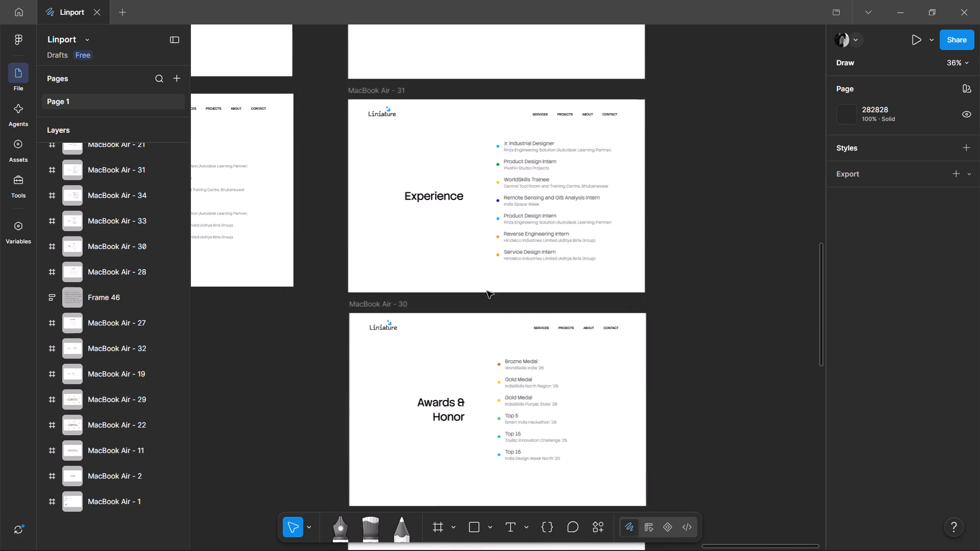
{"action": "scroll", "coordinate": [488, 290], "scroll_direction": "up", "scroll_amount": 3, "text": "ctrl"}
{"action": "scroll", "coordinate": [586, 147], "scroll_direction": "up", "scroll_amount": 1, "text": "ctrl"}
{"action": "scroll", "coordinate": [581, 160], "scroll_direction": "down", "scroll_amount": 5}
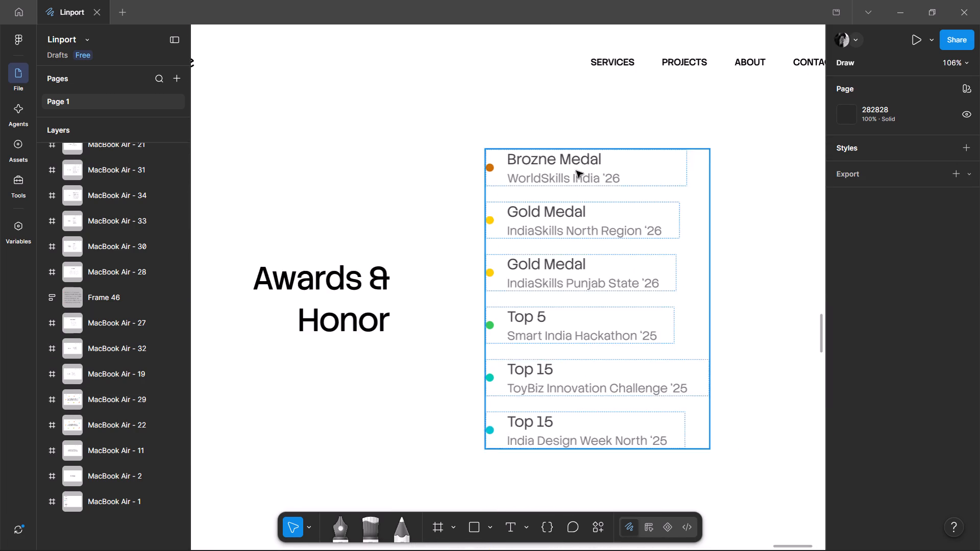
{"action": "scroll", "coordinate": [574, 173], "scroll_direction": "down", "scroll_amount": 9}
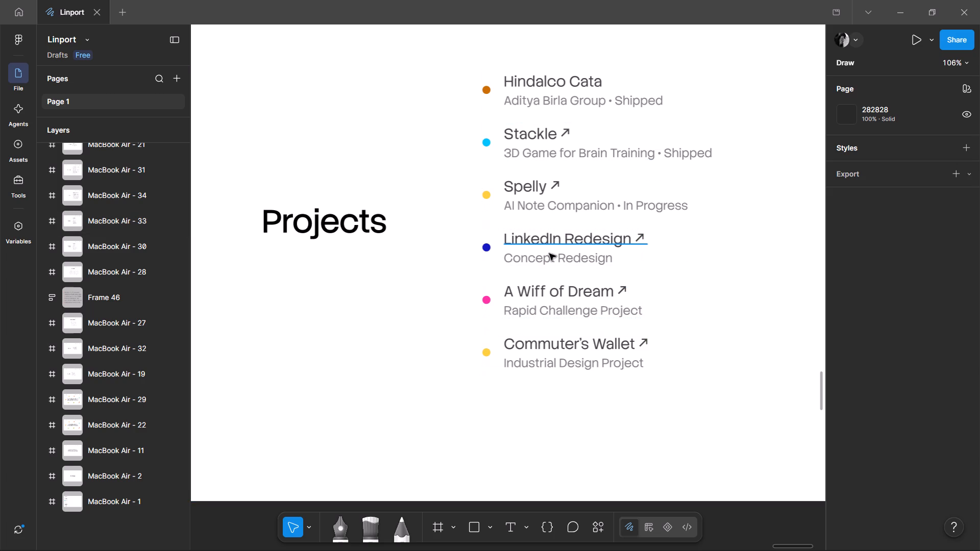
Change the subtitle under LinkedIn Redesign in the Projects frame to "Concept Design".
{"action": "double_click", "coordinate": [374, 332]}
{"action": "scroll", "coordinate": [401, 317], "scroll_direction": "down", "scroll_amount": 3, "text": "ctrl"}
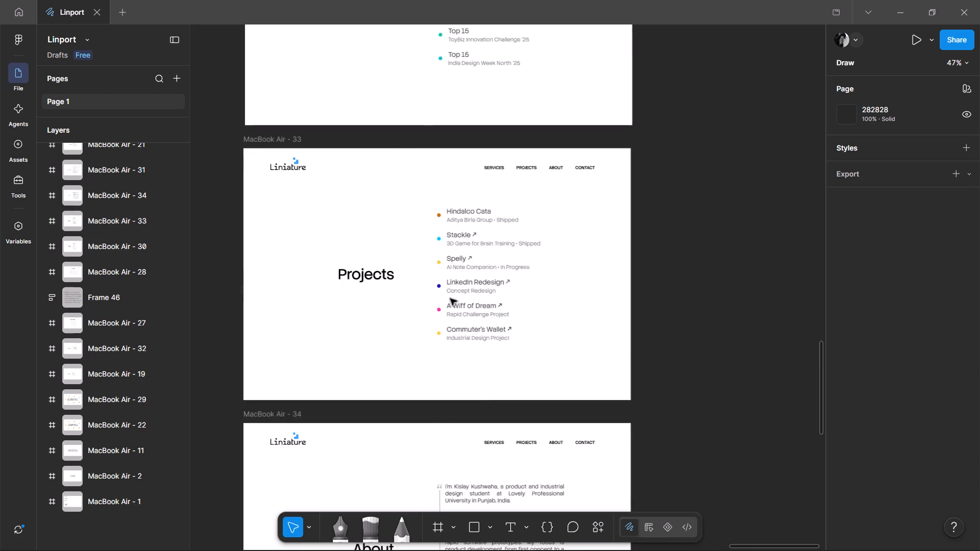
{"action": "scroll", "coordinate": [486, 288], "scroll_direction": "up", "scroll_amount": 4, "text": "ctrl"}
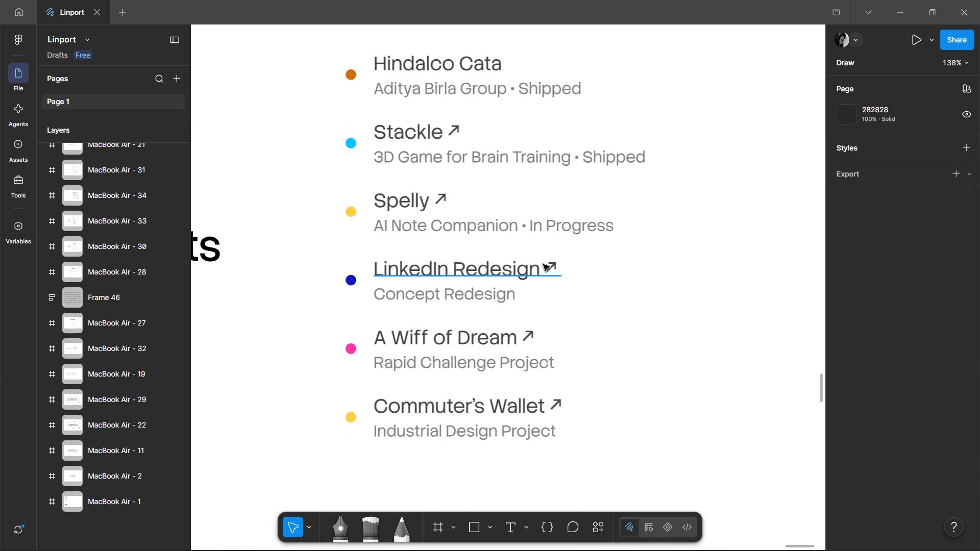
{"action": "double_click", "coordinate": [502, 296], "text": "ctrl"}
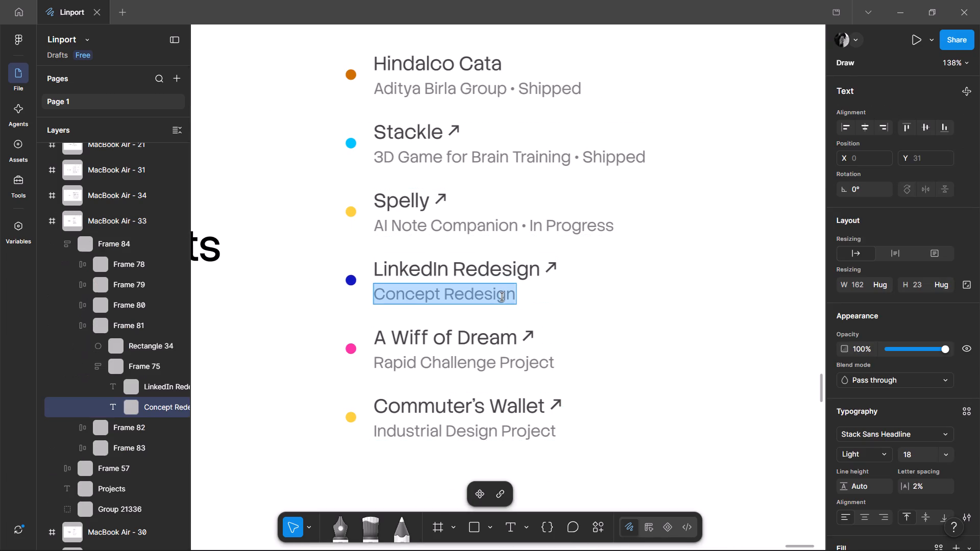
{"action": "left_click", "coordinate": [473, 293]}
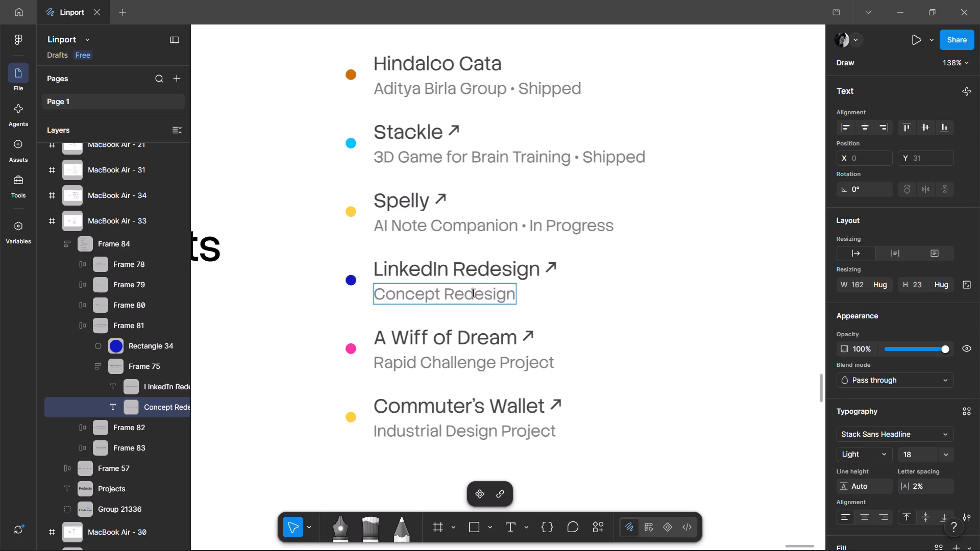
{"action": "key", "text": "d"}
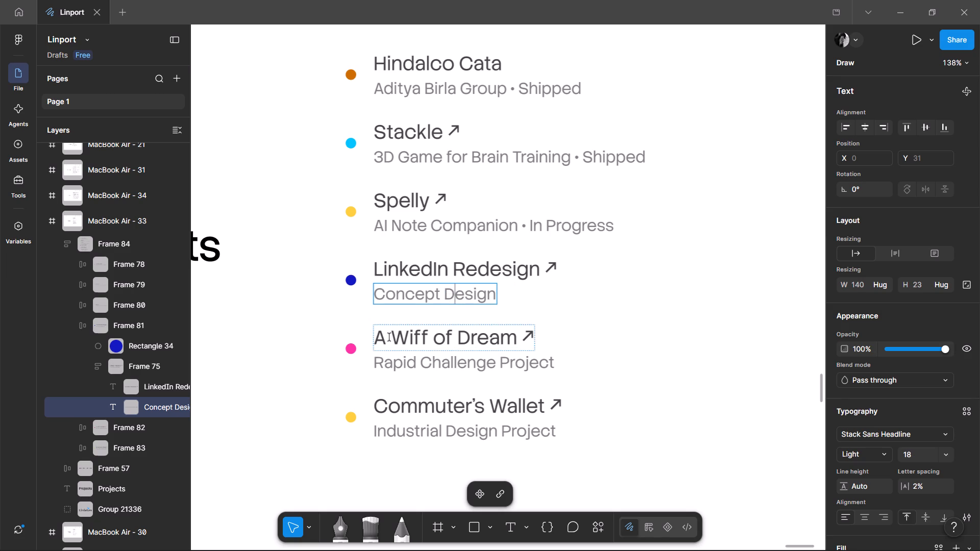
{"action": "double_click", "coordinate": [666, 263]}
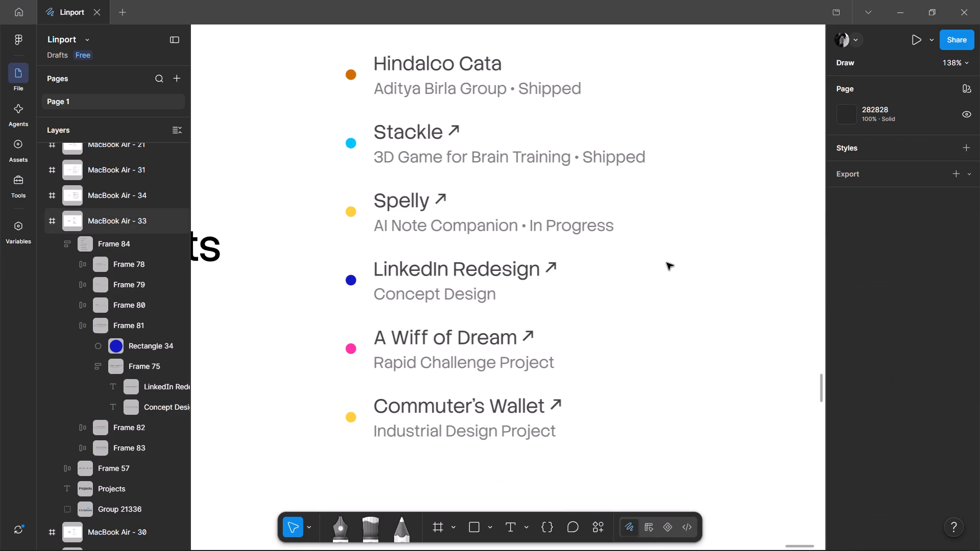
{"action": "scroll", "coordinate": [667, 263], "scroll_direction": "down", "scroll_amount": 1, "text": "ctrl"}
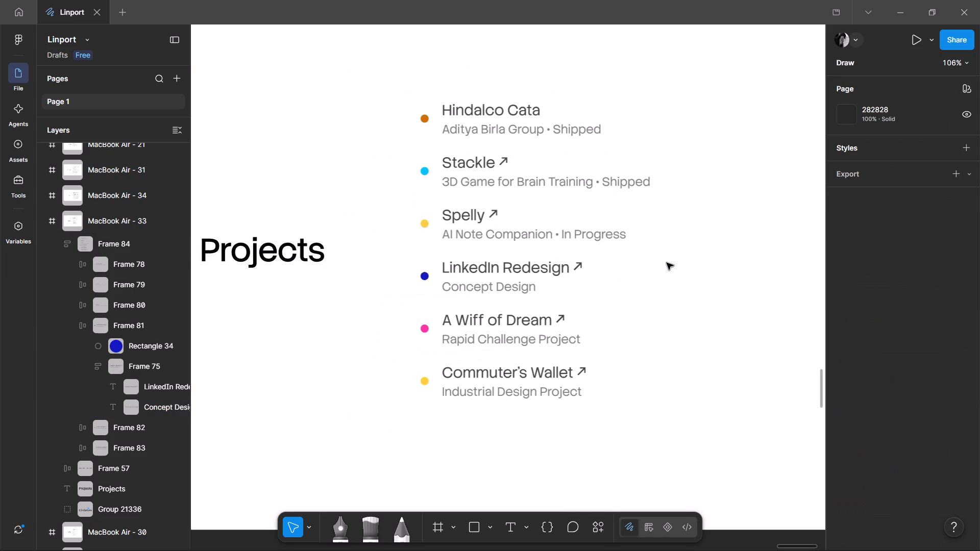
{"action": "scroll", "coordinate": [597, 268], "scroll_direction": "down", "scroll_amount": 2, "text": "ctrl"}
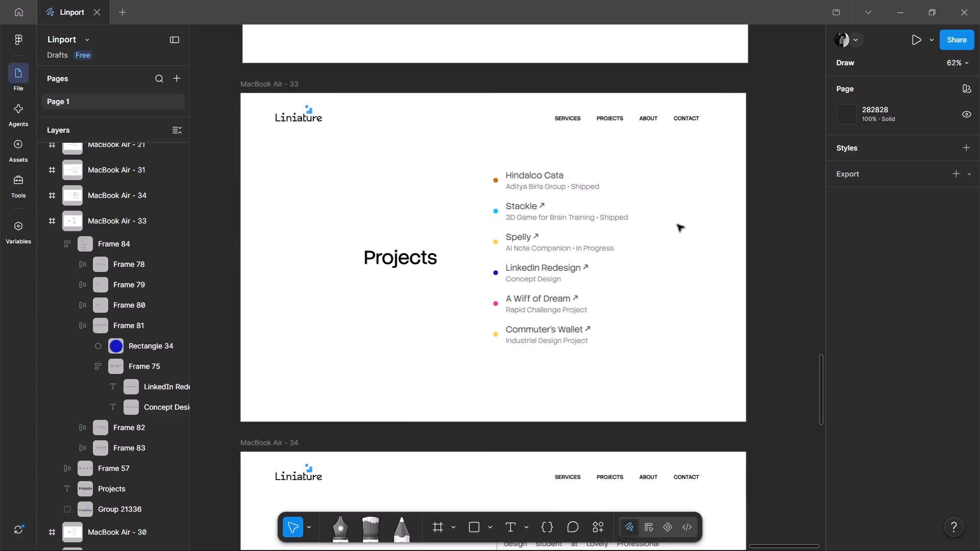
{"action": "scroll", "coordinate": [462, 213], "scroll_direction": "up", "scroll_amount": 4, "text": "ctrl"}
{"action": "scroll", "coordinate": [451, 233], "scroll_direction": "down", "scroll_amount": 6, "text": "ctrl"}
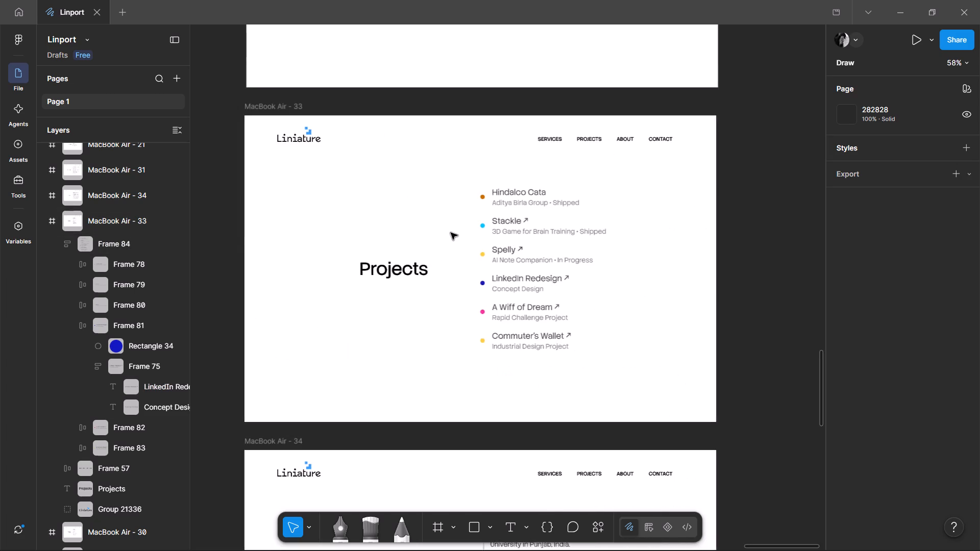
{"action": "scroll", "coordinate": [451, 233], "scroll_direction": "down", "scroll_amount": 3, "text": "ctrl"}
{"action": "scroll", "coordinate": [465, 228], "scroll_direction": "up", "scroll_amount": 4}
{"action": "scroll", "coordinate": [428, 217], "scroll_direction": "up", "scroll_amount": 4, "text": "ctrl"}
{"action": "scroll", "coordinate": [491, 179], "scroll_direction": "up", "scroll_amount": 2, "text": "ctrl"}
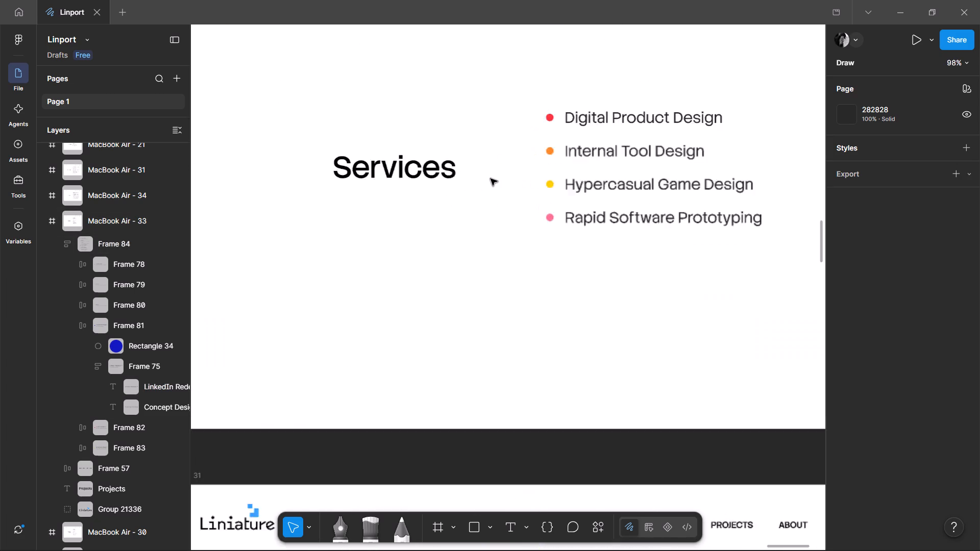
{"action": "scroll", "coordinate": [491, 179], "scroll_direction": "up", "scroll_amount": 1, "text": "ctrl"}
{"action": "scroll", "coordinate": [491, 179], "scroll_direction": "down", "scroll_amount": 2, "text": "ctrl"}
{"action": "scroll", "coordinate": [491, 179], "scroll_direction": "up", "scroll_amount": 2}
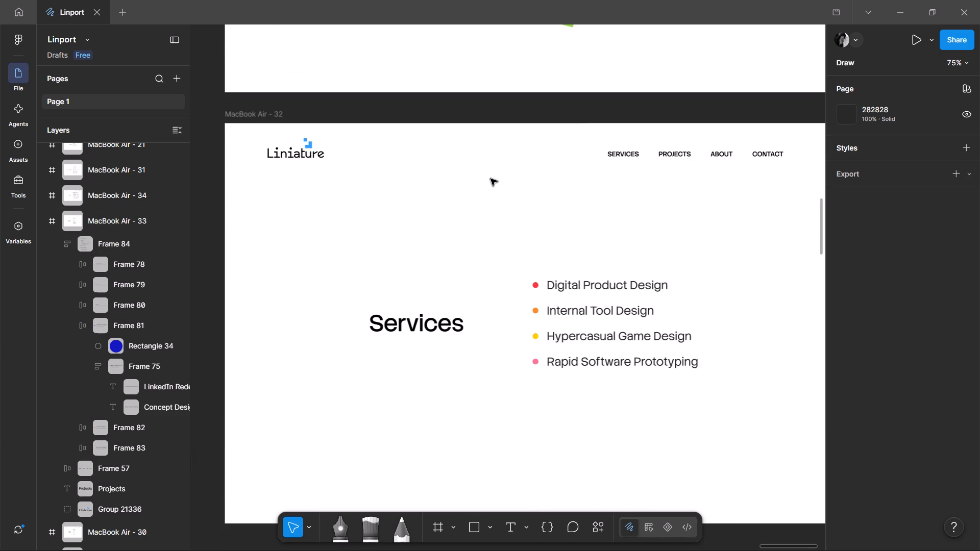
{"action": "scroll", "coordinate": [491, 179], "scroll_direction": "up", "scroll_amount": 6}
{"action": "scroll", "coordinate": [491, 179], "scroll_direction": "down", "scroll_amount": 7}
{"action": "scroll", "coordinate": [491, 179], "scroll_direction": "down", "scroll_amount": 18}
{"action": "scroll", "coordinate": [491, 179], "scroll_direction": "down", "scroll_amount": 8}
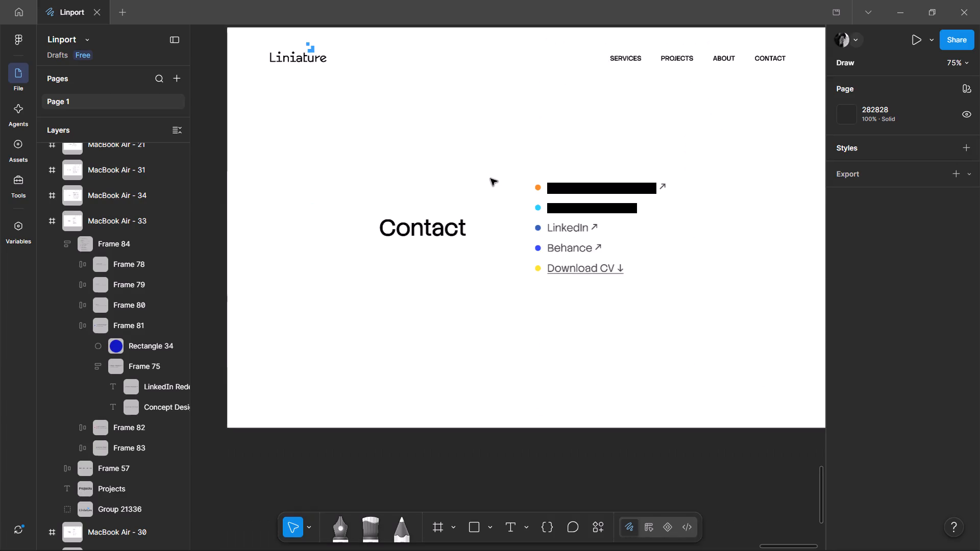
{"action": "scroll", "coordinate": [491, 179], "scroll_direction": "down", "scroll_amount": 4}
{"action": "scroll", "coordinate": [557, 141], "scroll_direction": "up", "scroll_amount": 5, "text": "ctrl"}
{"action": "scroll", "coordinate": [557, 141], "scroll_direction": "down", "scroll_amount": 5, "text": "ctrl"}
{"action": "scroll", "coordinate": [557, 141], "scroll_direction": "up", "scroll_amount": 7}
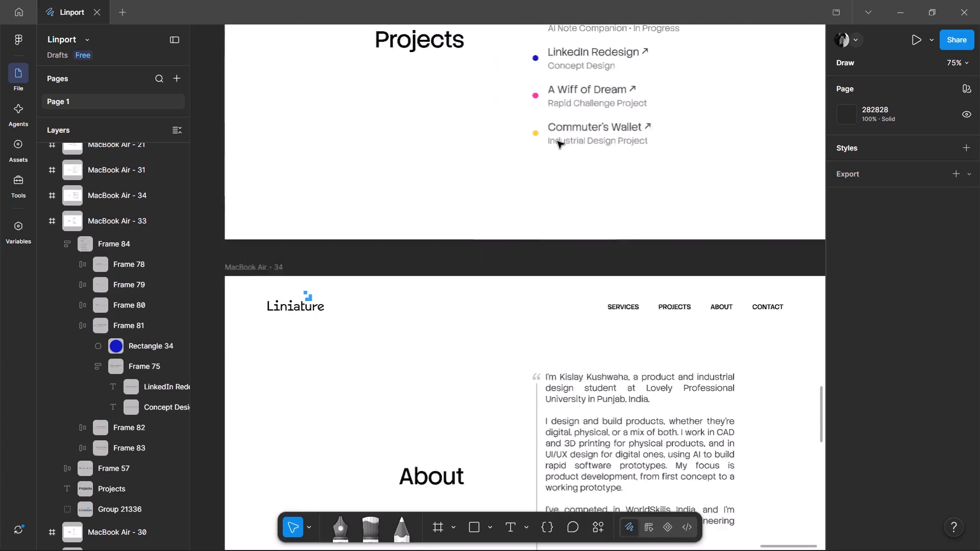
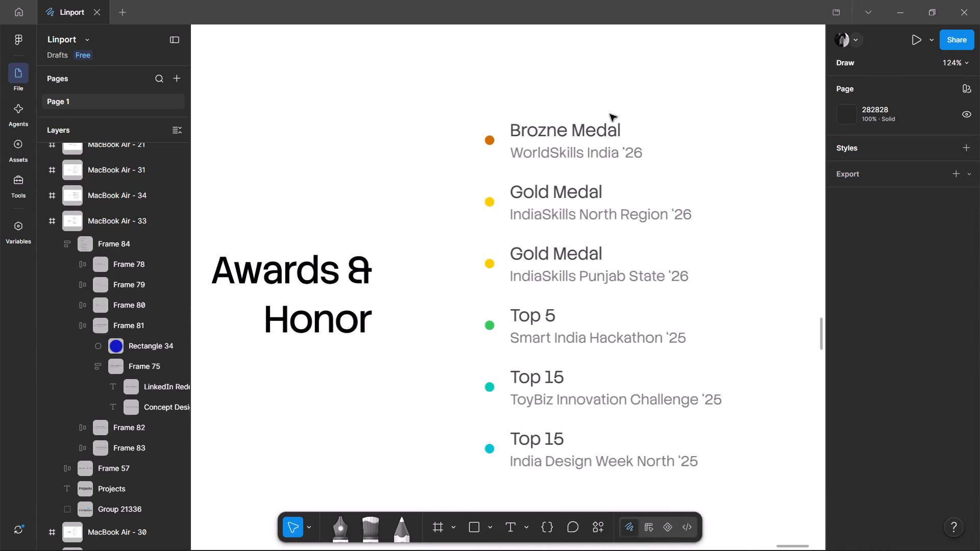
Open the "Brozne Medal" award title for text editing and switch to the Snipping Tool window.
{"action": "double_click", "coordinate": [610, 132], "text": "ctrl"}
{"action": "key", "text": "alt+Tab"}
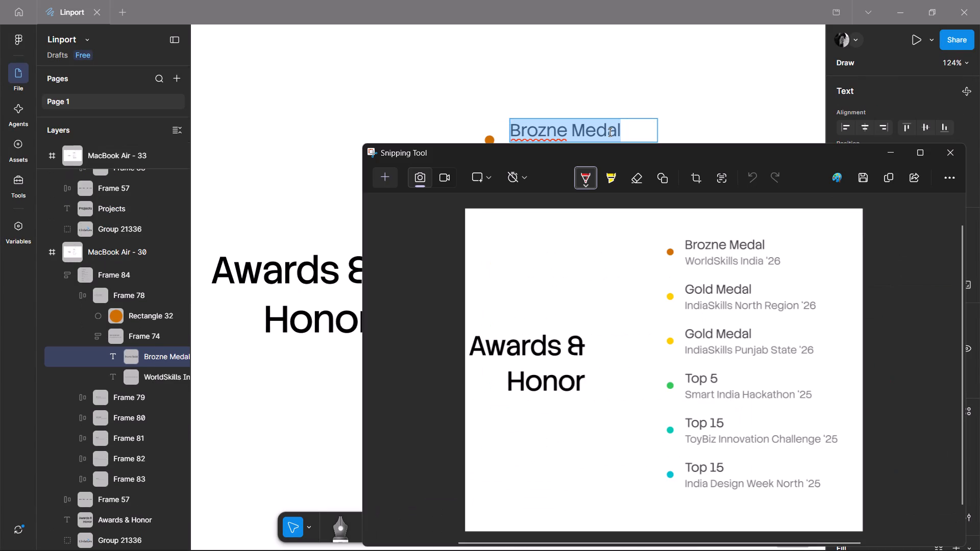
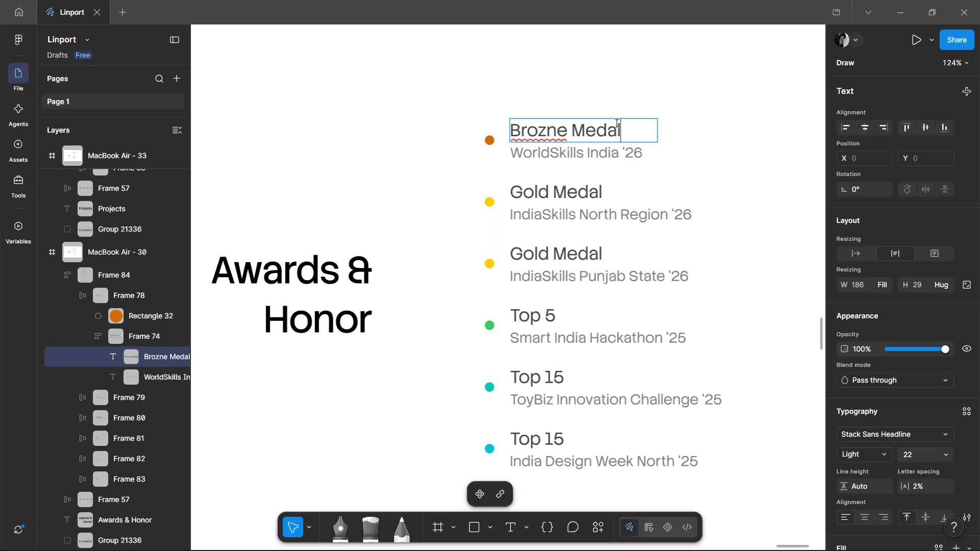
Change the wording of the three medal award titles from "Medal" to "Medalist".
{"action": "type", "text": "ist"}
{"action": "left_click", "coordinate": [594, 190]}
{"action": "left_click", "coordinate": [615, 190]}
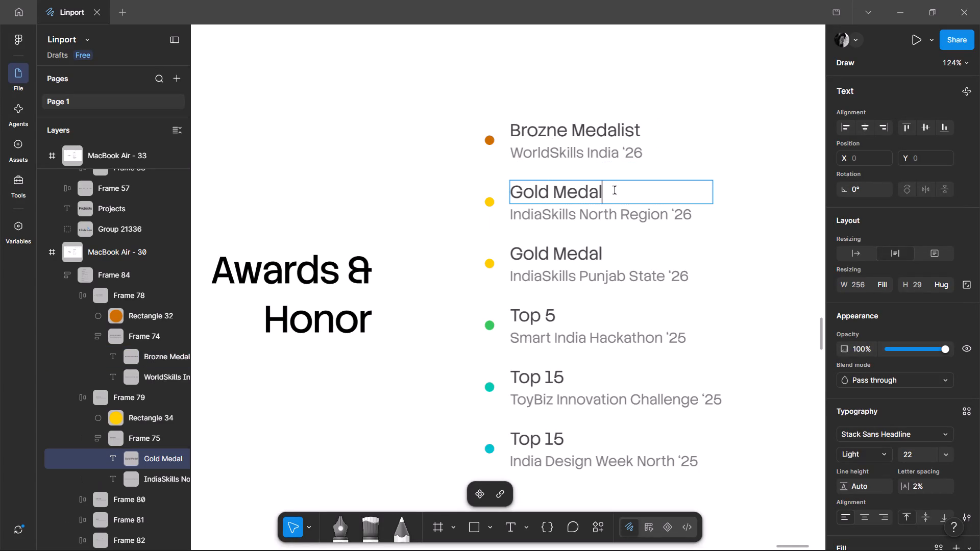
{"action": "type", "text": "ist"}
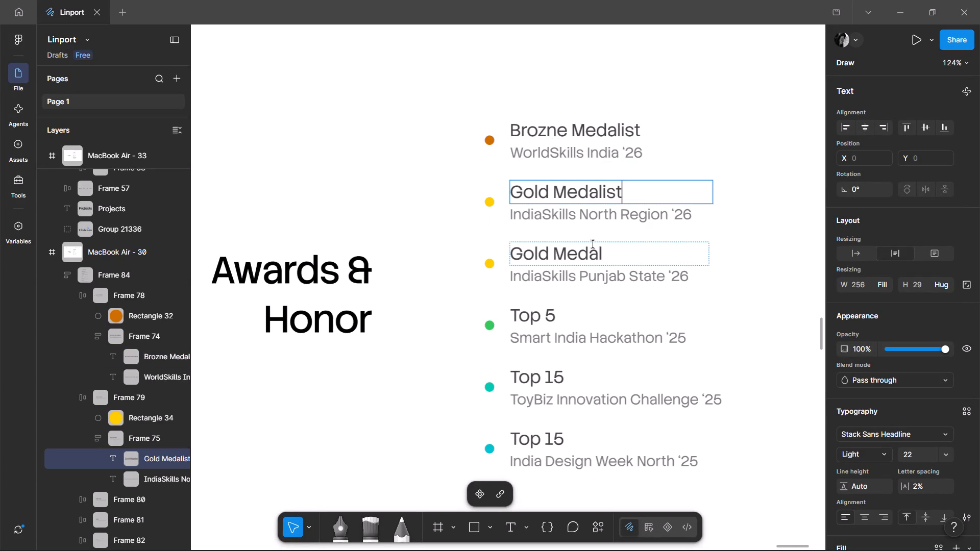
{"action": "left_click", "coordinate": [593, 253]}
{"action": "left_click", "coordinate": [604, 256]}
{"action": "type", "text": "ist"}
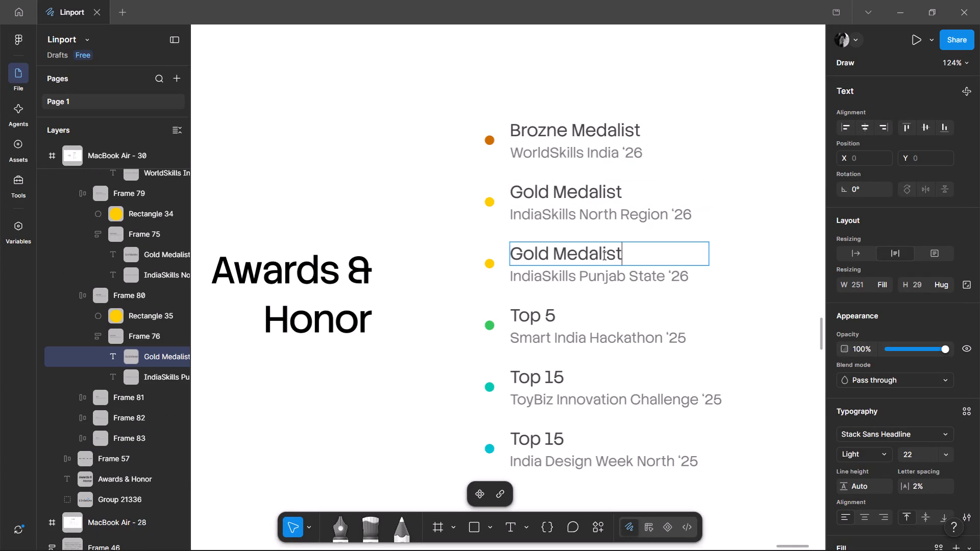
{"action": "double_click", "coordinate": [412, 157]}
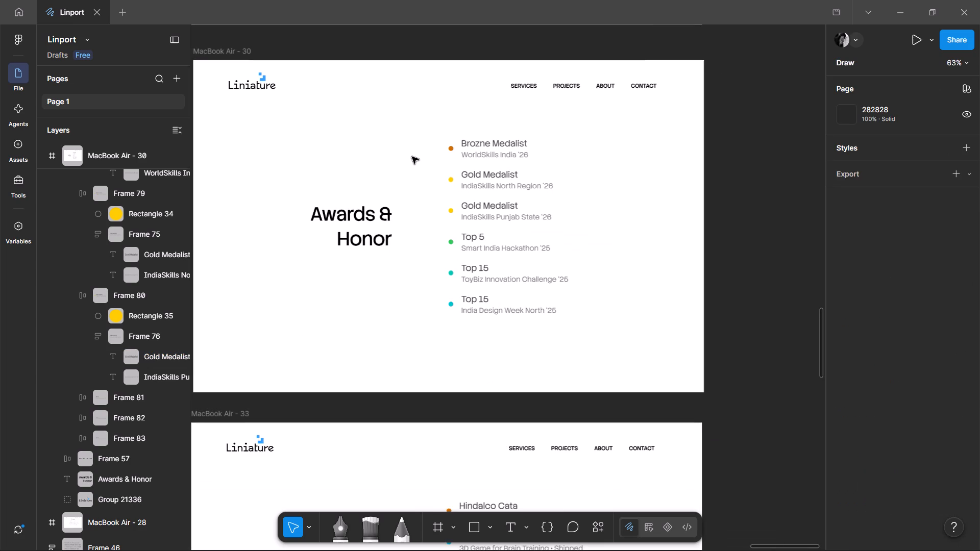
Examine the titles and event lines in the Awards & Honor list at different zoom levels.
{"action": "scroll", "coordinate": [492, 144], "scroll_direction": "up", "scroll_amount": 4, "text": "ctrl"}
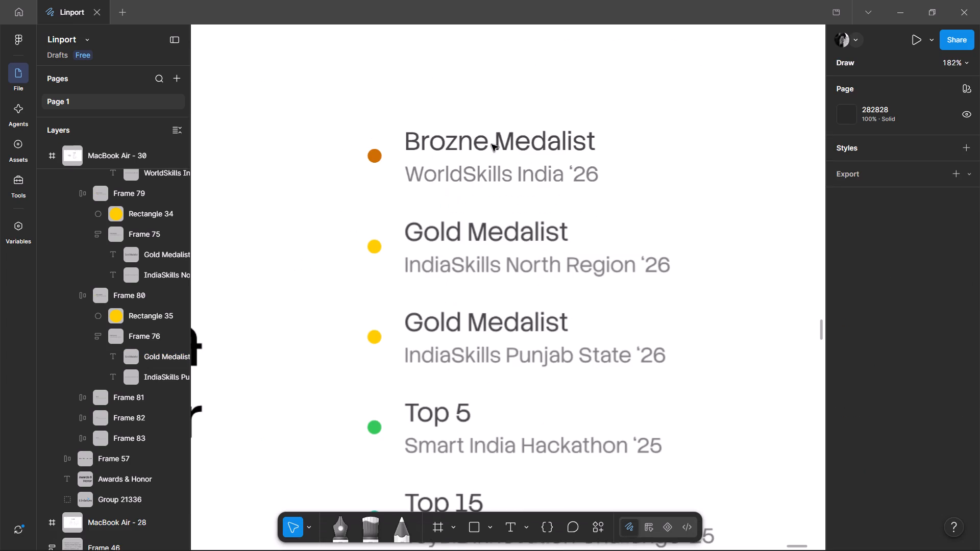
{"action": "scroll", "coordinate": [487, 233], "scroll_direction": "down", "scroll_amount": 3, "text": "ctrl"}
{"action": "scroll", "coordinate": [483, 233], "scroll_direction": "up", "scroll_amount": 4, "text": "ctrl"}
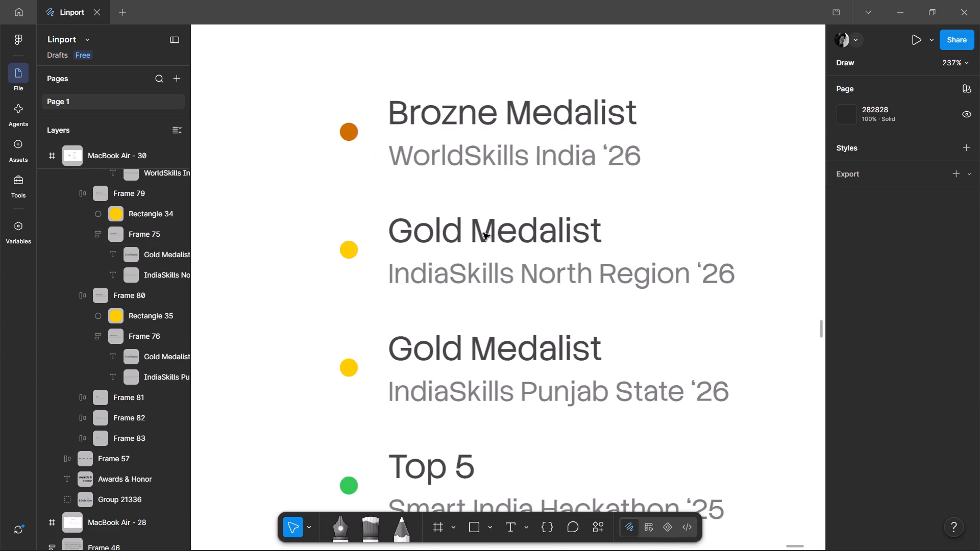
{"action": "scroll", "coordinate": [683, 183], "scroll_direction": "down", "scroll_amount": 6, "text": "ctrl"}
{"action": "middle_click_drag", "start_coordinate": [678, 357], "coordinate": [573, 357]}
{"action": "middle_click", "coordinate": [572, 357]}
{"action": "scroll", "coordinate": [562, 191], "scroll_direction": "up", "scroll_amount": 5, "text": "ctrl"}
{"action": "scroll", "coordinate": [570, 178], "scroll_direction": "down", "scroll_amount": 2, "text": "ctrl"}
{"action": "scroll", "coordinate": [487, 199], "scroll_direction": "up", "scroll_amount": 2, "text": "ctrl"}
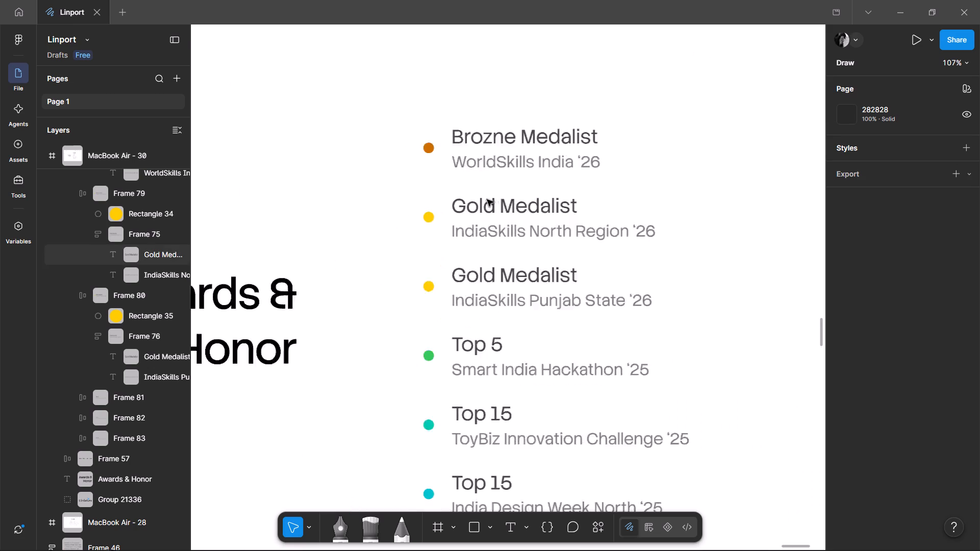
{"action": "scroll", "coordinate": [487, 199], "scroll_direction": "up", "scroll_amount": 1, "text": "ctrl"}
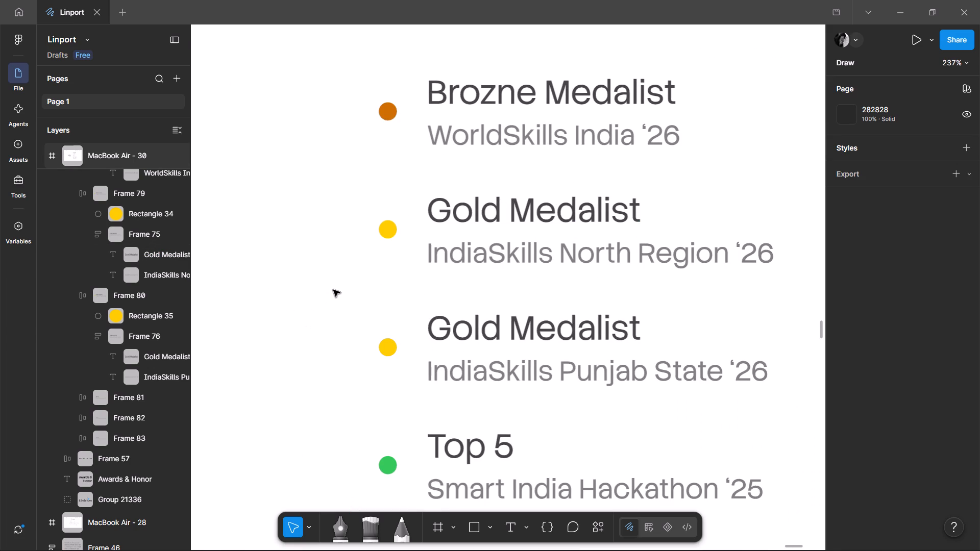
{"action": "scroll", "coordinate": [333, 290], "scroll_direction": "down", "scroll_amount": 2, "text": "ctrl"}
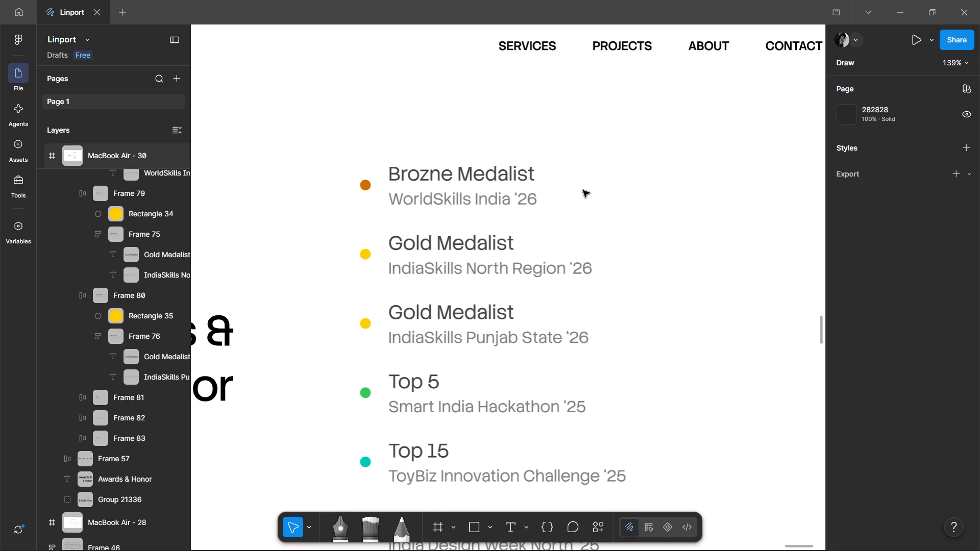
Open the "Brozne Medalist" title for text editing at the end of its text.
{"action": "double_click", "coordinate": [521, 168], "text": "ctrl"}
{"action": "left_click", "coordinate": [540, 178]}
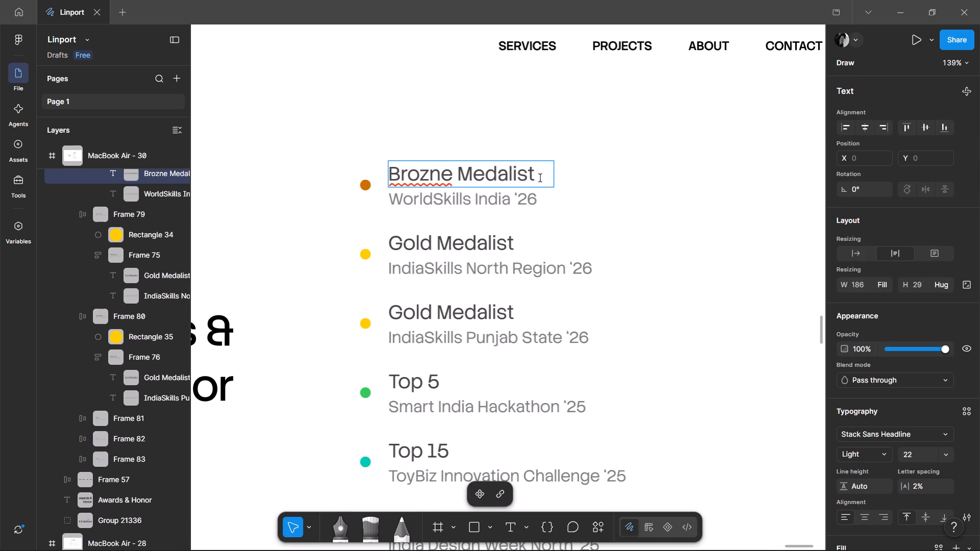
{"action": "scroll", "coordinate": [569, 306], "scroll_direction": "down", "scroll_amount": 2, "text": "ctrl"}
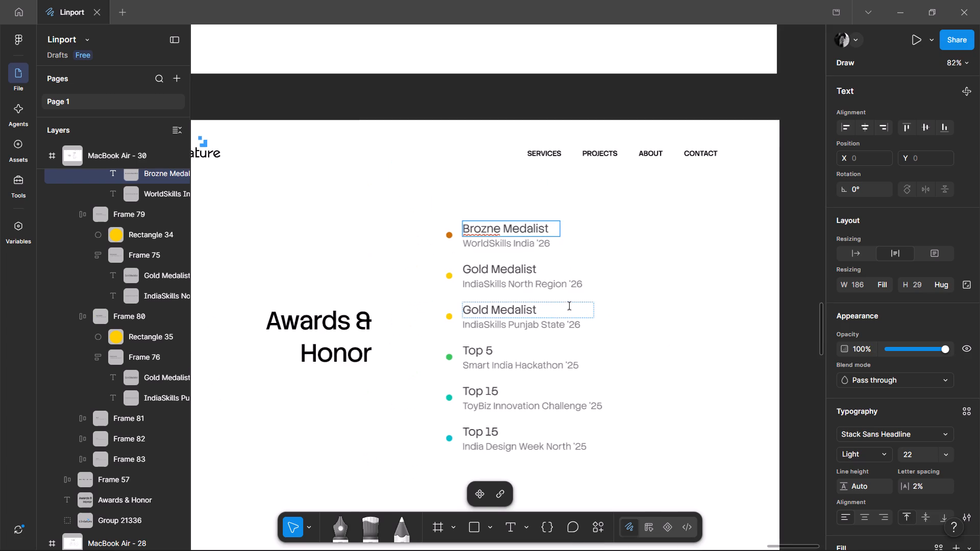
{"action": "scroll", "coordinate": [569, 306], "scroll_direction": "up", "scroll_amount": 1, "text": "ctrl"}
Switch to Microsoft Edge, search Google for "bullet symbol" and copy the small round bullet.
{"action": "left_click", "coordinate": [520, 542]}
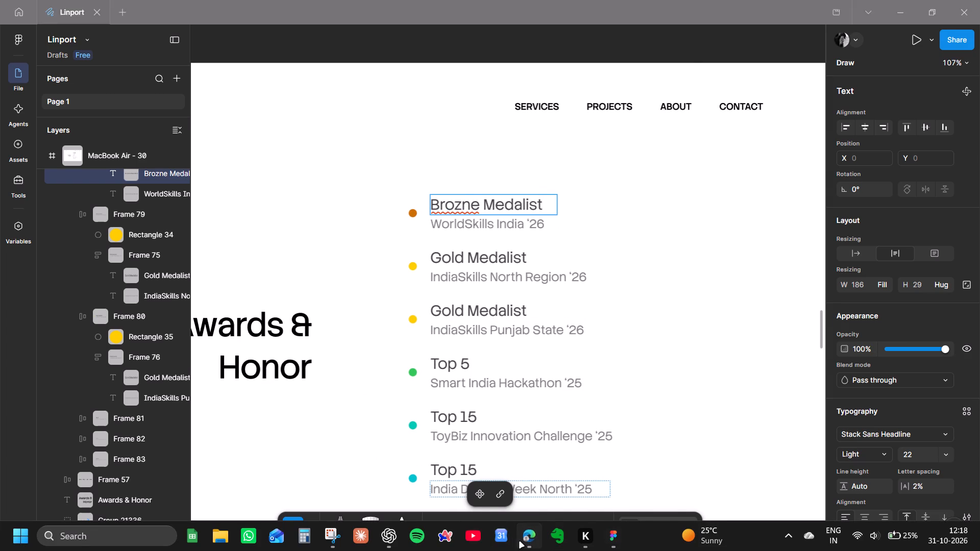
{"action": "left_click", "coordinate": [253, 34]}
{"action": "type", "text": "bullet su"}
{"action": "key", "text": "BackSpace"}
{"action": "key", "text": "BackSpace"}
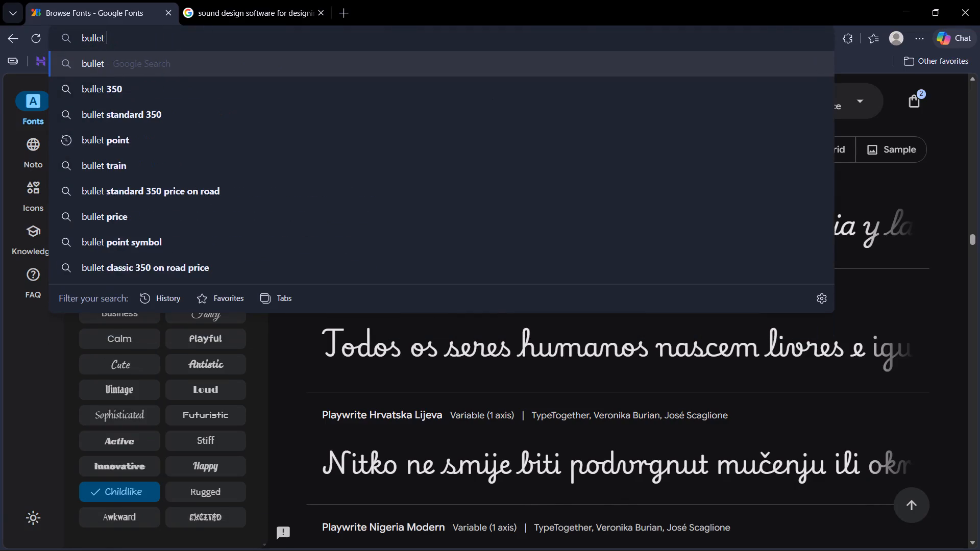
{"action": "type", "text": "symbol"}
{"action": "key", "text": "Return"}
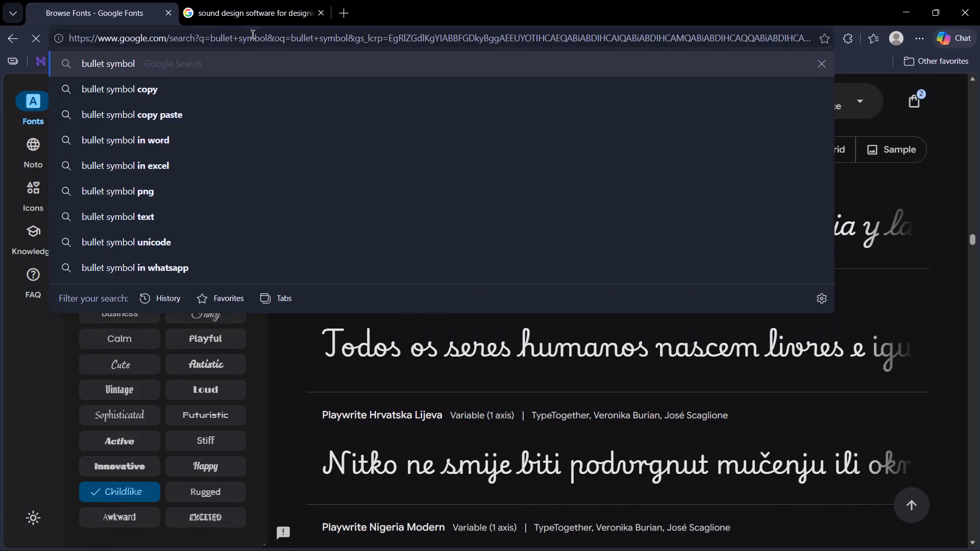
{"action": "left_click", "coordinate": [129, 281]}
{"action": "left_click", "coordinate": [133, 260]}
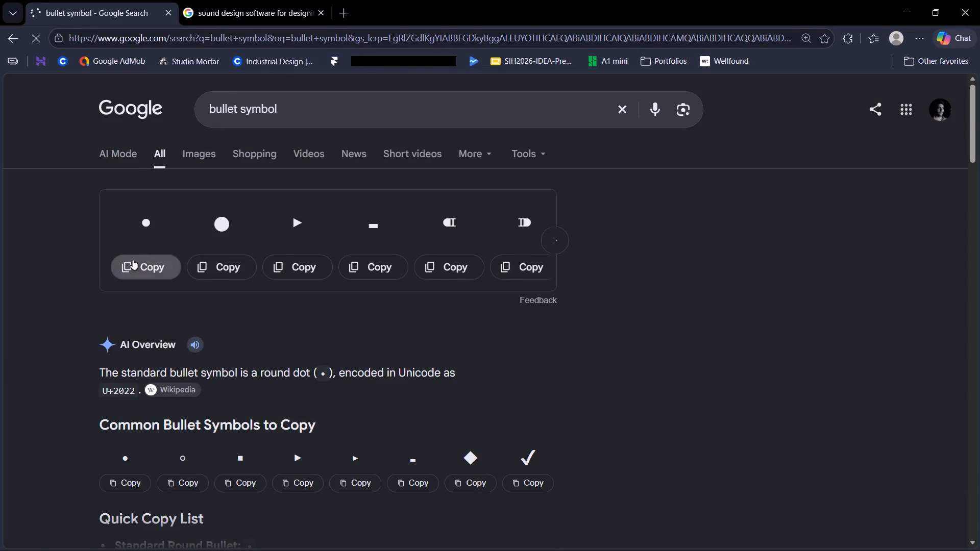
Switch back to Figma and append the copied bullet, with a space on each side, to "Brozne Medalist".
{"action": "key", "text": "alt+Tab"}
{"action": "key", "text": "space"}
{"action": "key", "text": "ctrl+v"}
{"action": "key", "text": "space"}
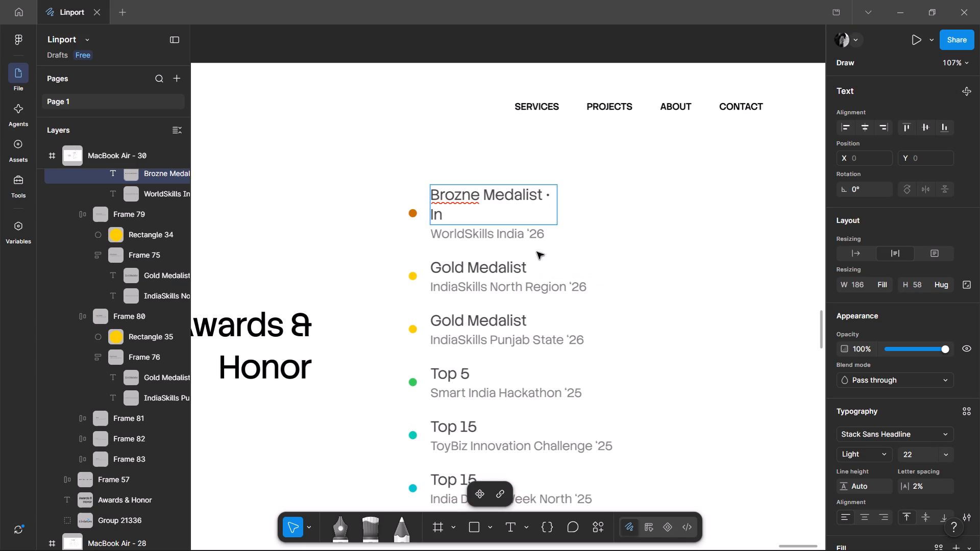
{"action": "key", "text": "ctrl+z"}
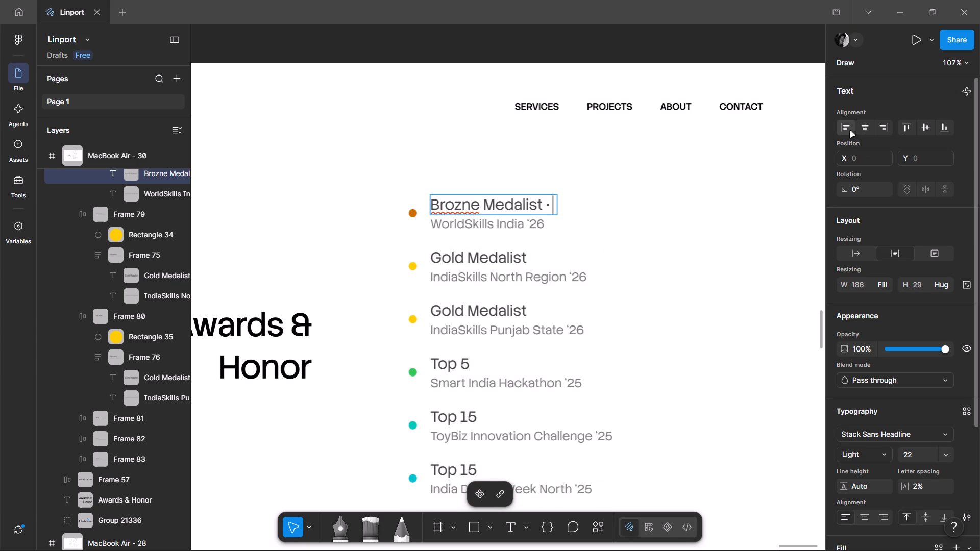
Set the "Brozne Medalist" title's text resizing to auto width.
{"action": "left_click", "coordinate": [850, 131]}
{"action": "left_click", "coordinate": [854, 241]}
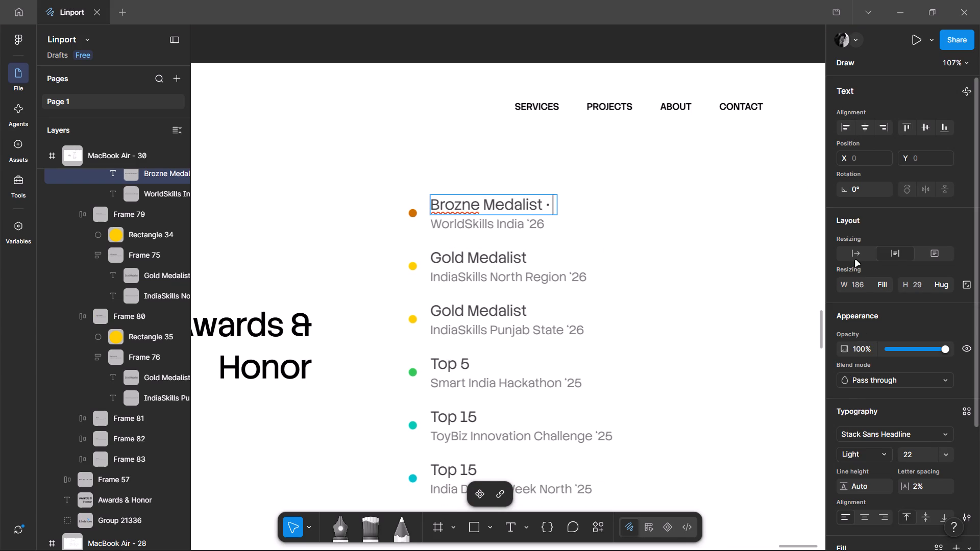
{"action": "left_click", "coordinate": [855, 260]}
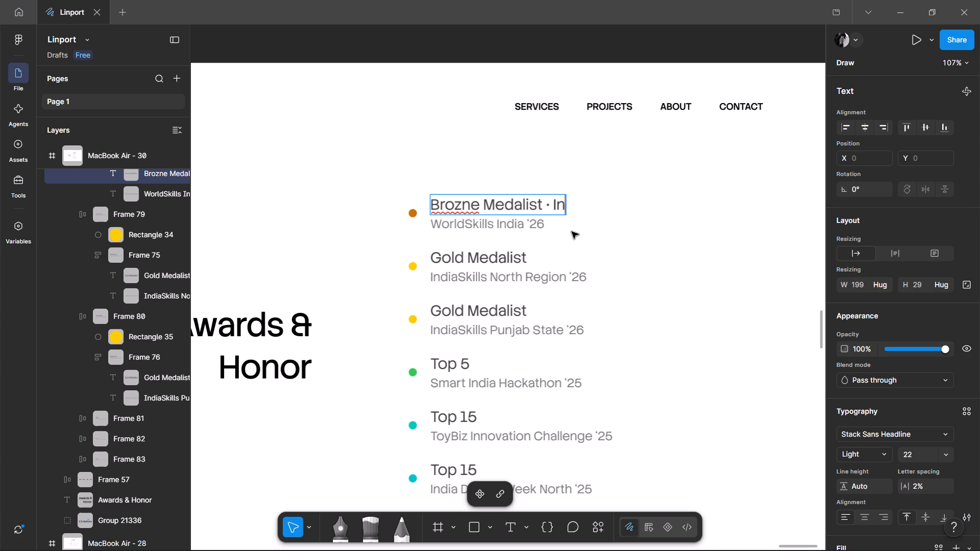
Add "India" after the bullet in the "Brozne Medalist" title, followed by a space.
{"action": "key", "text": "BackSpace"}
{"action": "key", "text": "BackSpace"}
{"action": "key", "text": "BackSpace"}
{"action": "type", "text": "dia"}
{"action": "key", "text": "space"}
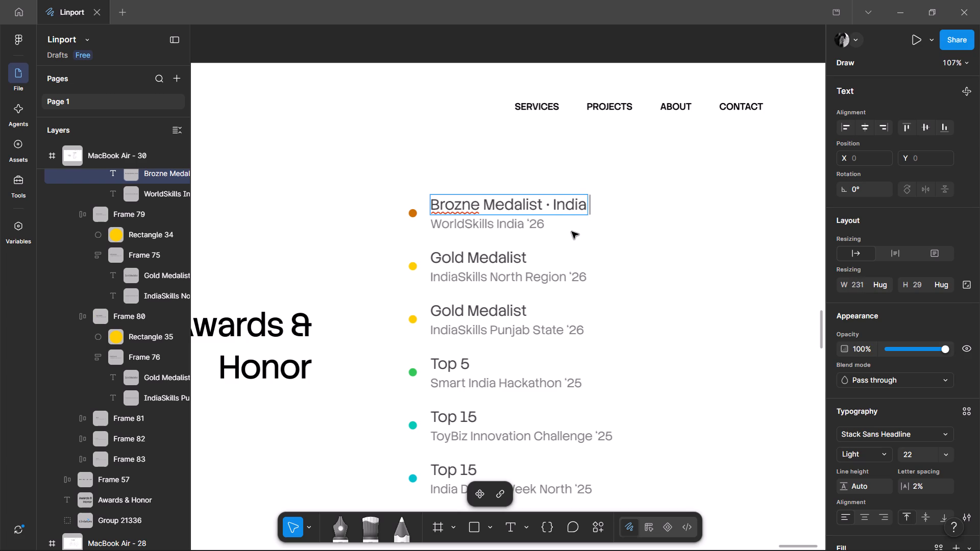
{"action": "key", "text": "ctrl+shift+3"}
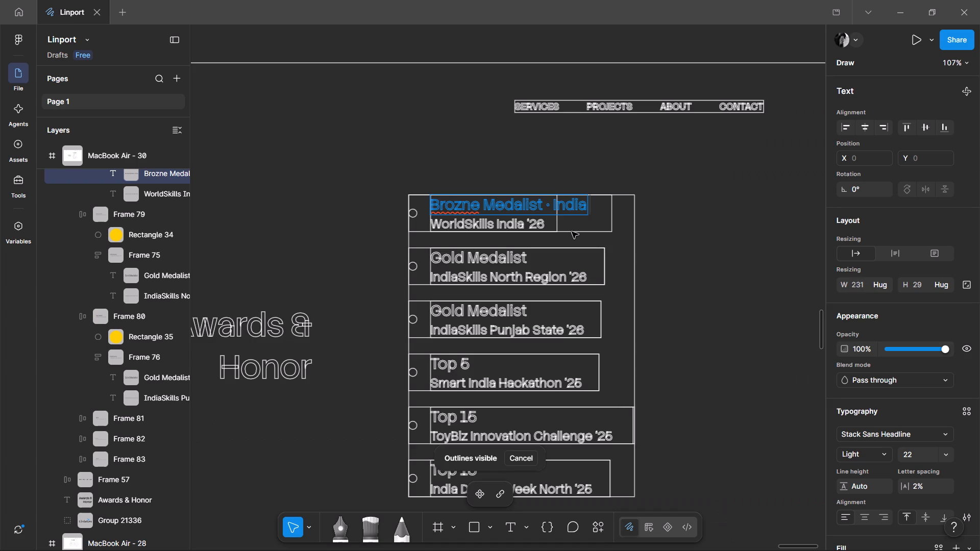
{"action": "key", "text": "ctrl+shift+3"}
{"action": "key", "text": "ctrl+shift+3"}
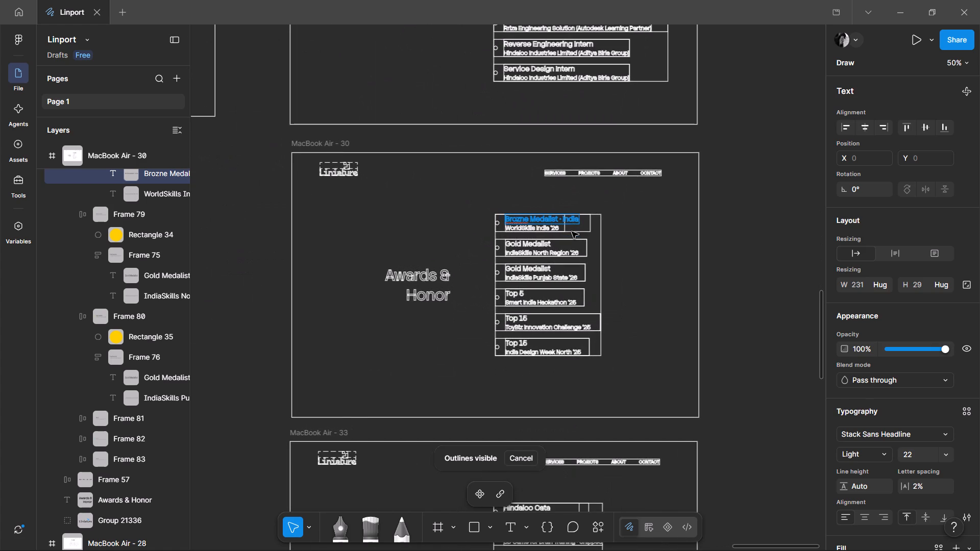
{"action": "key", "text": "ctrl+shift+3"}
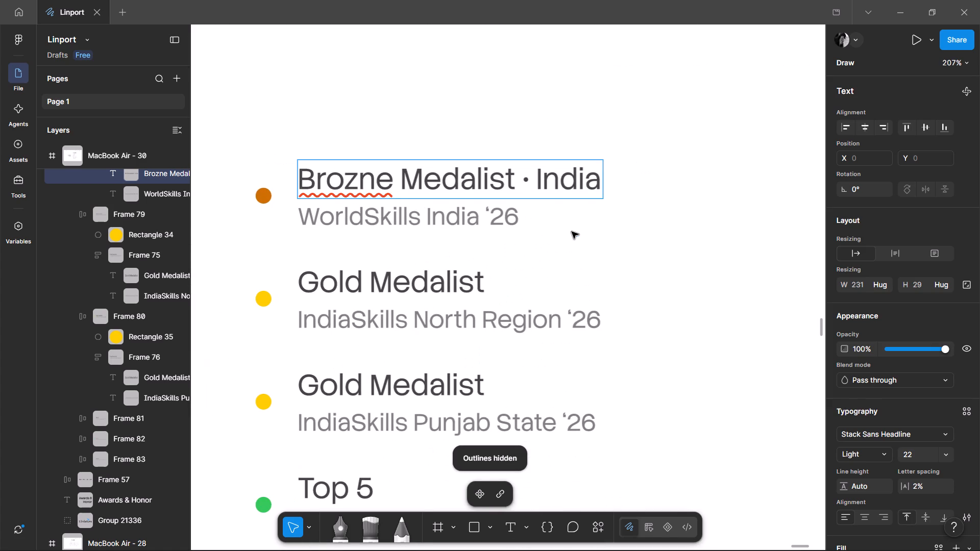
Append "#3" after "India" in the "Brozne Medalist" title and finish editing it.
{"action": "key", "text": "shift+numbersign"}
{"action": "key", "text": "3"}
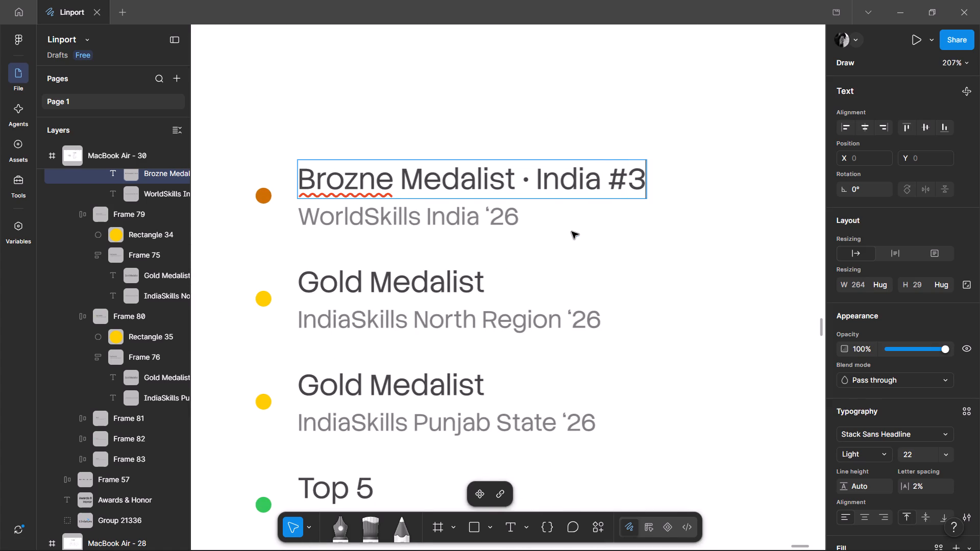
{"action": "double_click", "coordinate": [572, 232]}
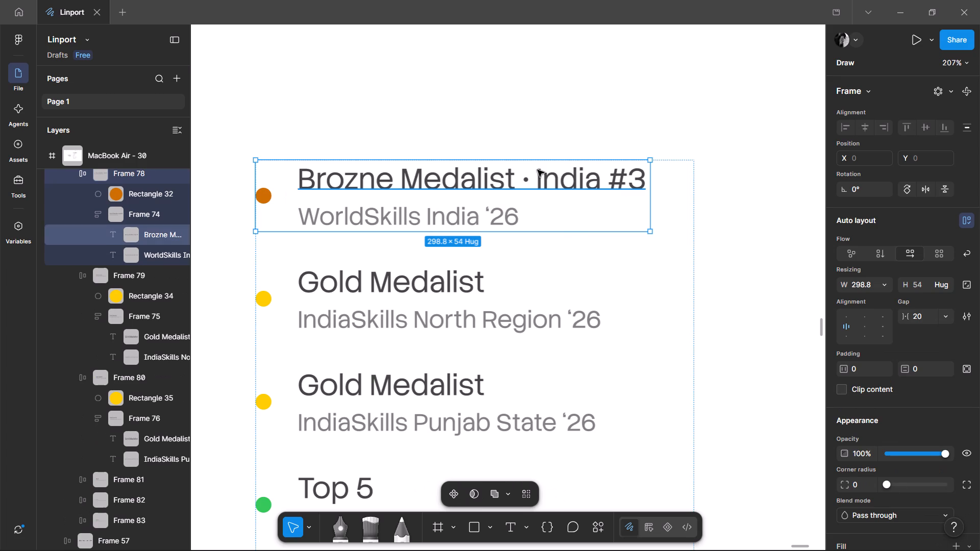
Copy "· India #3" from the first title and paste it after the "Gold Medalist" title for IndiaSkills North Region.
{"action": "double_click", "coordinate": [537, 169], "text": "ctrl"}
{"action": "left_click_drag", "start_coordinate": [537, 178], "coordinate": [703, 172]}
{"action": "key", "text": "ctrl+c"}
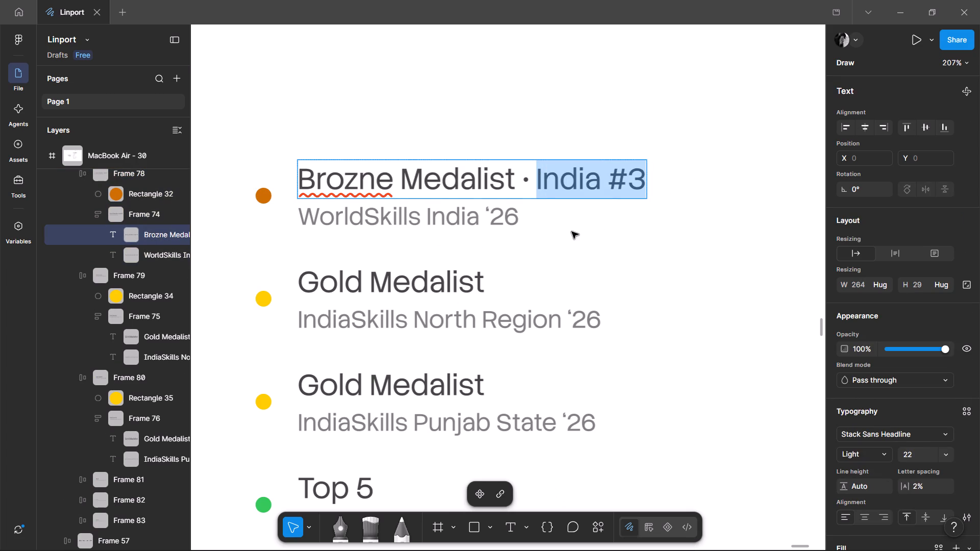
{"action": "left_click_drag", "start_coordinate": [524, 183], "coordinate": [709, 178]}
{"action": "key", "text": "ctrl+c"}
{"action": "left_click", "coordinate": [467, 278]}
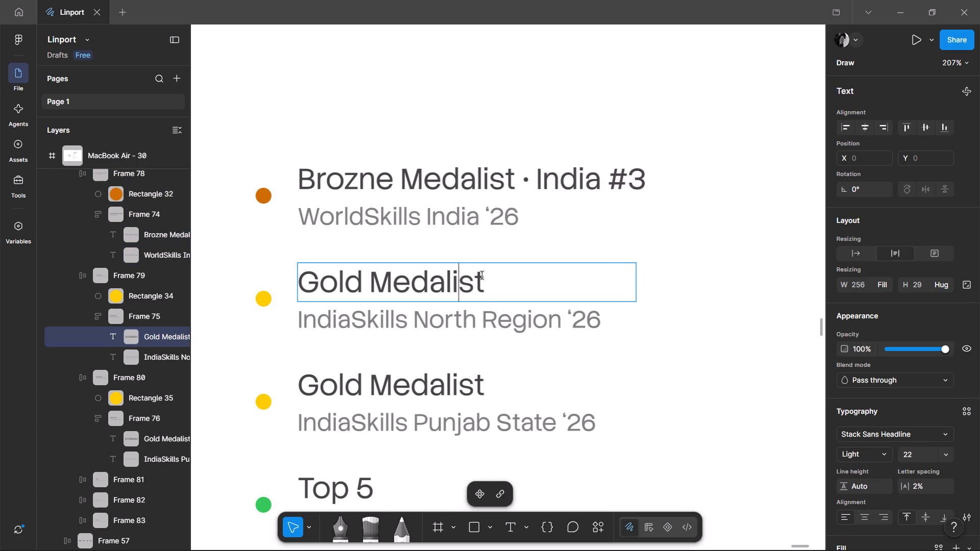
{"action": "left_click", "coordinate": [482, 275]}
{"action": "key", "text": "space"}
{"action": "key", "text": "ctrl+v"}
Change the pasted text in the IndiaSkills North Region title to "North India #1".
{"action": "left_click", "coordinate": [511, 280]}
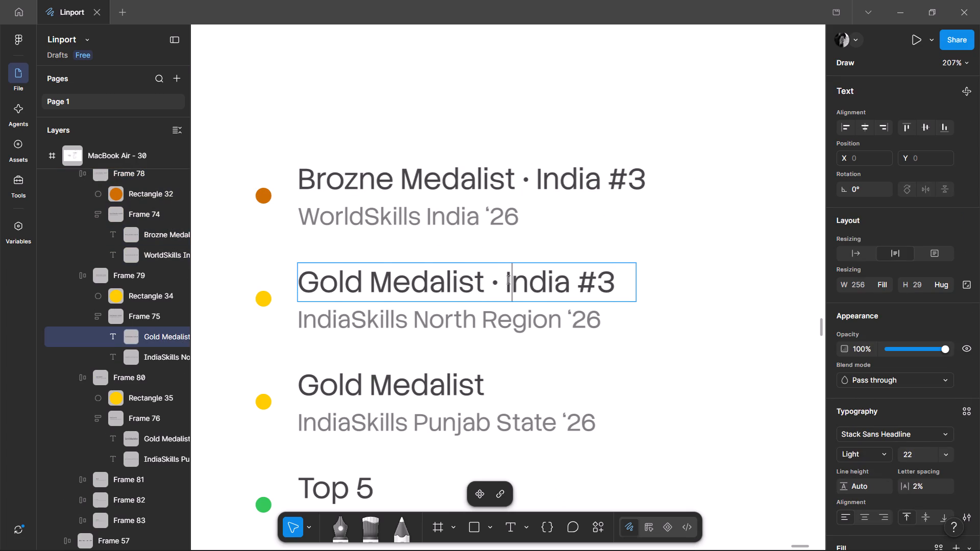
{"action": "left_click", "coordinate": [504, 279]}
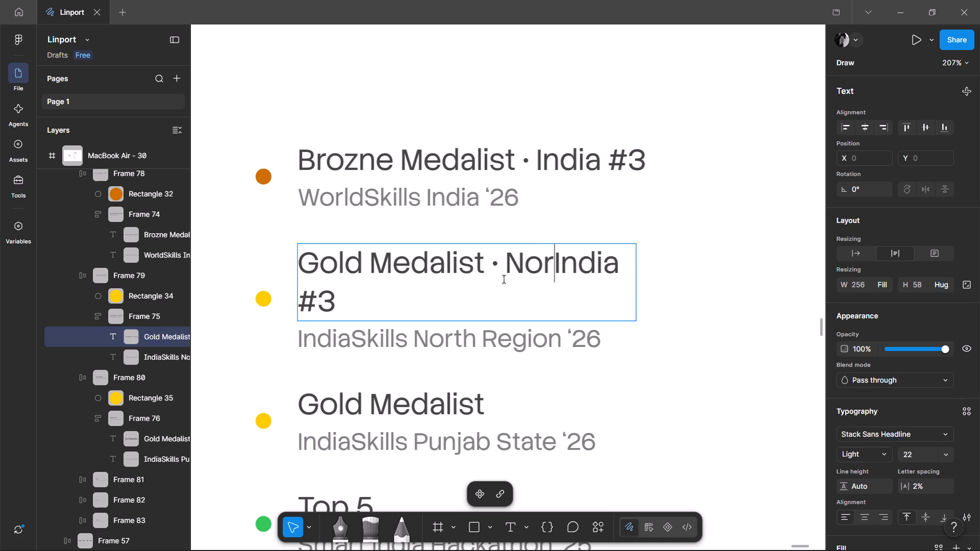
{"action": "key", "text": "h"}
{"action": "key", "text": "space"}
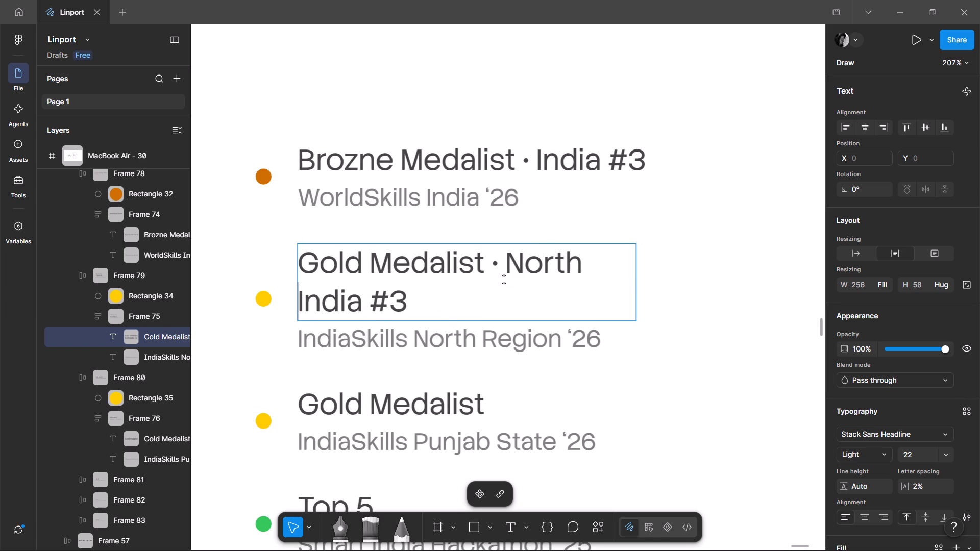
{"action": "left_click", "coordinate": [403, 298]}
{"action": "key", "text": "BackSpace"}
{"action": "key", "text": "1"}
{"action": "left_click", "coordinate": [755, 179]}
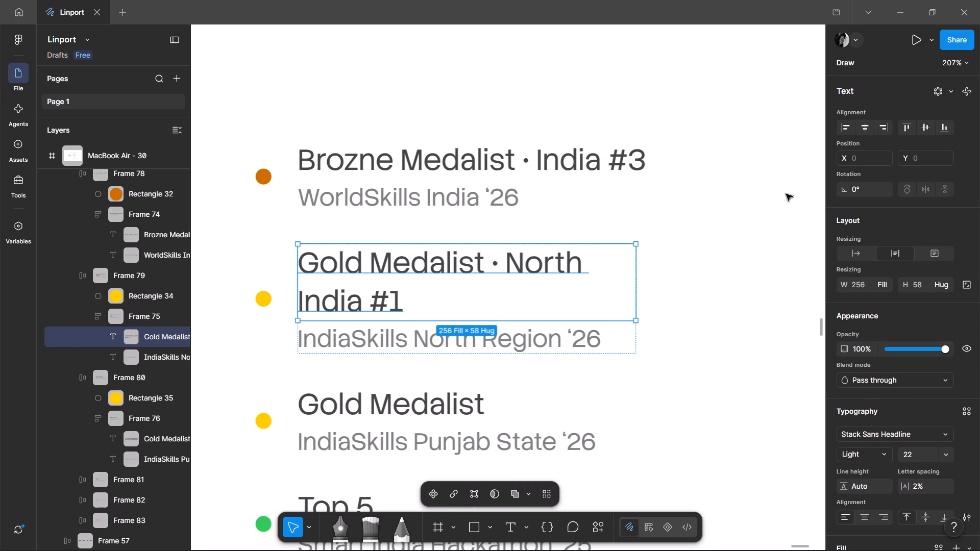
Set the "Gold Medalist · North India #1" title to auto width and deselect it.
{"action": "left_click", "coordinate": [863, 257]}
{"action": "double_click", "coordinate": [704, 259]}
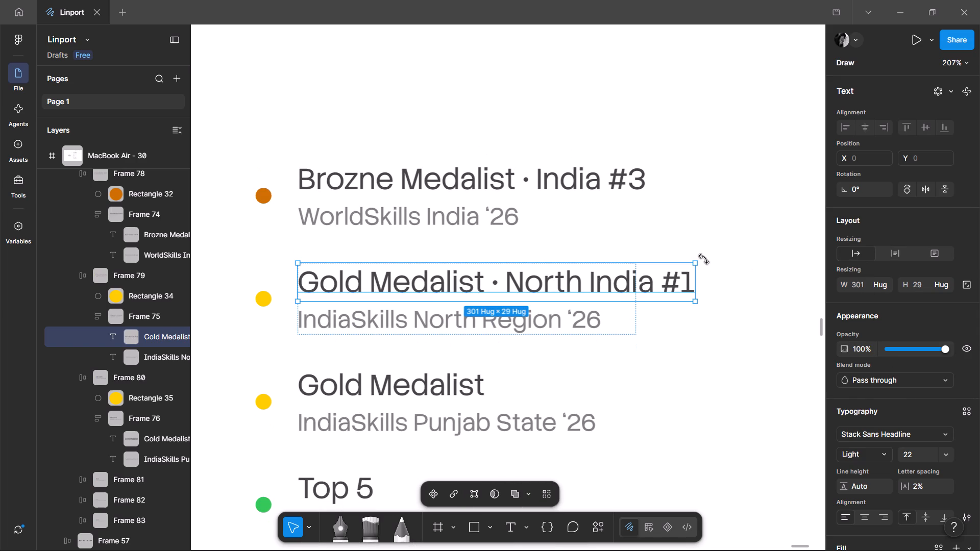
{"action": "double_click", "coordinate": [719, 237]}
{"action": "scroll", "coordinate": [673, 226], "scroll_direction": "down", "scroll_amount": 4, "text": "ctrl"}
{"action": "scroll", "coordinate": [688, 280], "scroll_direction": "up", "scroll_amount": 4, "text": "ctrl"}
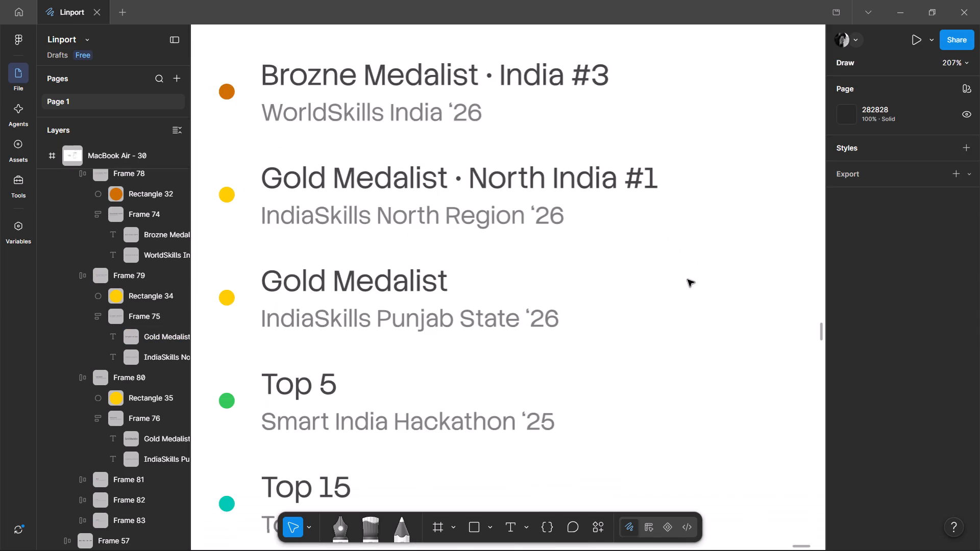
Undo the addition of "· North India #1" to the IndiaSkills North Region "Gold Medalist" title.
{"action": "scroll", "coordinate": [688, 280], "scroll_direction": "down", "scroll_amount": 4, "text": "ctrl"}
{"action": "scroll", "coordinate": [664, 255], "scroll_direction": "up", "scroll_amount": 2, "text": "ctrl"}
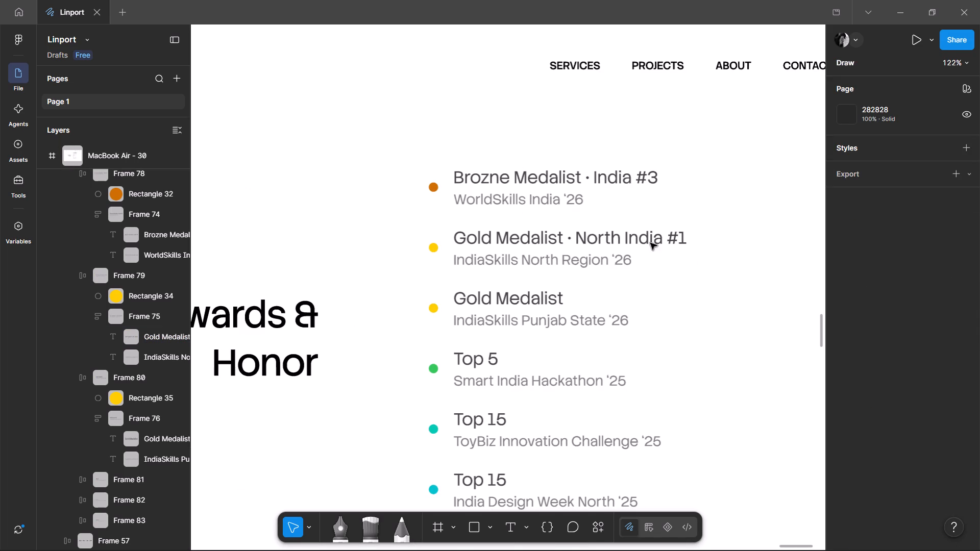
{"action": "key", "text": "ctrl+z"}
{"action": "key", "text": "ctrl+z"}
{"action": "key", "text": "ctrl+z"}
{"action": "key", "text": "ctrl+z"}
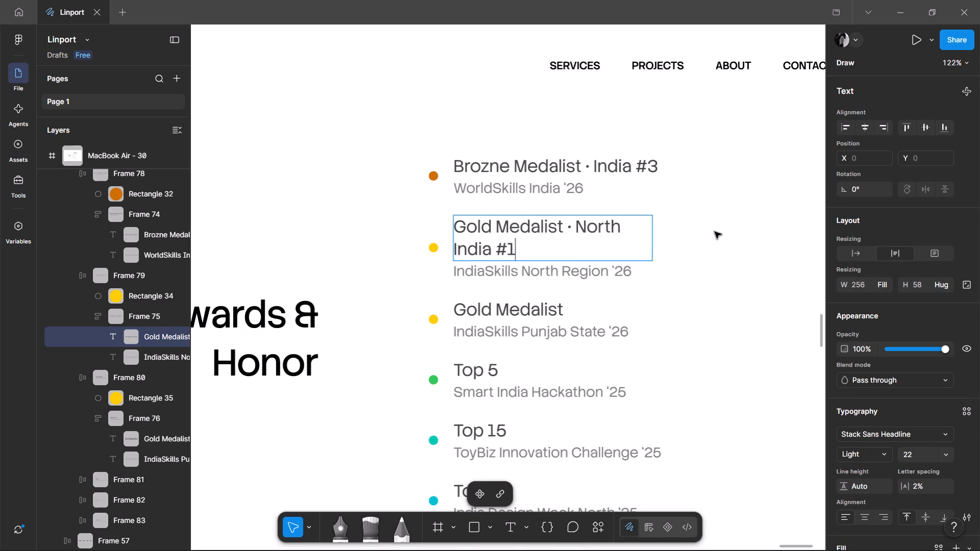
{"action": "key", "text": "ctrl+z"}
{"action": "key", "text": "ctrl+z"}
{"action": "key", "text": "ctrl+z"}
{"action": "key", "text": "ctrl+z"}
{"action": "key", "text": "ctrl+z"}
{"action": "key", "text": "ctrl+z"}
{"action": "key", "text": "ctrl+z"}
{"action": "key", "text": "ctrl+z"}
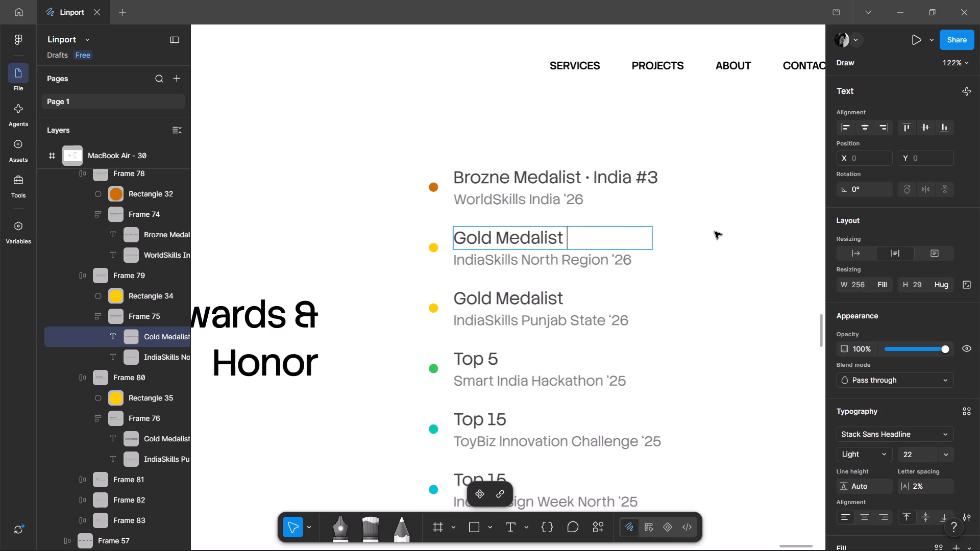
{"action": "key", "text": "ctrl+z"}
{"action": "key", "text": "ctrl+z"}
{"action": "key", "text": "ctrl+z"}
{"action": "key", "text": "ctrl+z"}
{"action": "key", "text": "ctrl+z"}
{"action": "key", "text": "ctrl+z"}
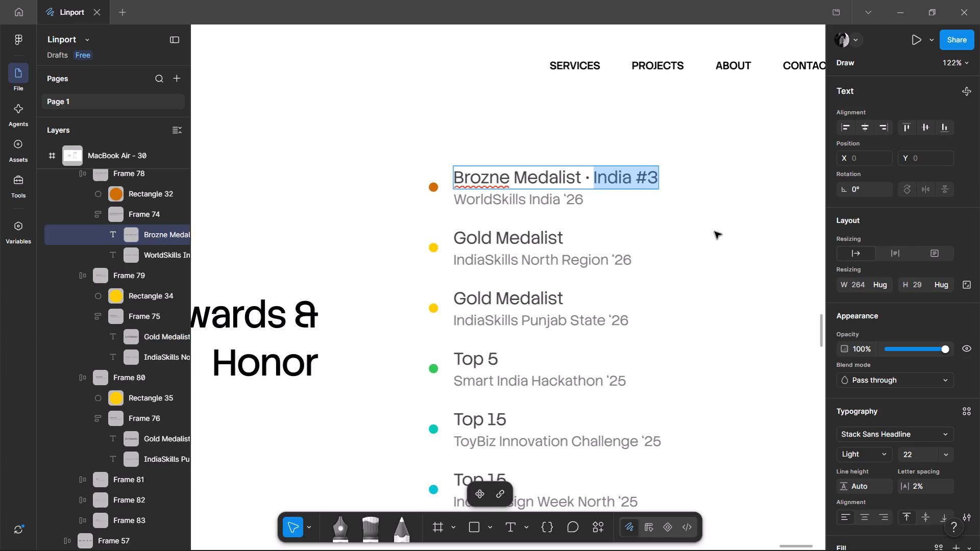
Undo the addition of "· India #3" to the "Brozne Medalist" title and finish editing it.
{"action": "key", "text": "ctrl+z"}
{"action": "key", "text": "ctrl+z"}
{"action": "key", "text": "ctrl+z"}
{"action": "key", "text": "ctrl+z"}
{"action": "key", "text": "ctrl+z"}
{"action": "key", "text": "ctrl+z"}
{"action": "key", "text": "ctrl+z"}
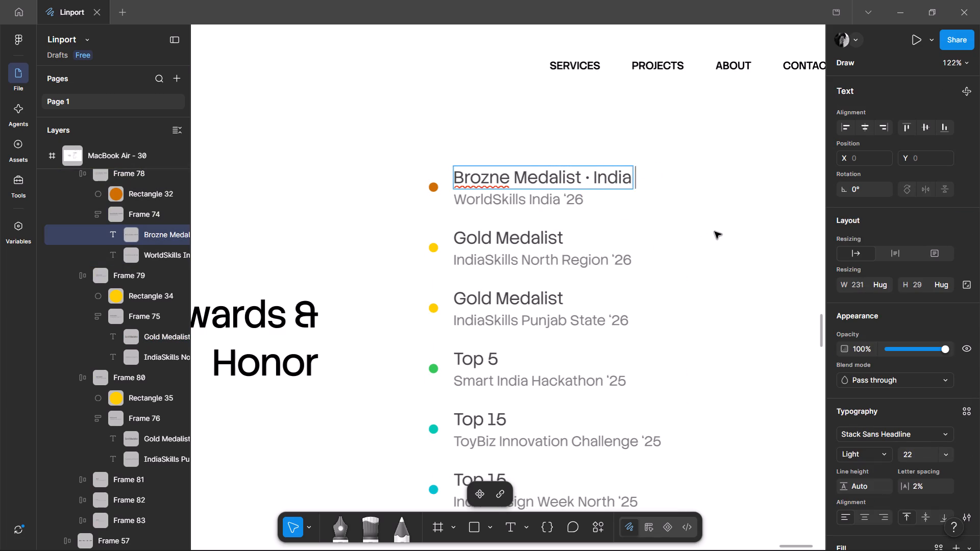
{"action": "key", "text": "ctrl+z"}
{"action": "key", "text": "ctrl+z"}
{"action": "key", "text": "ctrl+z"}
{"action": "key", "text": "ctrl+z"}
{"action": "key", "text": "ctrl+z"}
{"action": "key", "text": "ctrl+z"}
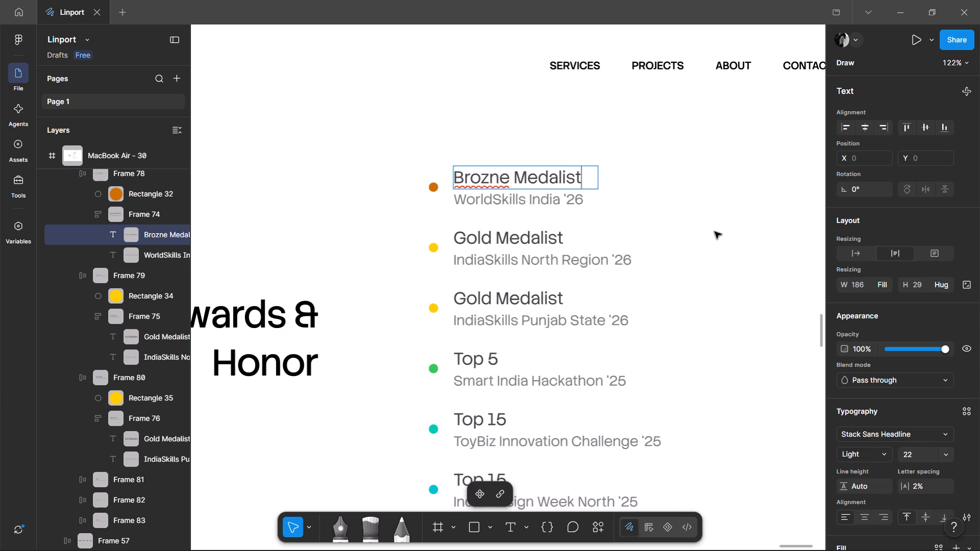
{"action": "double_click", "coordinate": [715, 232]}
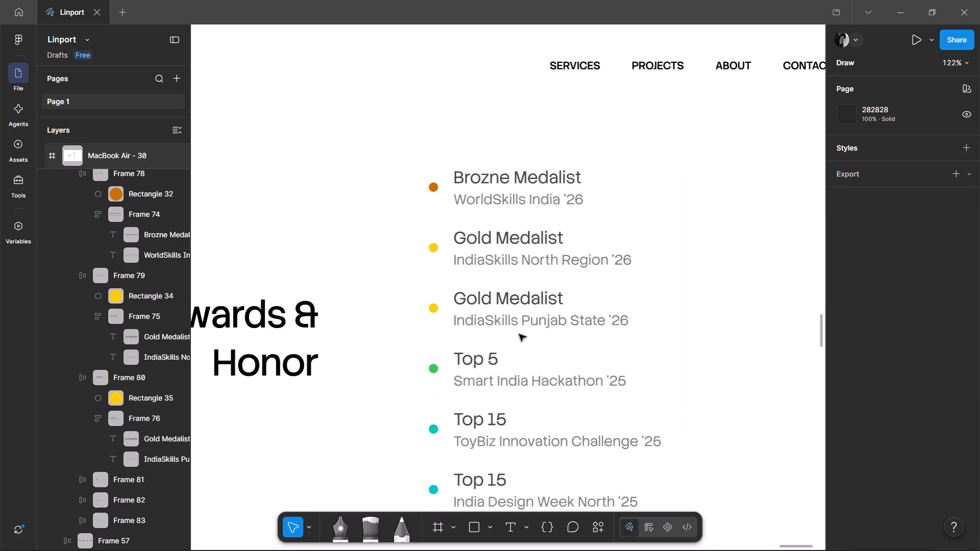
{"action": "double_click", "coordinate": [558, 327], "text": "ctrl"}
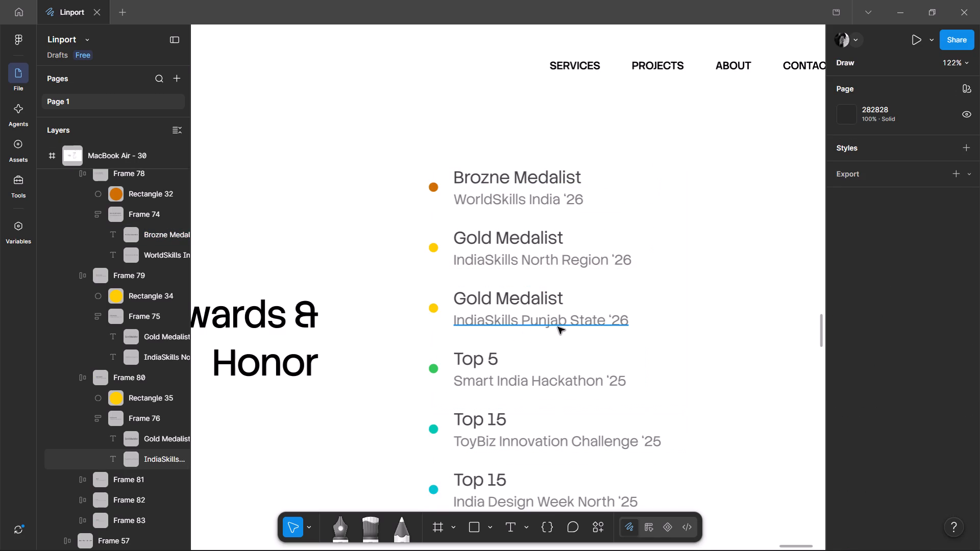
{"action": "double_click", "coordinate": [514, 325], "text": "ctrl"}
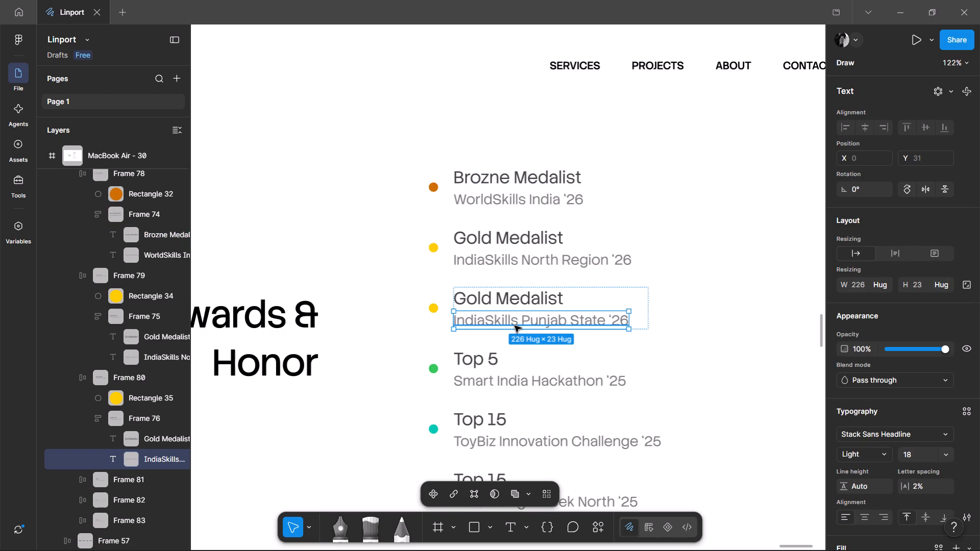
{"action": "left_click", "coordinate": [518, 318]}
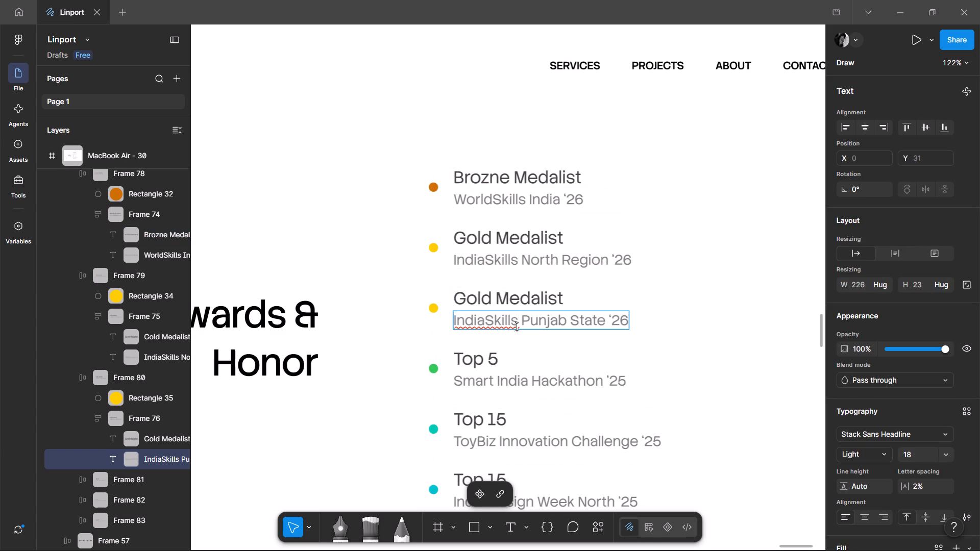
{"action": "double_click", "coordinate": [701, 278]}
Remove "Region" from the second award's subtitle so it reads "IndiaSkills North '26".
{"action": "scroll", "coordinate": [510, 205], "scroll_direction": "down", "scroll_amount": 4, "text": "ctrl"}
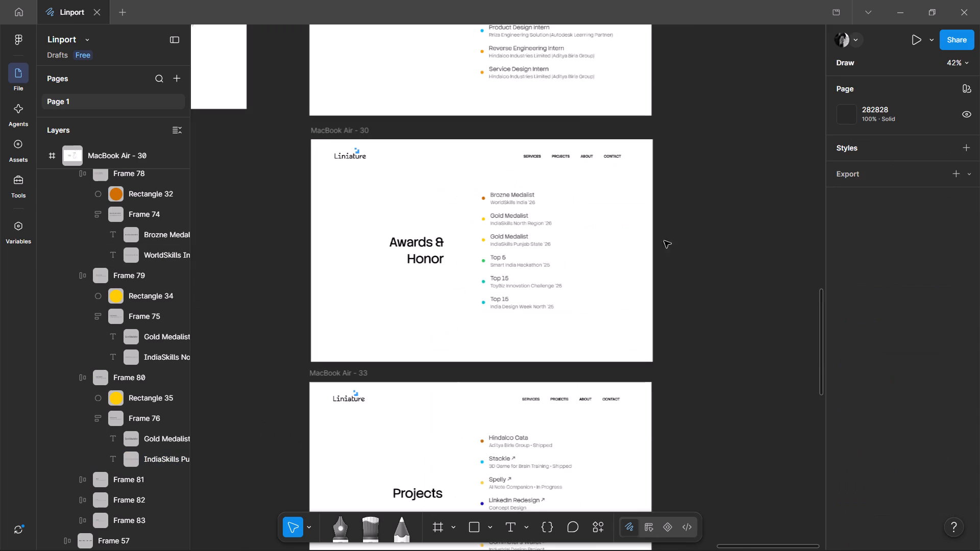
{"action": "left_click", "coordinate": [680, 246]}
{"action": "scroll", "coordinate": [543, 232], "scroll_direction": "up", "scroll_amount": 3, "text": "ctrl"}
{"action": "middle_click_drag", "start_coordinate": [331, 417], "coordinate": [346, 407], "text": "ctrl"}
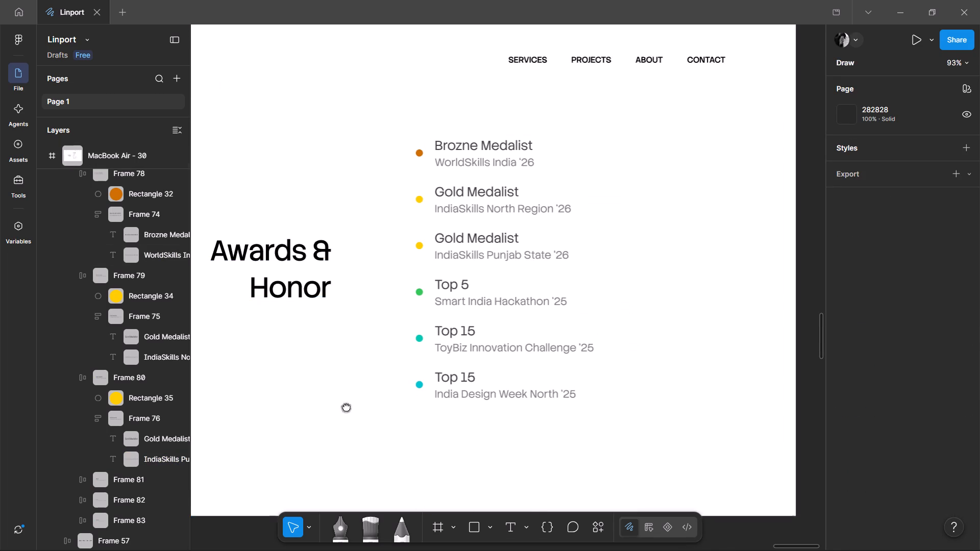
{"action": "middle_click_drag", "start_coordinate": [346, 407], "coordinate": [455, 383], "text": "ctrl"}
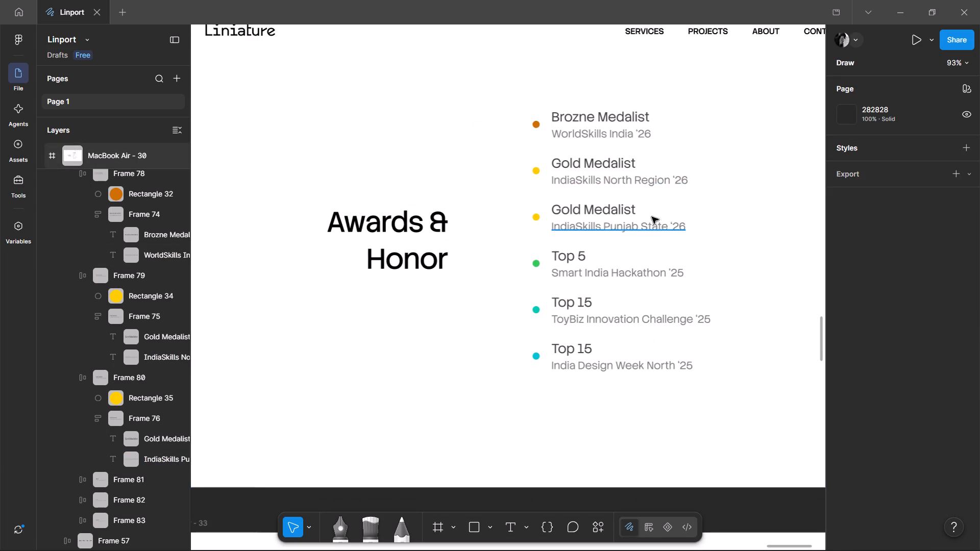
{"action": "double_click", "coordinate": [667, 182], "text": "ctrl"}
{"action": "scroll", "coordinate": [666, 182], "scroll_direction": "up", "scroll_amount": 3, "text": "ctrl"}
{"action": "left_click_drag", "start_coordinate": [674, 173], "coordinate": [567, 170]}
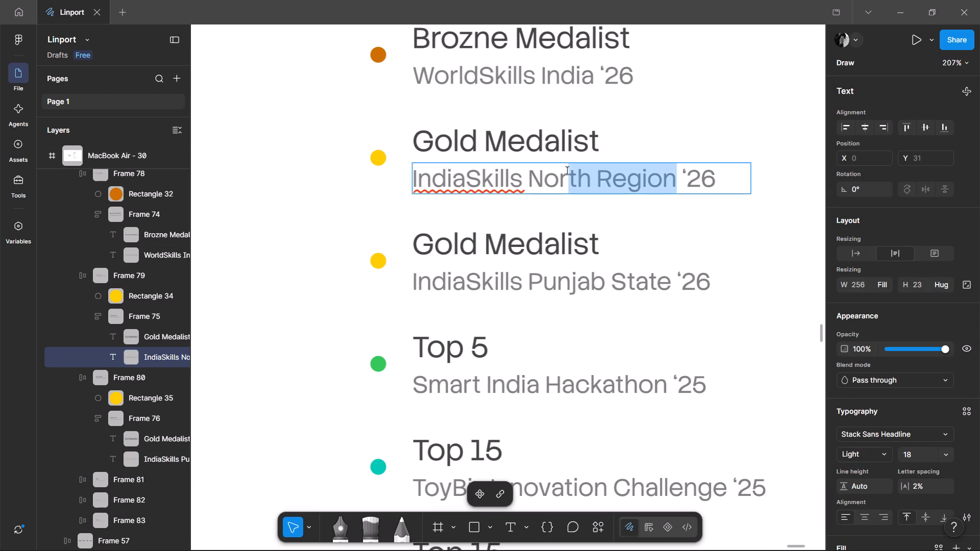
{"action": "left_click_drag", "start_coordinate": [567, 170], "coordinate": [587, 169]}
{"action": "key", "text": "BackSpace"}
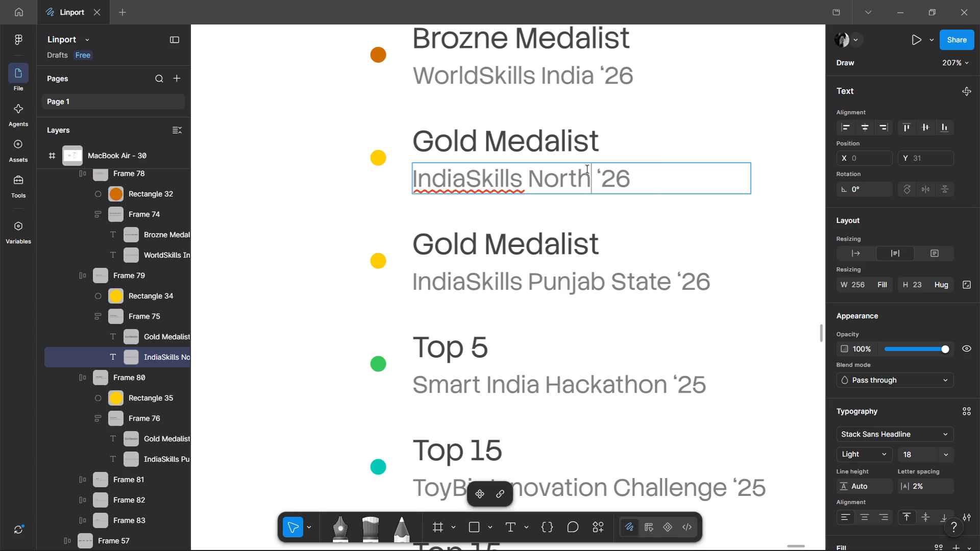
Remove "State" from the third award's subtitle so it reads "IndiaSkills Punjab '26", and finish editing.
{"action": "left_click_drag", "start_coordinate": [672, 275], "coordinate": [603, 277]}
{"action": "key", "text": "BackSpace"}
{"action": "scroll", "coordinate": [603, 277], "scroll_direction": "down", "scroll_amount": 4, "text": "ctrl"}
{"action": "triple_click", "coordinate": [689, 227]}
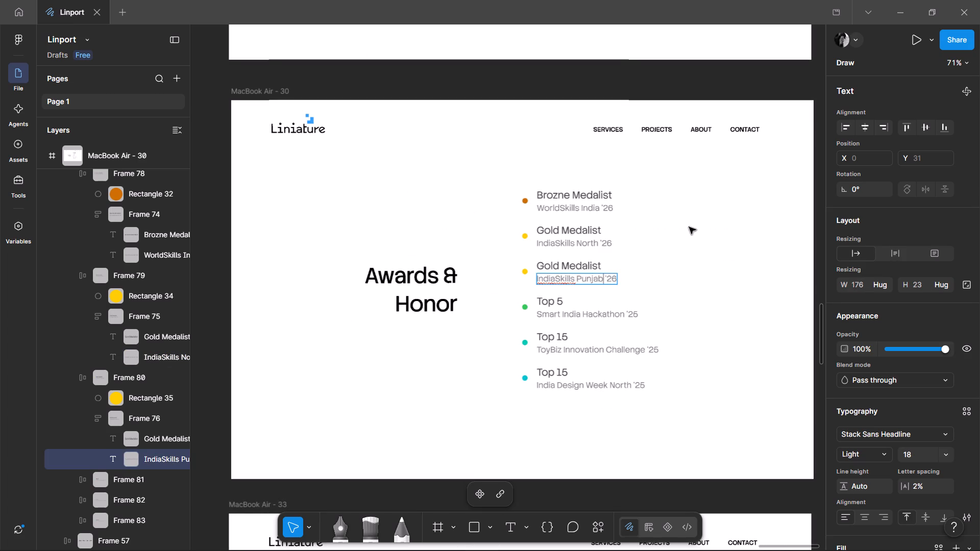
Review the titles and shortened subtitles of the Awards & Honor list up close and within the whole frame.
{"action": "scroll", "coordinate": [570, 227], "scroll_direction": "up", "scroll_amount": 3, "text": "ctrl"}
{"action": "scroll", "coordinate": [360, 233], "scroll_direction": "down", "scroll_amount": 3, "text": "ctrl"}
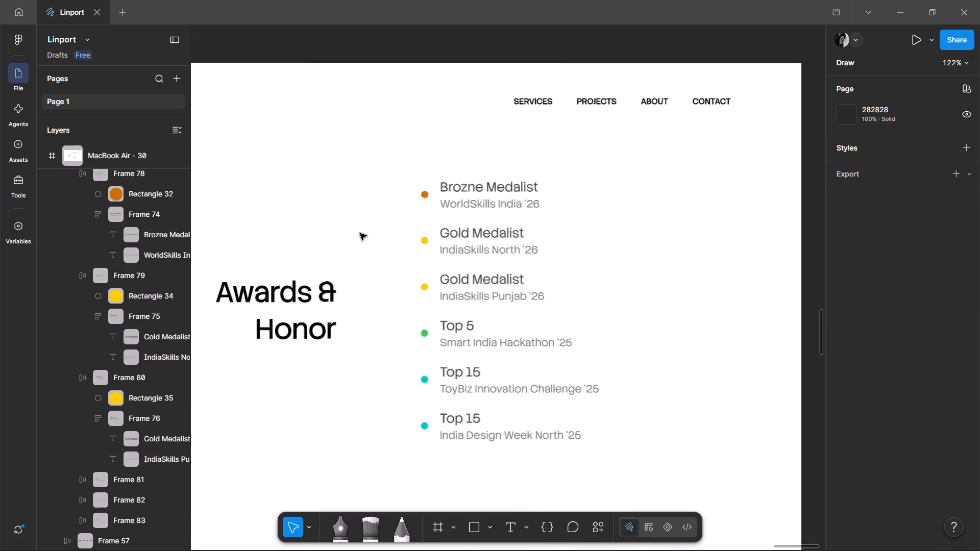
{"action": "middle_click_drag", "start_coordinate": [291, 384], "coordinate": [455, 303]}
{"action": "scroll", "coordinate": [629, 259], "scroll_direction": "up", "scroll_amount": 2, "text": "ctrl"}
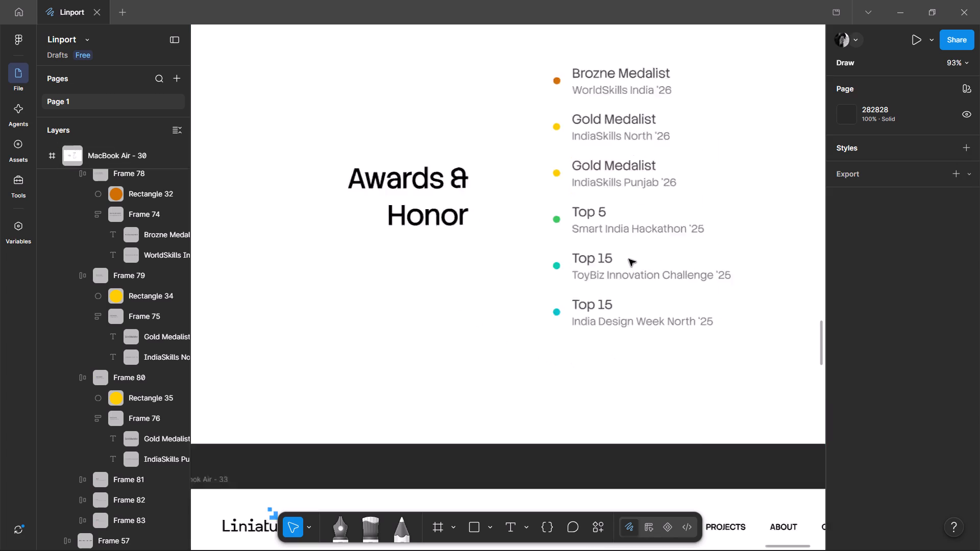
{"action": "scroll", "coordinate": [629, 259], "scroll_direction": "up", "scroll_amount": 1, "text": "ctrl"}
{"action": "scroll", "coordinate": [471, 369], "scroll_direction": "up", "scroll_amount": 2}
{"action": "scroll", "coordinate": [471, 369], "scroll_direction": "down", "scroll_amount": 1, "text": "ctrl"}
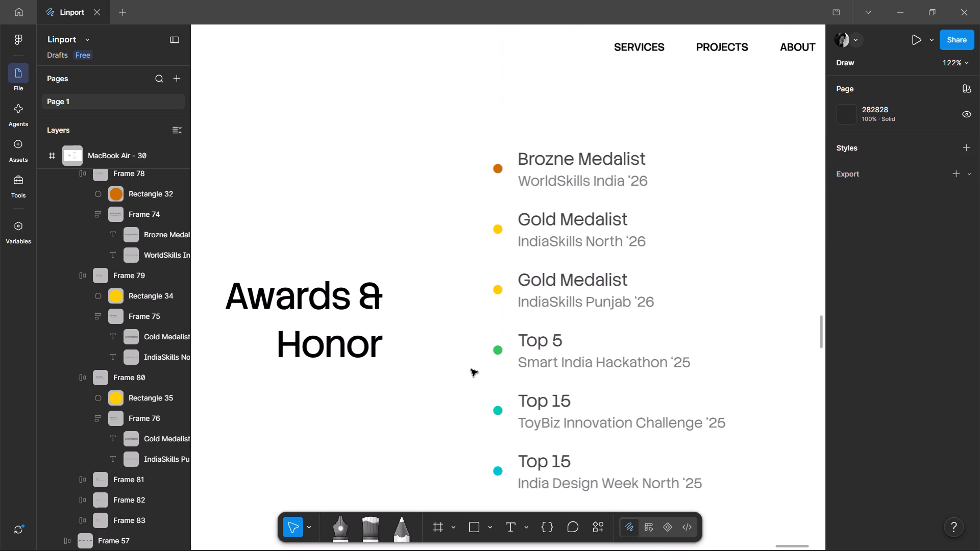
{"action": "scroll", "coordinate": [471, 369], "scroll_direction": "down", "scroll_amount": 2, "text": "ctrl"}
{"action": "middle_click_drag", "start_coordinate": [364, 375], "coordinate": [473, 241]}
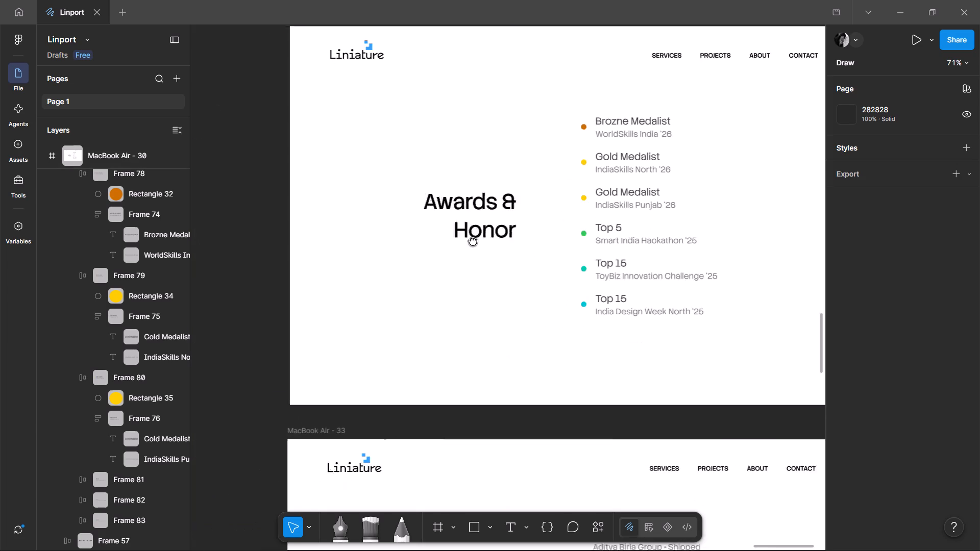
{"action": "middle_click_drag", "start_coordinate": [473, 241], "coordinate": [477, 238]}
{"action": "scroll", "coordinate": [477, 238], "scroll_direction": "up", "scroll_amount": 1, "text": "ctrl"}
{"action": "scroll", "coordinate": [460, 248], "scroll_direction": "down", "scroll_amount": 3, "text": "ctrl"}
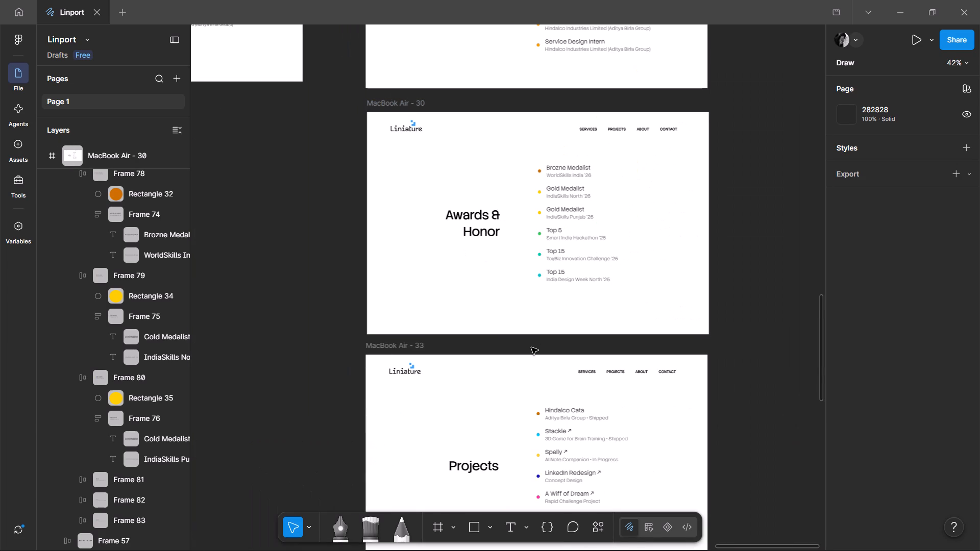
Look through the Experience, Awards & Honor, Projects and About frames down to Contact, checking their lists and text.
{"action": "scroll", "coordinate": [531, 347], "scroll_direction": "up", "scroll_amount": 1, "text": "ctrl"}
{"action": "scroll", "coordinate": [531, 347], "scroll_direction": "up", "scroll_amount": 4}
{"action": "scroll", "coordinate": [566, 400], "scroll_direction": "up", "scroll_amount": 2}
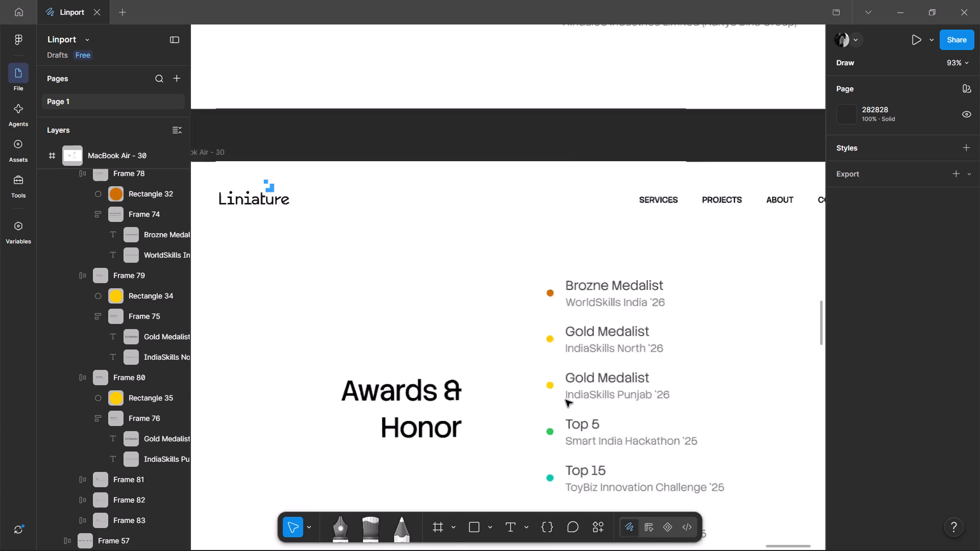
{"action": "scroll", "coordinate": [566, 400], "scroll_direction": "up", "scroll_amount": 5}
{"action": "scroll", "coordinate": [591, 300], "scroll_direction": "up", "scroll_amount": 4, "text": "ctrl"}
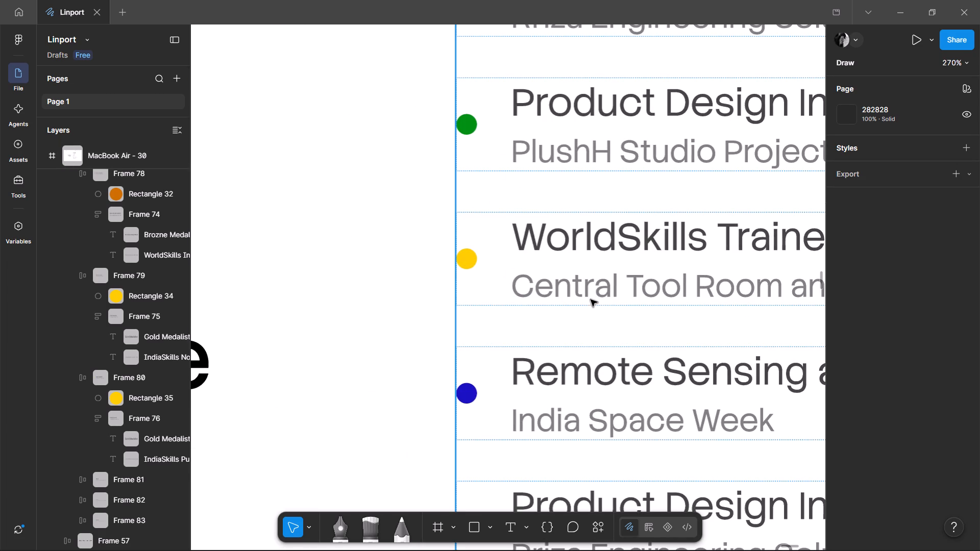
{"action": "scroll", "coordinate": [468, 245], "scroll_direction": "down", "scroll_amount": 4, "text": "ctrl"}
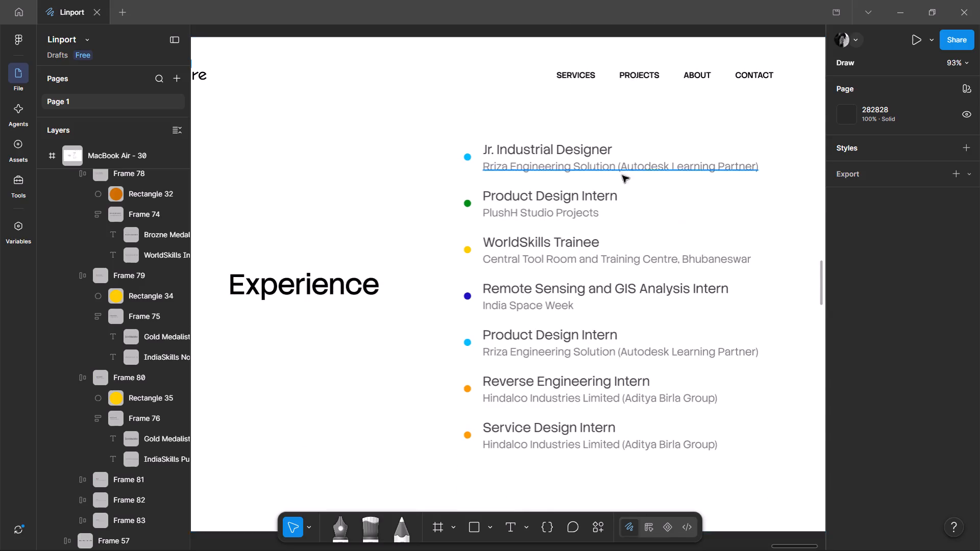
{"action": "scroll", "coordinate": [563, 421], "scroll_direction": "down", "scroll_amount": 10}
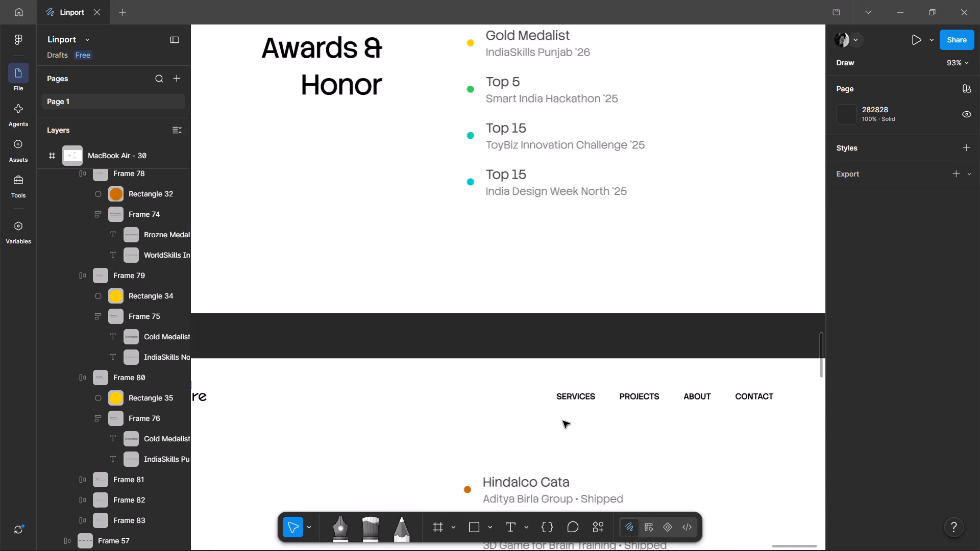
{"action": "scroll", "coordinate": [563, 421], "scroll_direction": "down", "scroll_amount": 7, "text": "ctrl"}
{"action": "scroll", "coordinate": [519, 242], "scroll_direction": "up", "scroll_amount": 5, "text": "ctrl"}
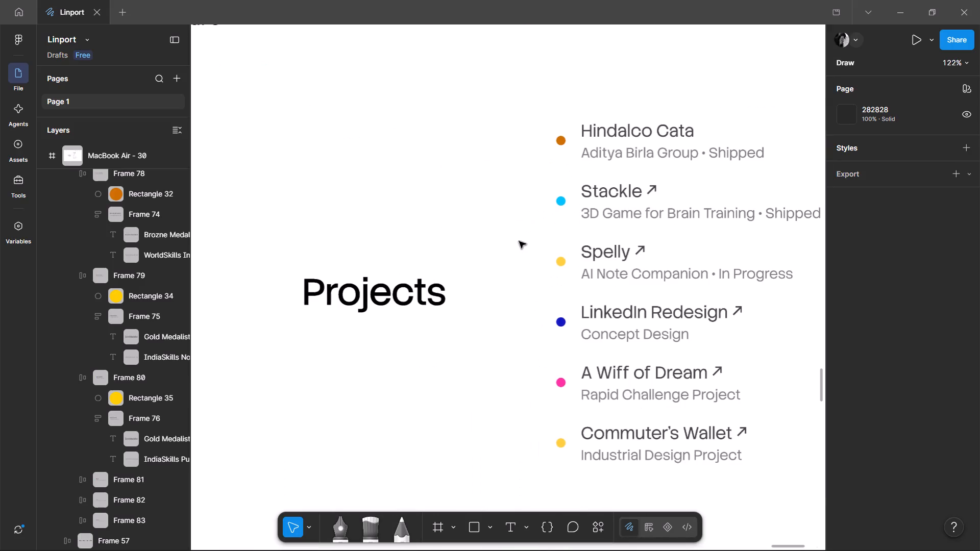
{"action": "scroll", "coordinate": [399, 453], "scroll_direction": "down", "scroll_amount": 3, "text": "ctrl"}
{"action": "scroll", "coordinate": [416, 407], "scroll_direction": "down", "scroll_amount": 4}
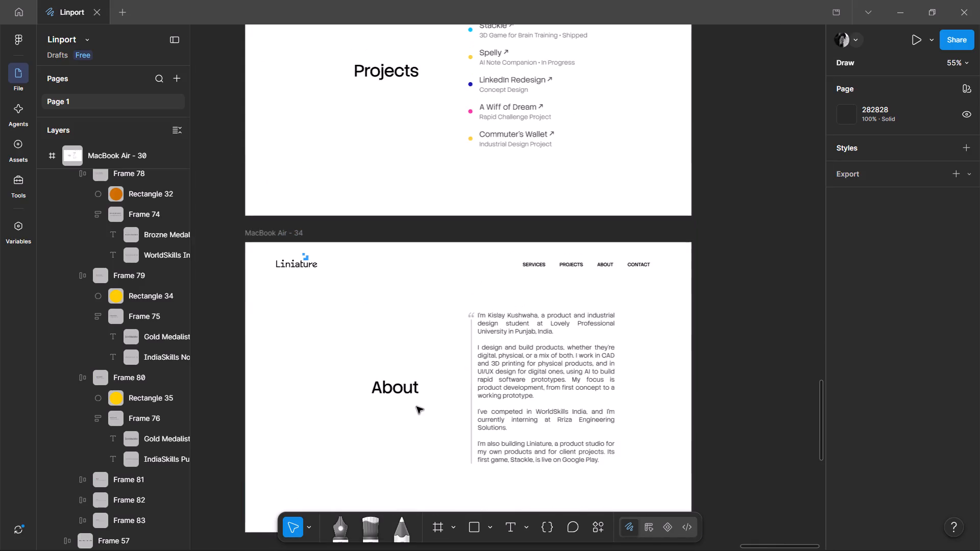
{"action": "scroll", "coordinate": [426, 398], "scroll_direction": "down", "scroll_amount": 5}
Delete the Behance row from the link list in the Contact frame.
{"action": "scroll", "coordinate": [507, 335], "scroll_direction": "up", "scroll_amount": 2, "text": "ctrl"}
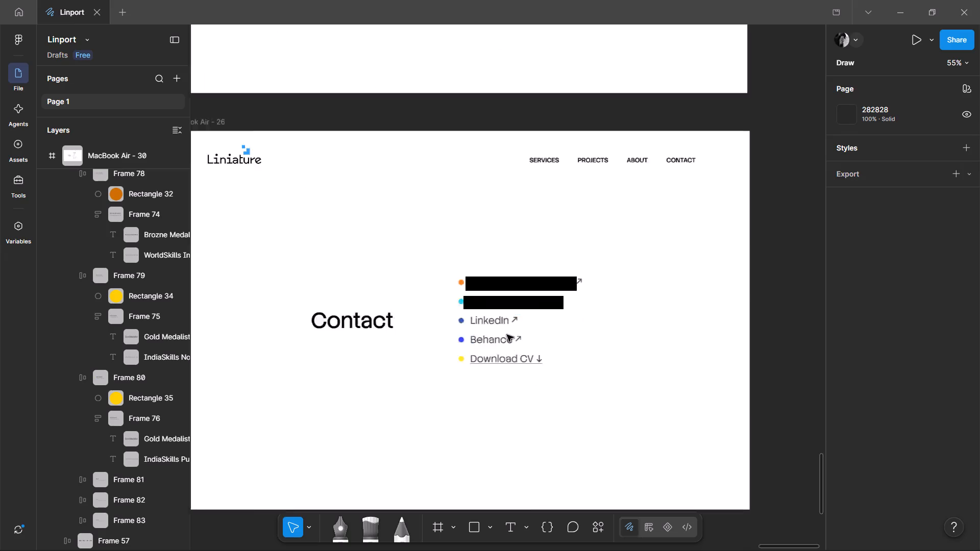
{"action": "scroll", "coordinate": [507, 335], "scroll_direction": "up", "scroll_amount": 3, "text": "ctrl"}
{"action": "left_click", "coordinate": [617, 339], "text": "ctrl"}
{"action": "double_click", "coordinate": [572, 353]}
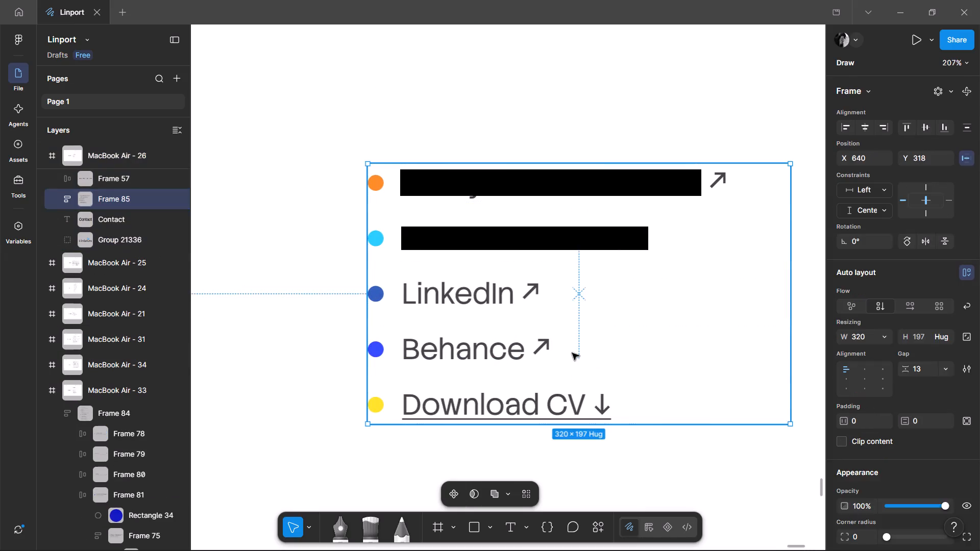
{"action": "left_click", "coordinate": [572, 353], "text": "shift"}
{"action": "double_click", "coordinate": [572, 353]}
{"action": "left_click", "coordinate": [572, 353]}
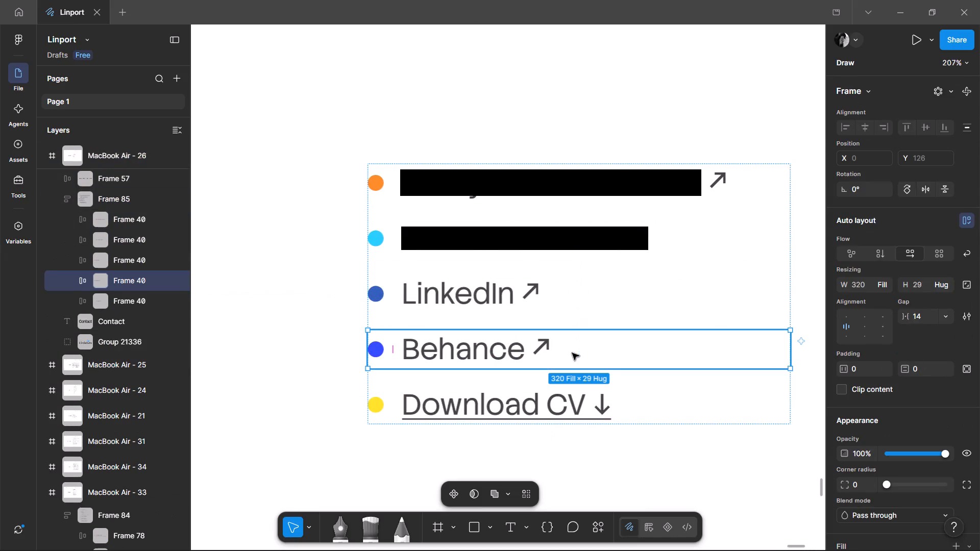
{"action": "key", "text": "Delete"}
{"action": "scroll", "coordinate": [556, 353], "scroll_direction": "down", "scroll_amount": 6, "text": "ctrl"}
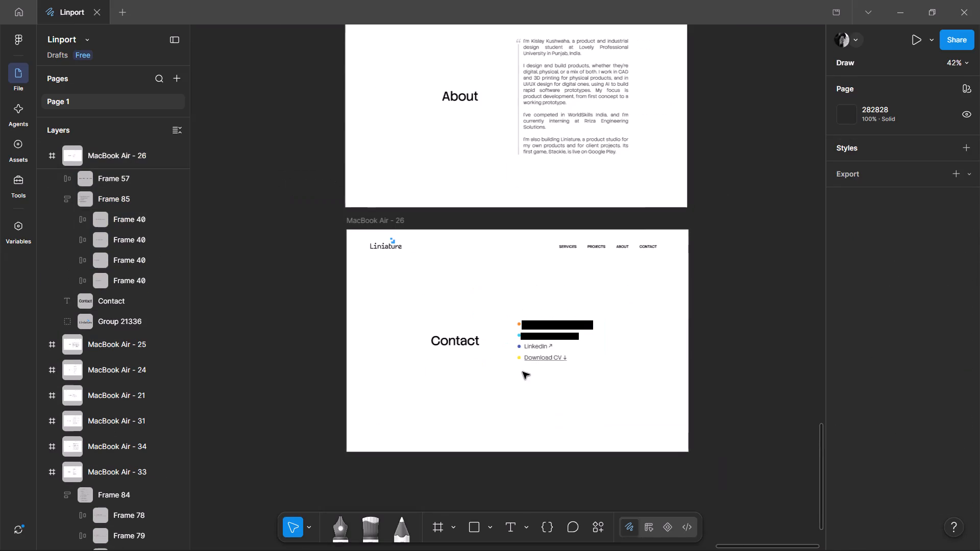
{"action": "double_click", "coordinate": [523, 372]}
Review the Contact frame's link list and the About frame's text.
{"action": "scroll", "coordinate": [552, 350], "scroll_direction": "up", "scroll_amount": 4, "text": "ctrl"}
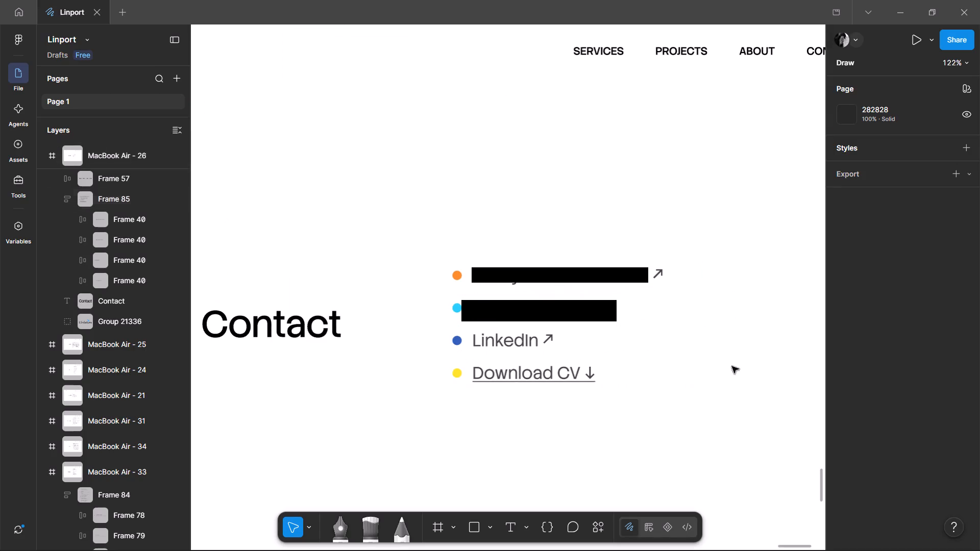
{"action": "scroll", "coordinate": [664, 411], "scroll_direction": "up", "scroll_amount": 10}
{"action": "scroll", "coordinate": [664, 410], "scroll_direction": "down", "scroll_amount": 2}
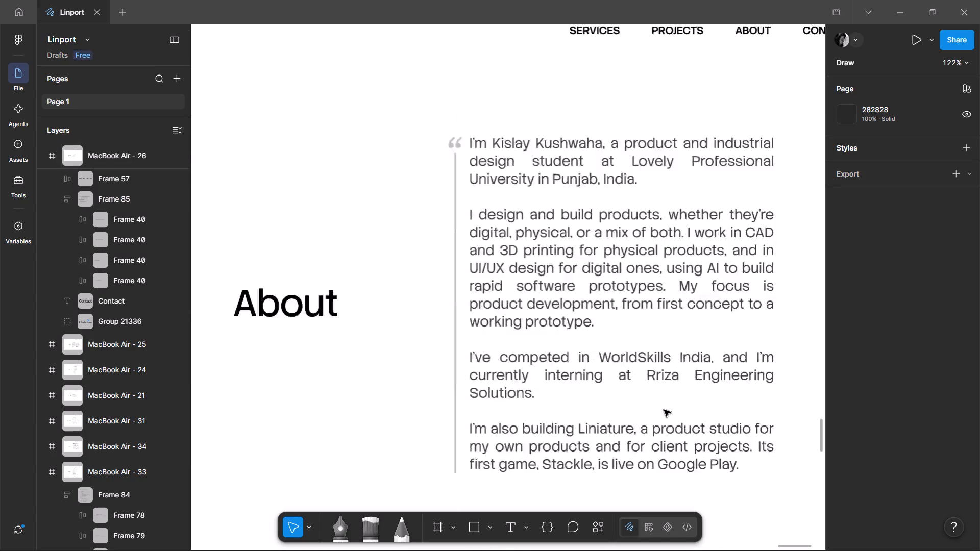
{"action": "scroll", "coordinate": [664, 410], "scroll_direction": "down", "scroll_amount": 10}
{"action": "scroll", "coordinate": [664, 410], "scroll_direction": "up", "scroll_amount": 1}
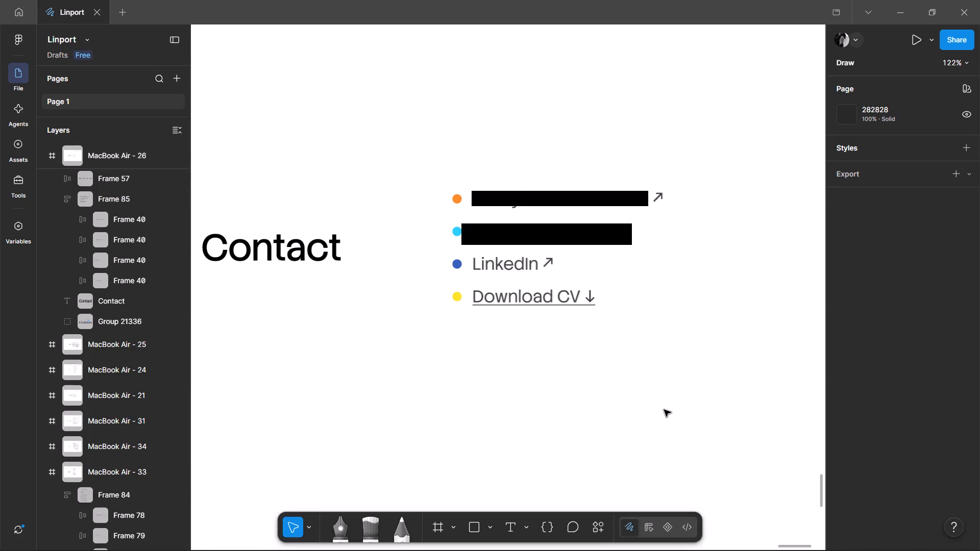
{"action": "scroll", "coordinate": [664, 410], "scroll_direction": "up", "scroll_amount": 3}
{"action": "scroll", "coordinate": [664, 410], "scroll_direction": "down", "scroll_amount": 3}
{"action": "scroll", "coordinate": [664, 410], "scroll_direction": "down", "scroll_amount": 4, "text": "ctrl"}
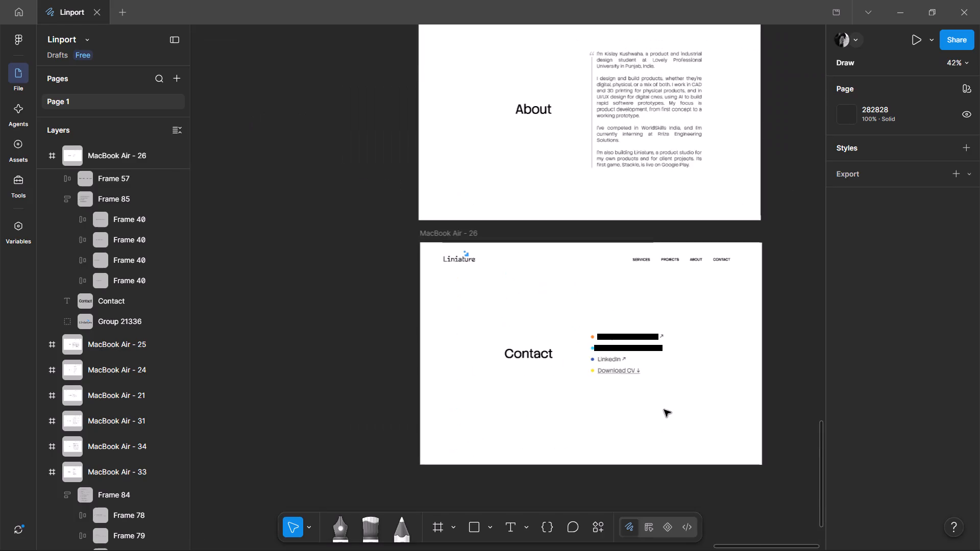
Examine the Contact frame's remaining link list up close and within the whole frame.
{"action": "scroll", "coordinate": [644, 365], "scroll_direction": "up", "scroll_amount": 4, "text": "ctrl"}
{"action": "scroll", "coordinate": [476, 432], "scroll_direction": "down", "scroll_amount": 5, "text": "ctrl"}
{"action": "scroll", "coordinate": [477, 429], "scroll_direction": "up", "scroll_amount": 5, "text": "ctrl"}
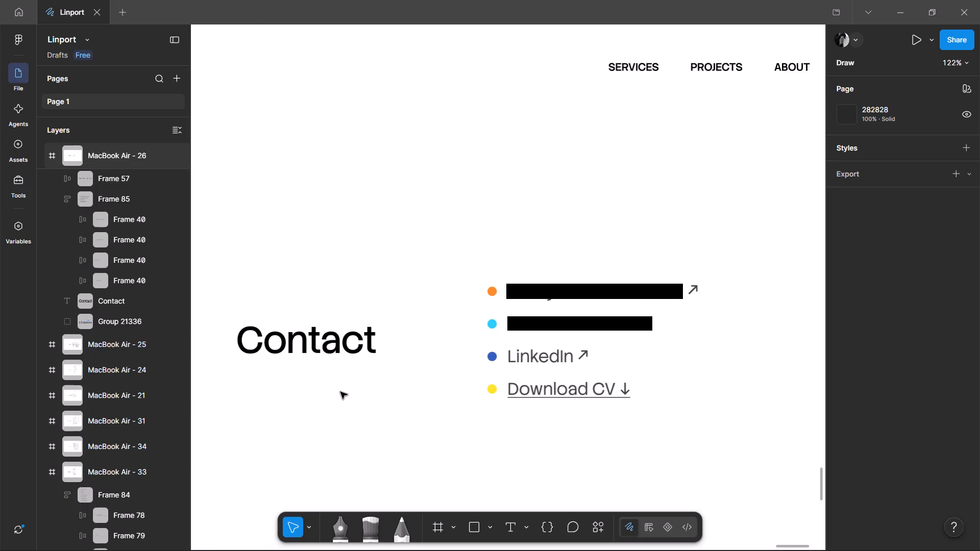
{"action": "scroll", "coordinate": [340, 392], "scroll_direction": "down", "scroll_amount": 2, "text": "ctrl"}
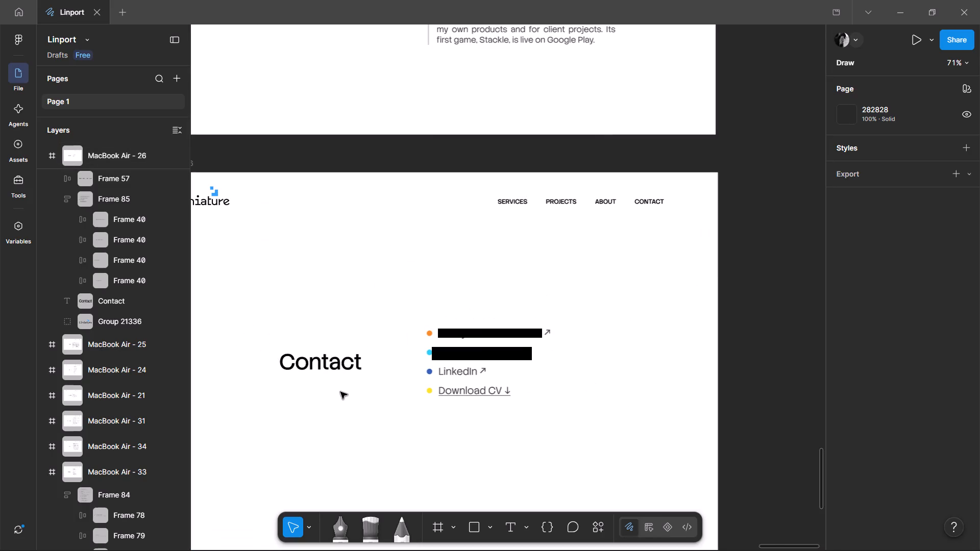
{"action": "scroll", "coordinate": [340, 392], "scroll_direction": "down", "scroll_amount": 2, "text": "ctrl"}
{"action": "middle_click_drag", "start_coordinate": [233, 359], "coordinate": [378, 344]}
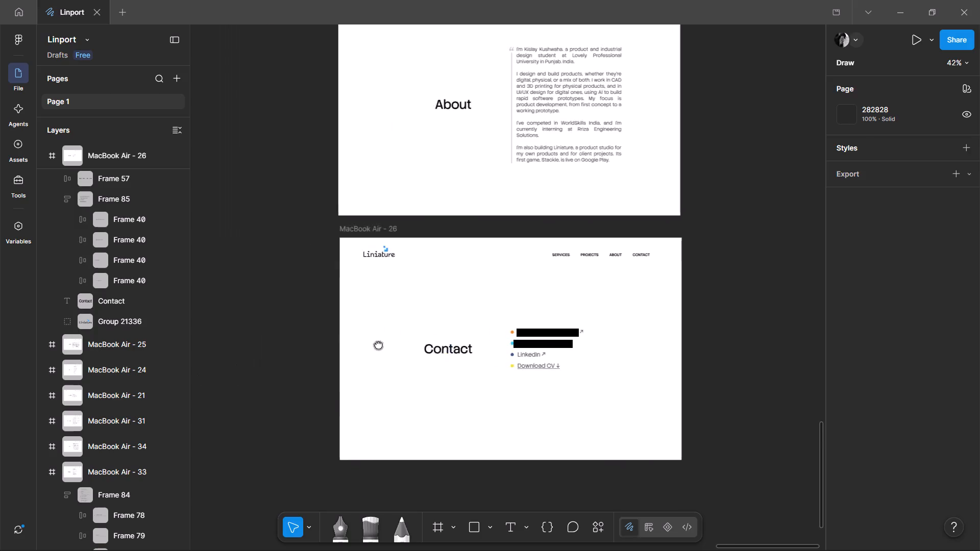
{"action": "middle_click_drag", "start_coordinate": [378, 344], "coordinate": [429, 408]}
Look back through the About, Projects, Awards & Honor, Experience and Services frames up to the introduction frame, checking their text and layout.
{"action": "scroll", "coordinate": [510, 371], "scroll_direction": "up", "scroll_amount": 4}
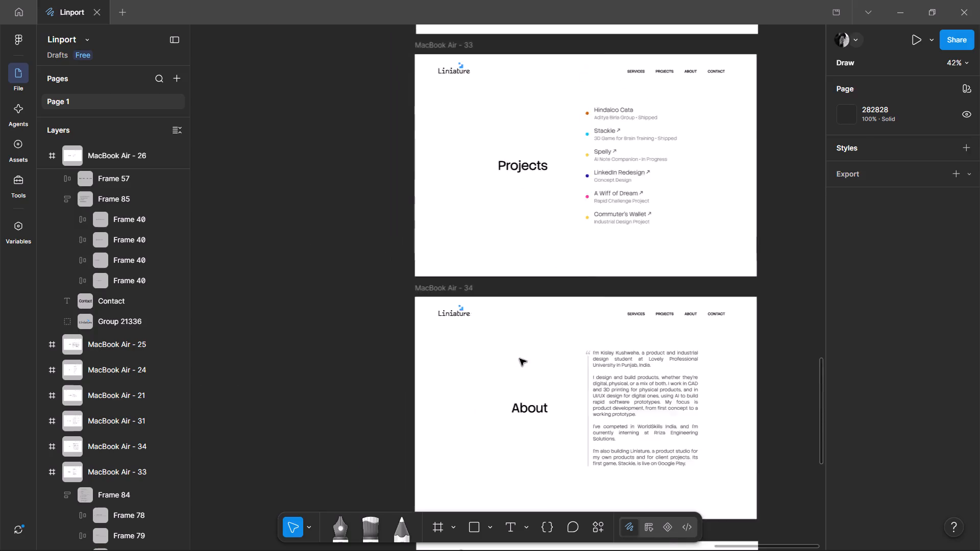
{"action": "scroll", "coordinate": [520, 359], "scroll_direction": "up", "scroll_amount": 3}
{"action": "scroll", "coordinate": [557, 206], "scroll_direction": "up", "scroll_amount": 4, "text": "ctrl"}
{"action": "scroll", "coordinate": [529, 215], "scroll_direction": "down", "scroll_amount": 1, "text": "ctrl"}
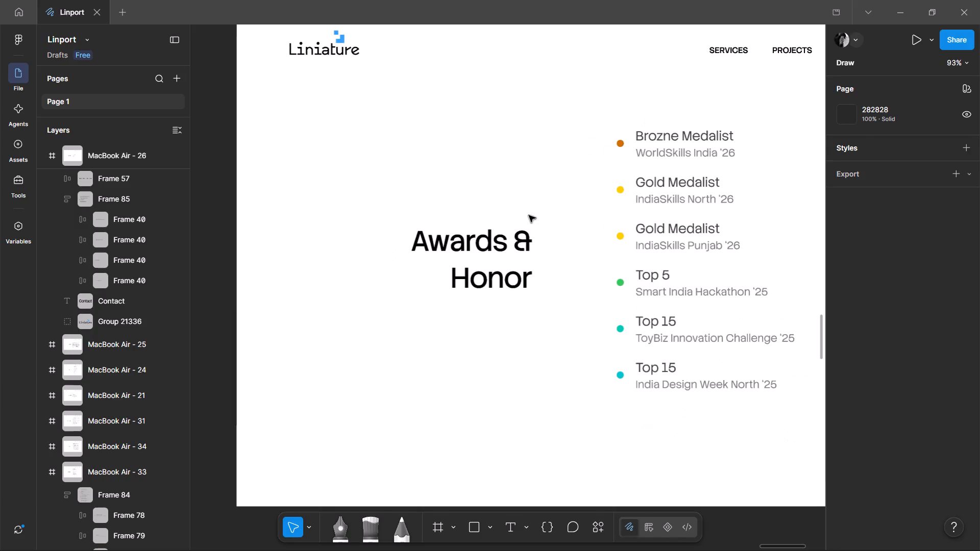
{"action": "middle_click_drag", "start_coordinate": [568, 216], "coordinate": [464, 317]}
{"action": "scroll", "coordinate": [464, 317], "scroll_direction": "up", "scroll_amount": 7}
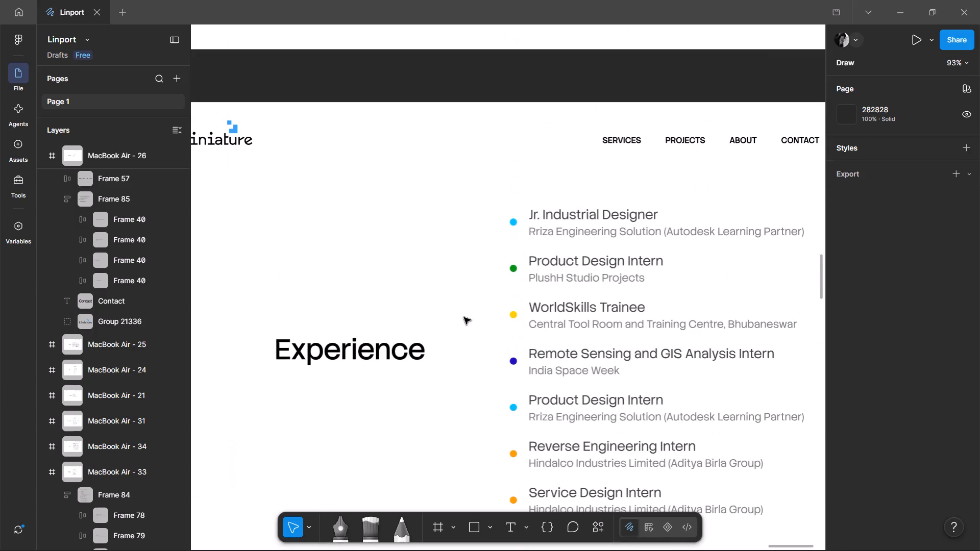
{"action": "scroll", "coordinate": [464, 317], "scroll_direction": "down", "scroll_amount": 1}
{"action": "scroll", "coordinate": [464, 317], "scroll_direction": "down", "scroll_amount": 1, "text": "ctrl"}
{"action": "scroll", "coordinate": [464, 317], "scroll_direction": "up", "scroll_amount": 5}
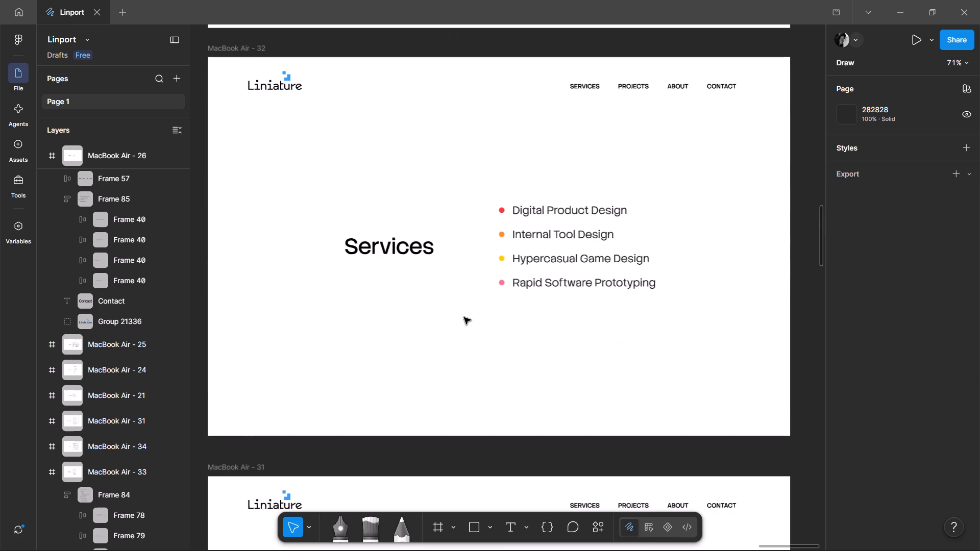
{"action": "scroll", "coordinate": [464, 317], "scroll_direction": "up", "scroll_amount": 4}
{"action": "scroll", "coordinate": [464, 317], "scroll_direction": "left", "scroll_amount": 1}
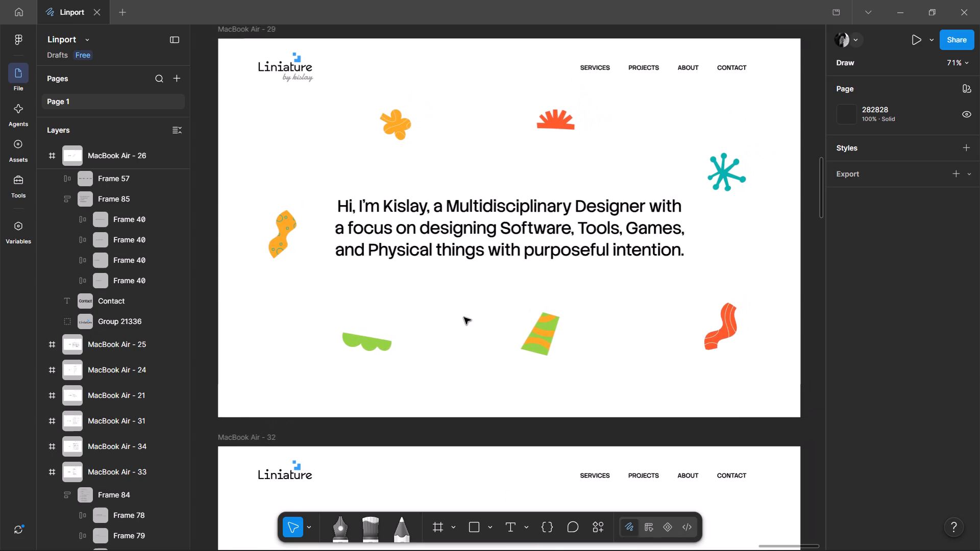
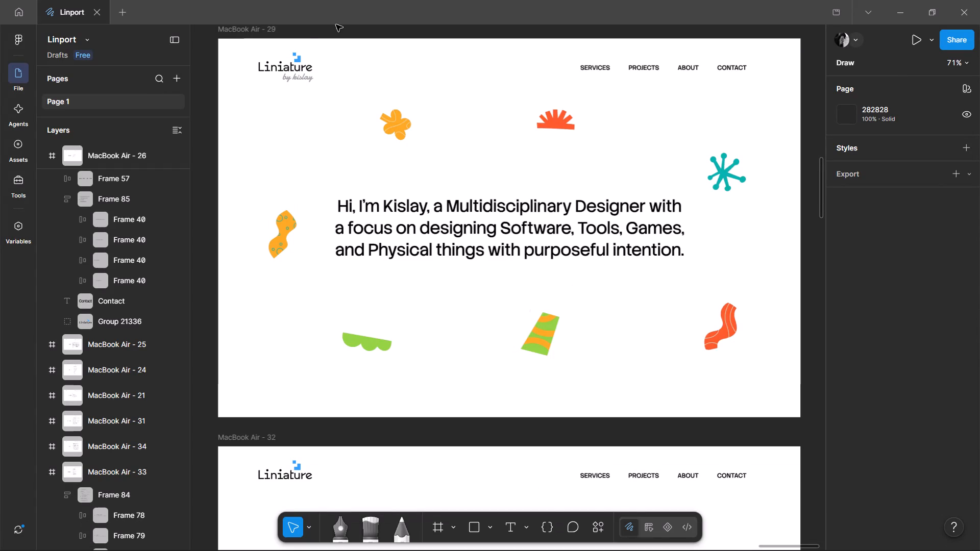
Rotate the "by kislay" tagline under the Liniature logo 15° counterclockwise.
{"action": "scroll", "coordinate": [269, 64], "scroll_direction": "up", "scroll_amount": 6, "text": "ctrl"}
{"action": "left_click", "coordinate": [433, 118], "text": "ctrl"}
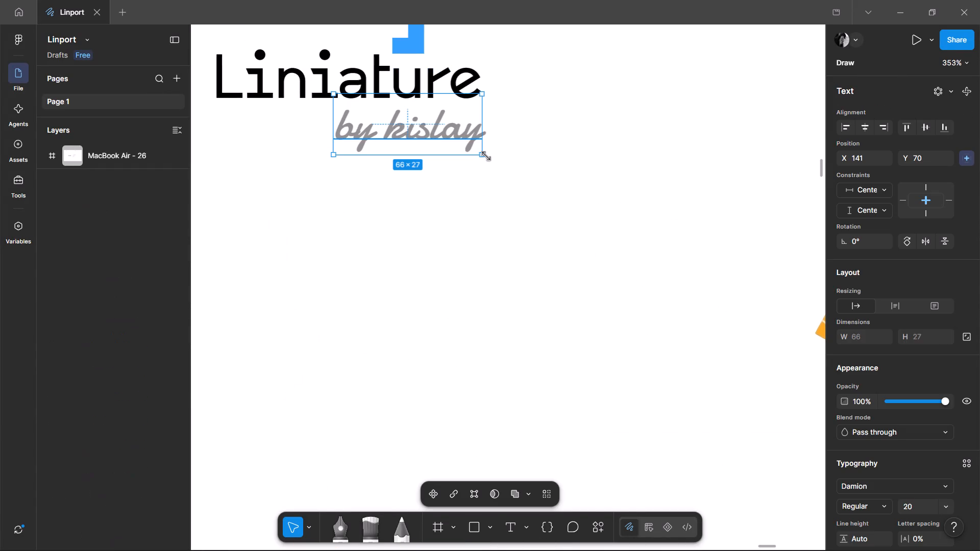
{"action": "left_click_drag", "start_coordinate": [489, 160], "coordinate": [538, 134], "text": "shift"}
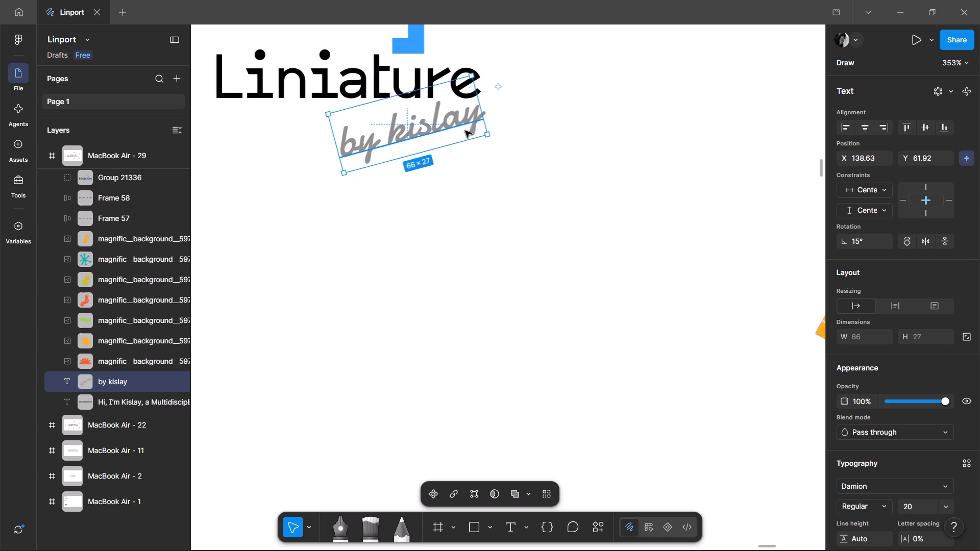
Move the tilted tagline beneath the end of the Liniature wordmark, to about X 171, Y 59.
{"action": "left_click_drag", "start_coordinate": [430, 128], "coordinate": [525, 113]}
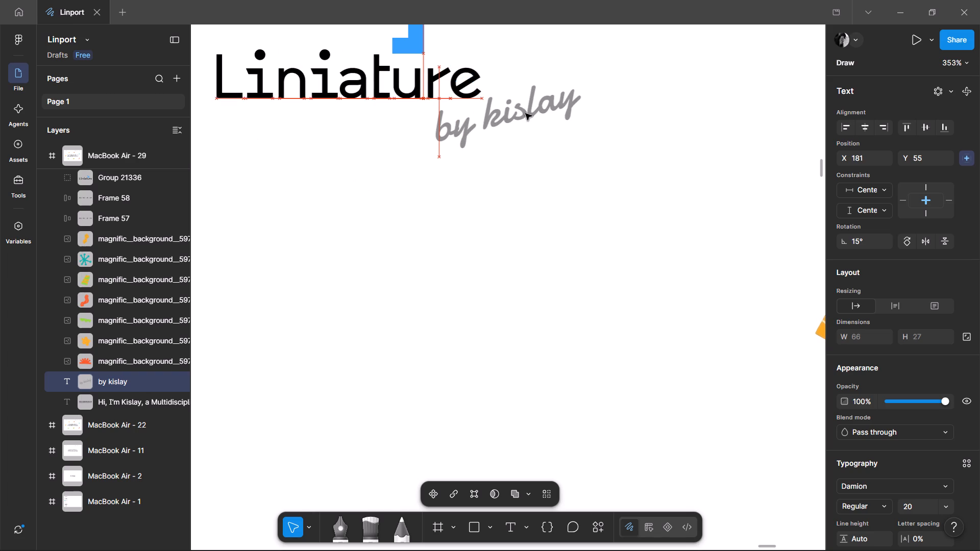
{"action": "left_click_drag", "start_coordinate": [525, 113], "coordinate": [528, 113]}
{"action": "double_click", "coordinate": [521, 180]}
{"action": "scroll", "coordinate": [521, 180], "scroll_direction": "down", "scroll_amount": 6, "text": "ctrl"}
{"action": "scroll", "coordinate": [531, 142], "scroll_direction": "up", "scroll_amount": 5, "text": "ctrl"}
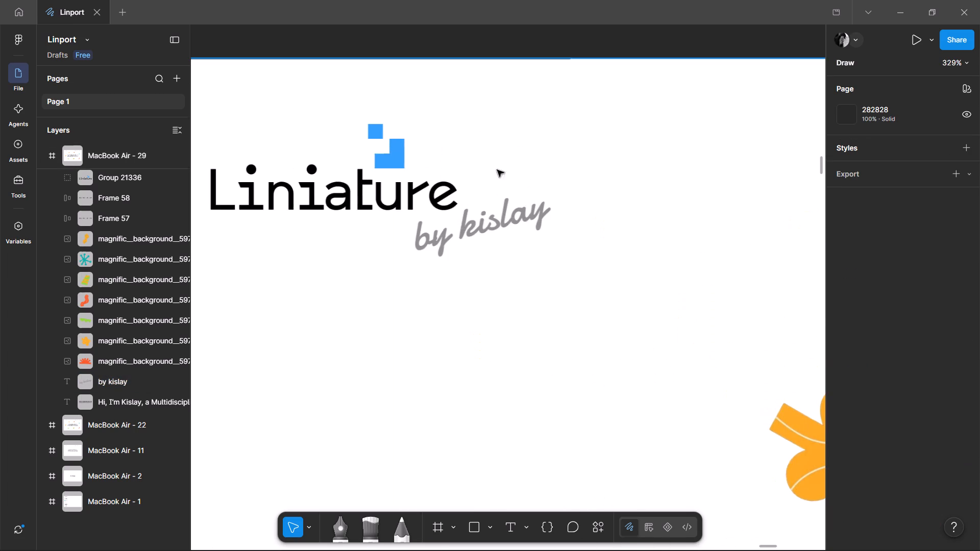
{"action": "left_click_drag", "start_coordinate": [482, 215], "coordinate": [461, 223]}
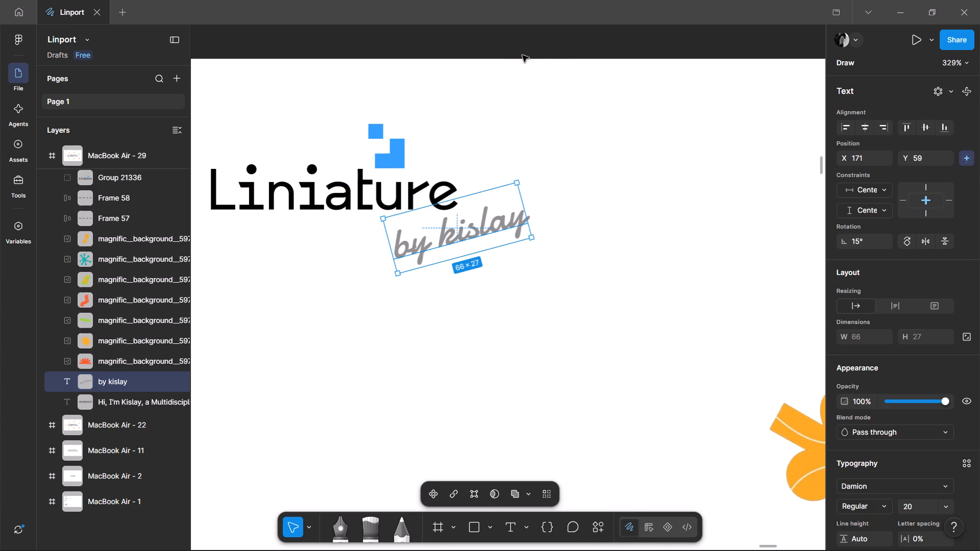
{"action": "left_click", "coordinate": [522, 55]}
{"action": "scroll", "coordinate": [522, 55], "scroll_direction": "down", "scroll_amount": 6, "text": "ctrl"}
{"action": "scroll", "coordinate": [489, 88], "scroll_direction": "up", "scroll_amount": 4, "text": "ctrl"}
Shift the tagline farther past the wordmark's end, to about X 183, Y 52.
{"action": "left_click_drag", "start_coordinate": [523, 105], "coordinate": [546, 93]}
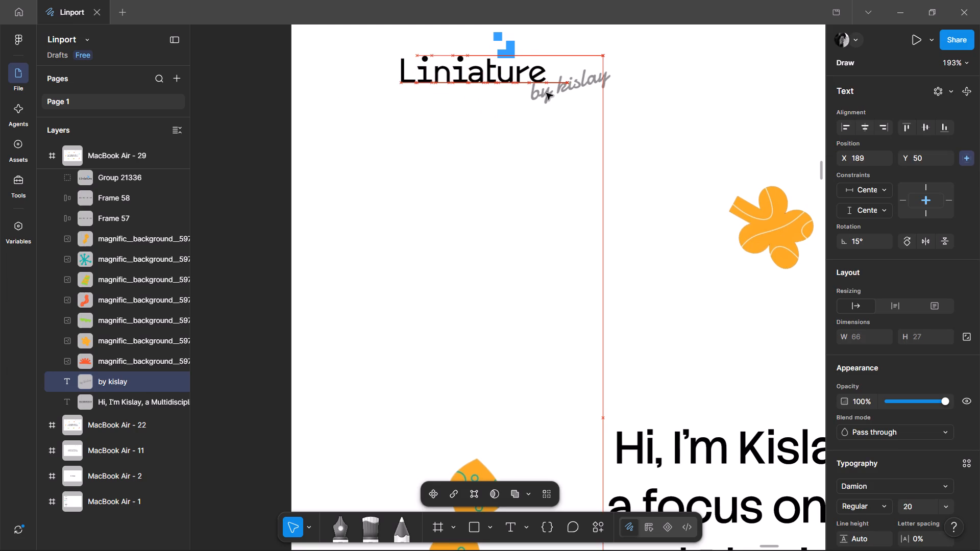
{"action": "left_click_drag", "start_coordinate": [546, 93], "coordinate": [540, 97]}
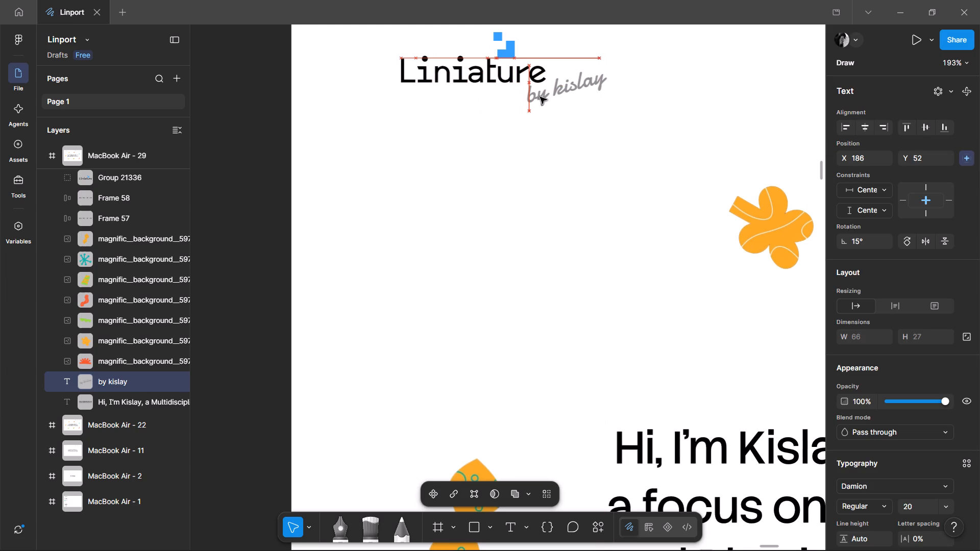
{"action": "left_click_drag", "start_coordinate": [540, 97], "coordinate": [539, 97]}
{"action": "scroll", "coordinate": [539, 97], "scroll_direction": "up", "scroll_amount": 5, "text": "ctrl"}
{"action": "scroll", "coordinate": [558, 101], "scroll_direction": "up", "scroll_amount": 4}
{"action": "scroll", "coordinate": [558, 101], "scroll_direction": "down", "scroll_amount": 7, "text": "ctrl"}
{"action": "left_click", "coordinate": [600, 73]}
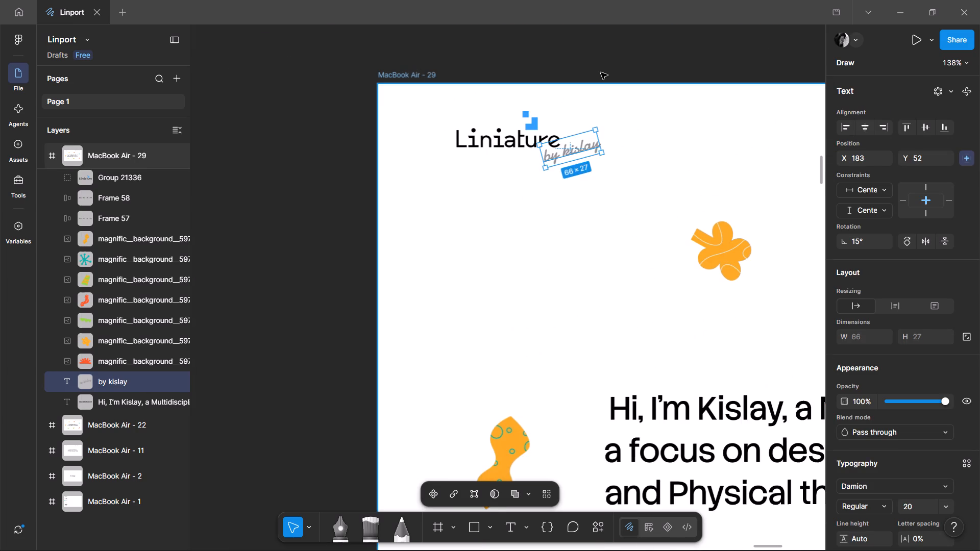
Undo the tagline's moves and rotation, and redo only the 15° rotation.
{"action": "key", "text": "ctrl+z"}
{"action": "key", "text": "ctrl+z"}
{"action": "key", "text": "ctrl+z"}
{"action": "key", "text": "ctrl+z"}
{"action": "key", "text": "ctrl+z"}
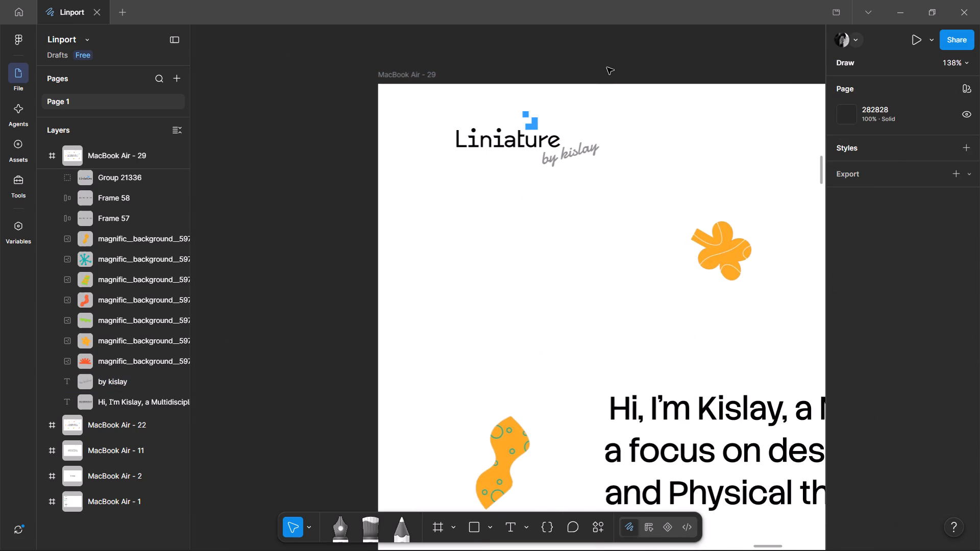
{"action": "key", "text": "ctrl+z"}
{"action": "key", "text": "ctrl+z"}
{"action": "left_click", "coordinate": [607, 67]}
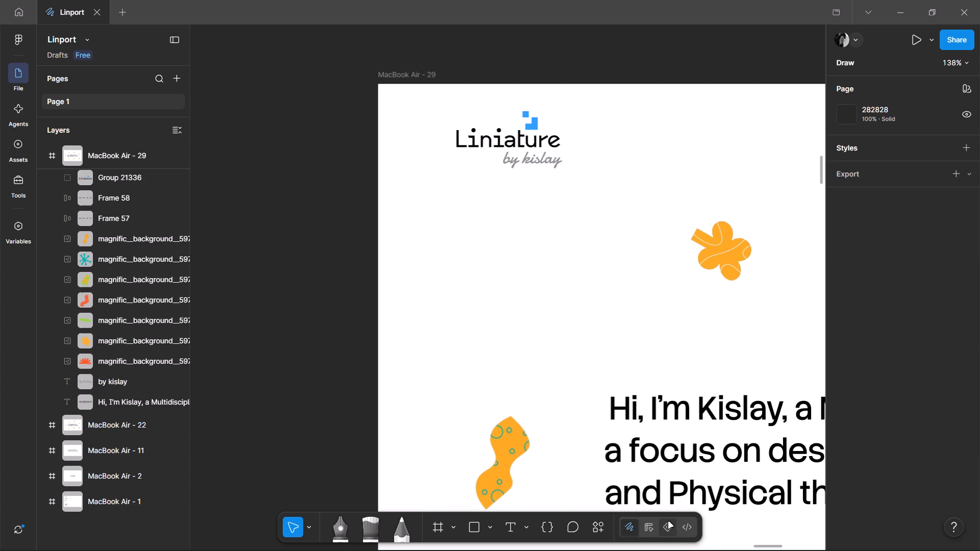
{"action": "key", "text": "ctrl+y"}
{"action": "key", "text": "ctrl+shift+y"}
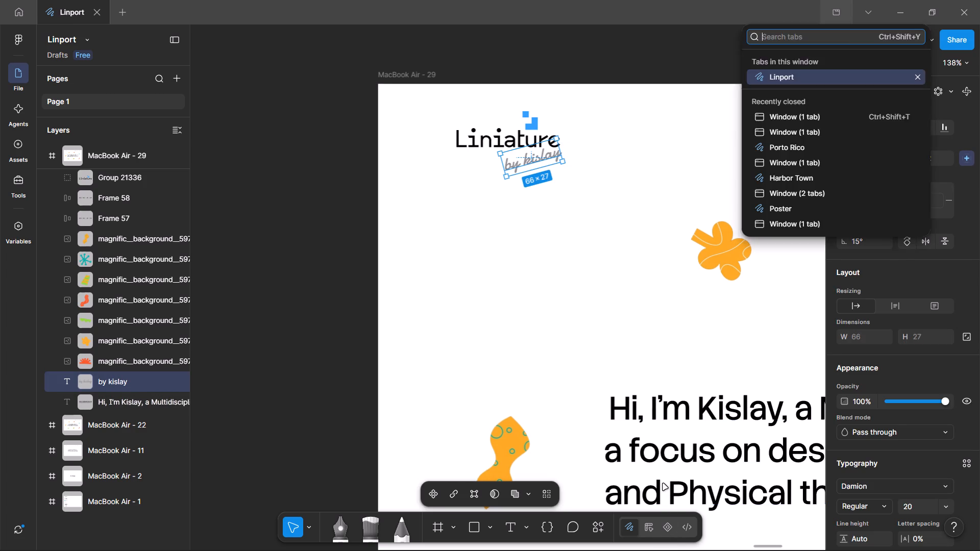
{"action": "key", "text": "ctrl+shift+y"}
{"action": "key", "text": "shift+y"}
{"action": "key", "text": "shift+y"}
Move the tilted "by kislay" tagline just below and past the end of the Liniature wordmark.
{"action": "scroll", "coordinate": [508, 165], "scroll_direction": "up", "scroll_amount": 3, "text": "shift"}
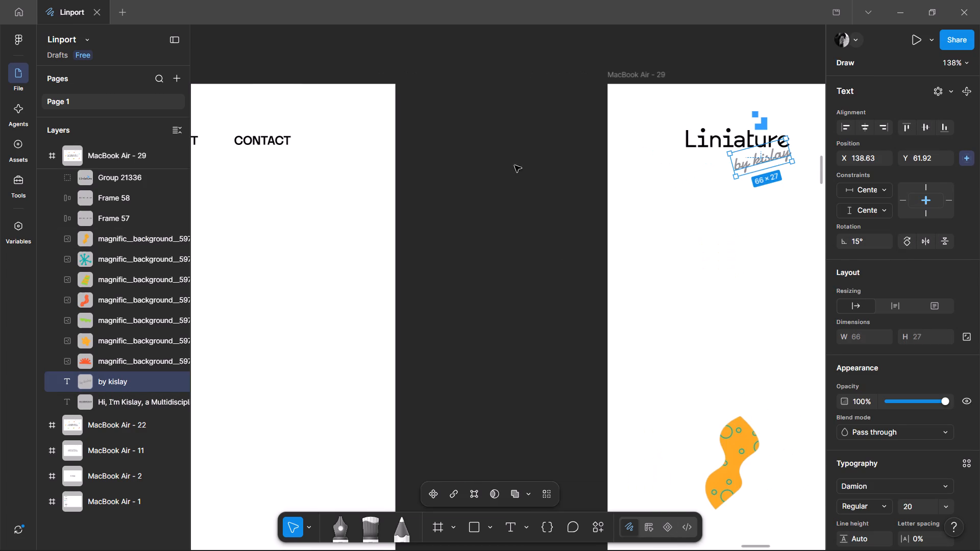
{"action": "middle_click_drag", "start_coordinate": [571, 181], "coordinate": [361, 229]}
{"action": "scroll", "coordinate": [650, 198], "scroll_direction": "up", "scroll_amount": 1, "text": "shift"}
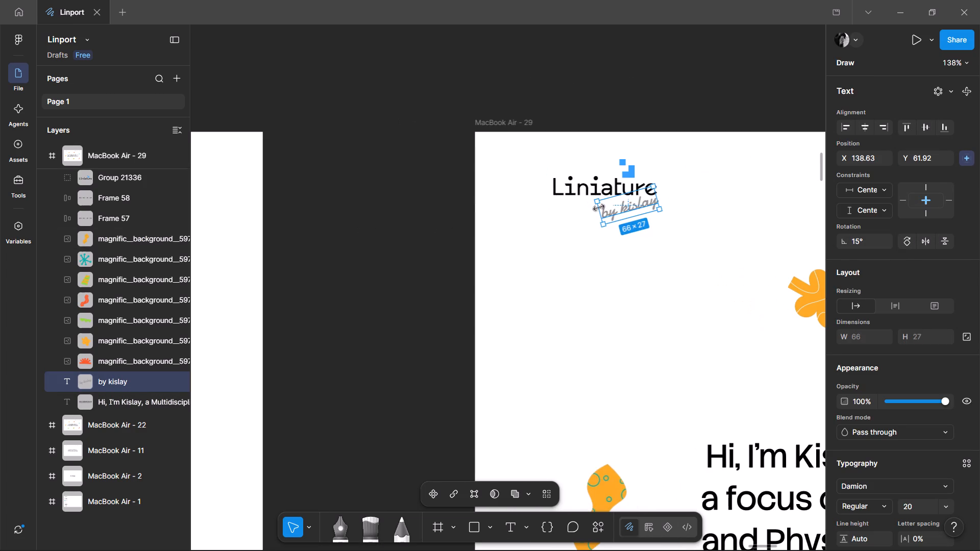
{"action": "scroll", "coordinate": [601, 209], "scroll_direction": "up", "scroll_amount": 4, "text": "ctrl"}
{"action": "middle_click_drag", "start_coordinate": [638, 222], "coordinate": [380, 261]}
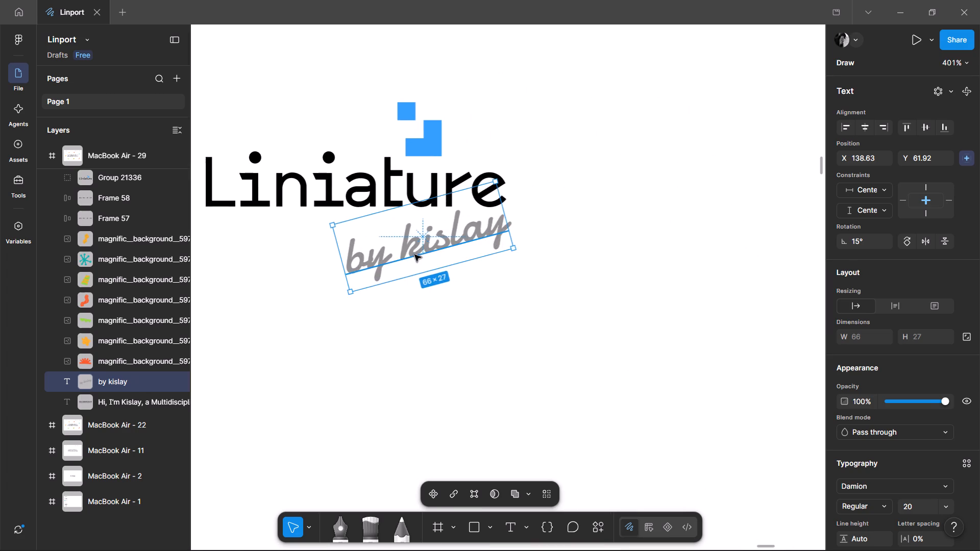
{"action": "left_click_drag", "start_coordinate": [414, 255], "coordinate": [522, 244], "text": "shift"}
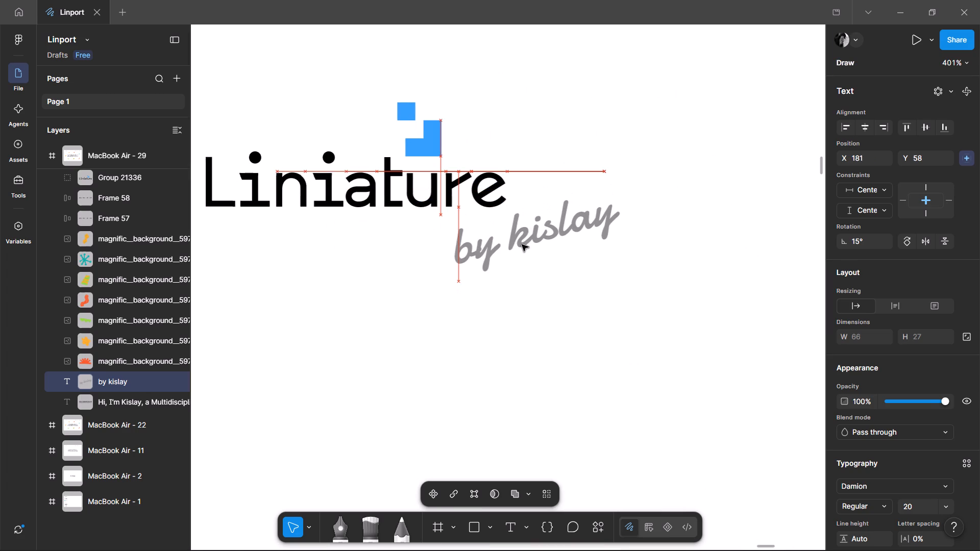
{"action": "left_click_drag", "start_coordinate": [522, 244], "coordinate": [527, 236], "text": "shift"}
{"action": "double_click", "coordinate": [524, 297]}
{"action": "scroll", "coordinate": [499, 267], "scroll_direction": "down", "scroll_amount": 8, "text": "ctrl"}
{"action": "double_click", "coordinate": [525, 172]}
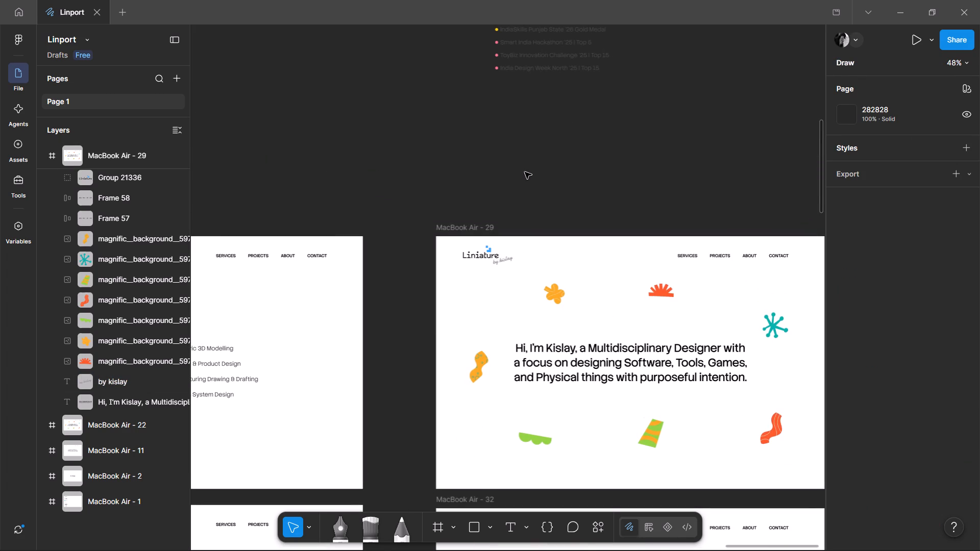
{"action": "scroll", "coordinate": [502, 188], "scroll_direction": "up", "scroll_amount": 3, "text": "ctrl"}
Collapse all layers in the file's layer list.
{"action": "left_click", "coordinate": [171, 133]}
{"action": "left_click", "coordinate": [302, 178]}
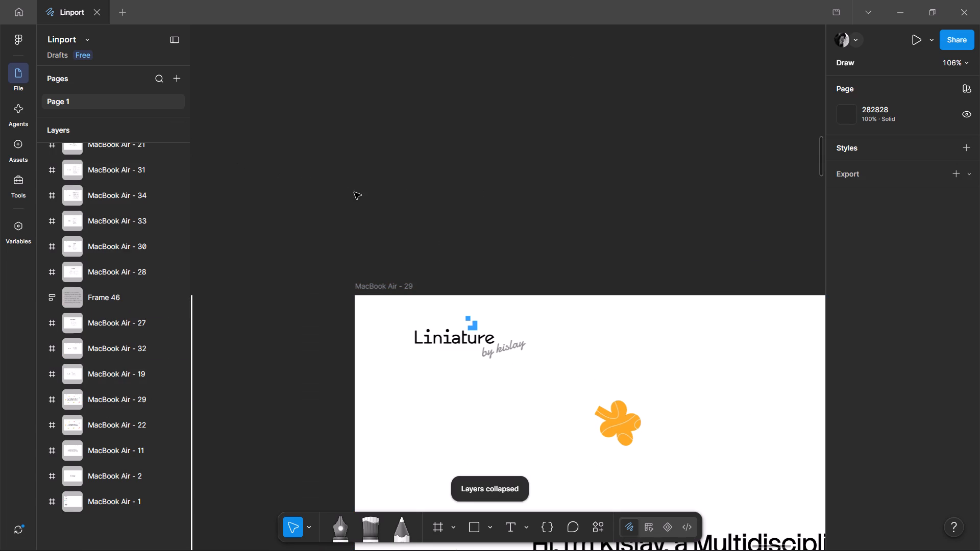
Switch to Microsoft Edge, close the sound design software search tab, and return to Figma.
{"action": "key", "text": "alt+Tab"}
{"action": "left_click", "coordinate": [284, 0]}
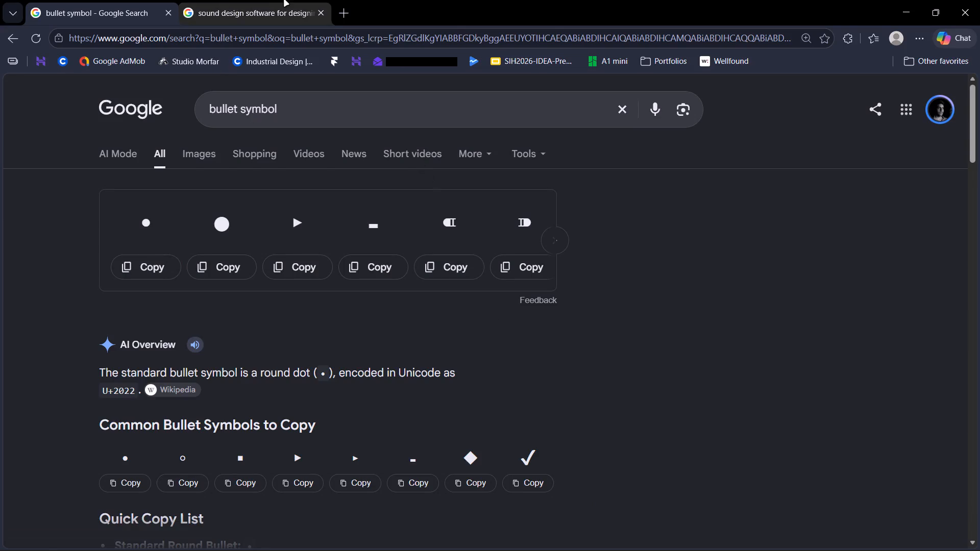
{"action": "left_click", "coordinate": [326, 17]}
{"action": "left_click", "coordinate": [323, 15]}
{"action": "key", "text": "alt+Tab"}
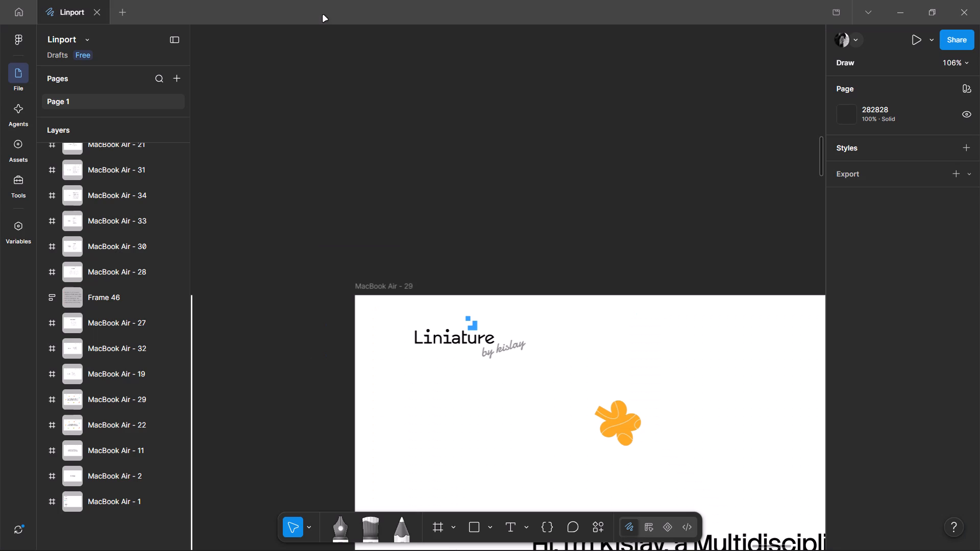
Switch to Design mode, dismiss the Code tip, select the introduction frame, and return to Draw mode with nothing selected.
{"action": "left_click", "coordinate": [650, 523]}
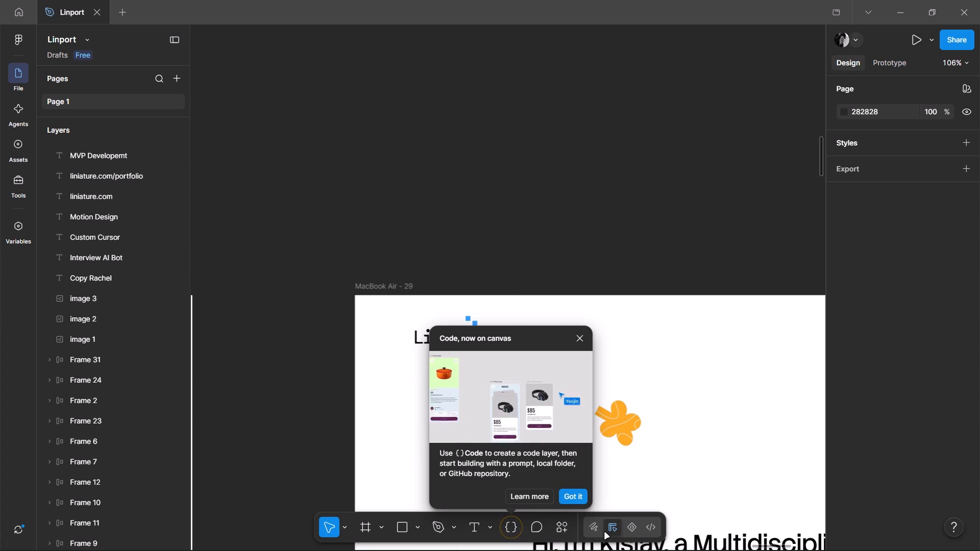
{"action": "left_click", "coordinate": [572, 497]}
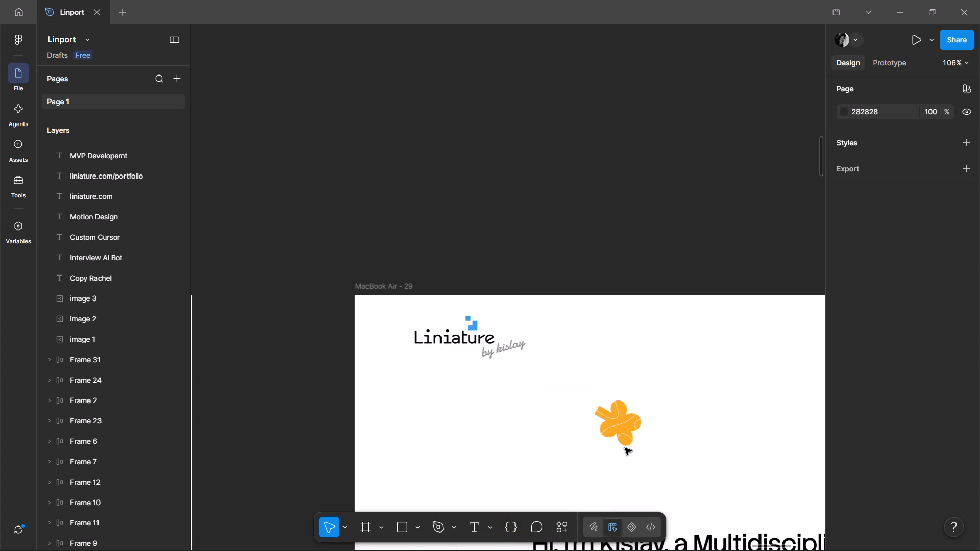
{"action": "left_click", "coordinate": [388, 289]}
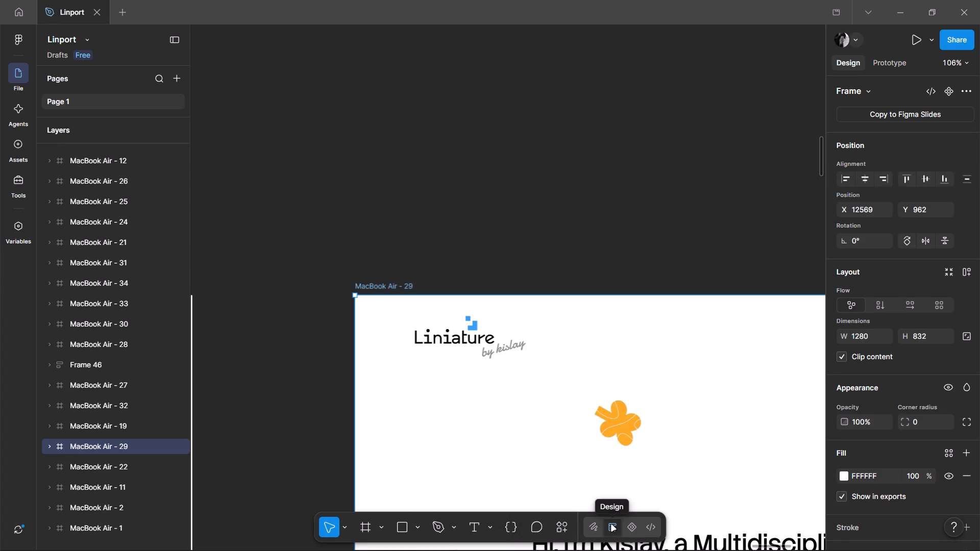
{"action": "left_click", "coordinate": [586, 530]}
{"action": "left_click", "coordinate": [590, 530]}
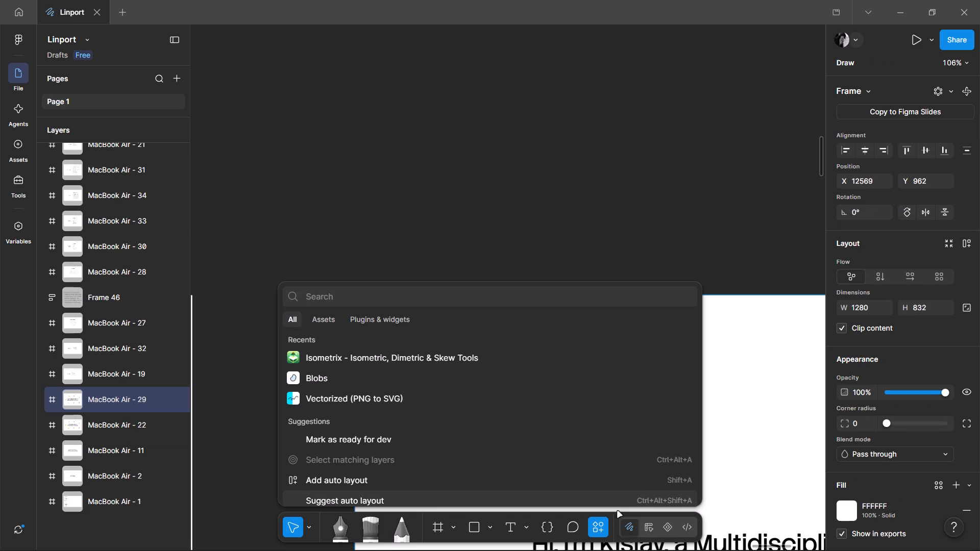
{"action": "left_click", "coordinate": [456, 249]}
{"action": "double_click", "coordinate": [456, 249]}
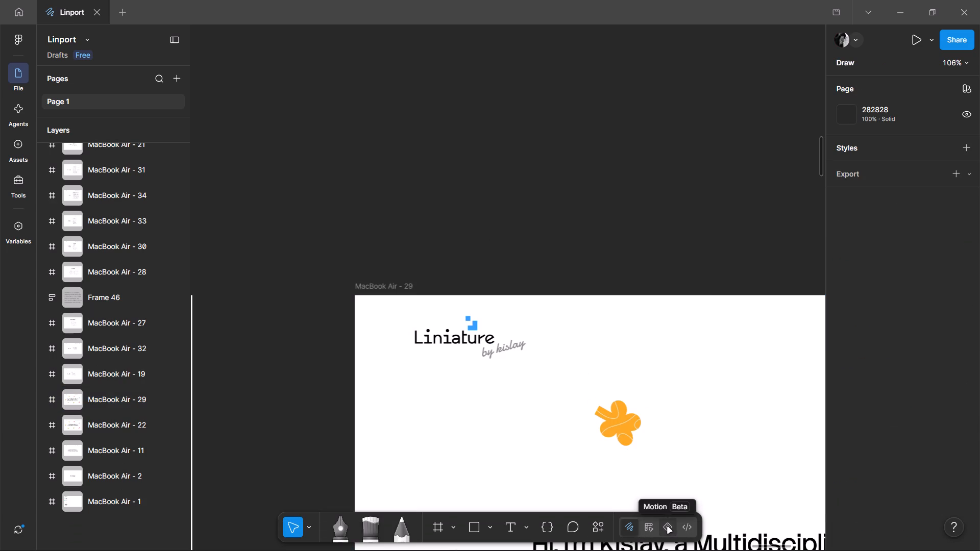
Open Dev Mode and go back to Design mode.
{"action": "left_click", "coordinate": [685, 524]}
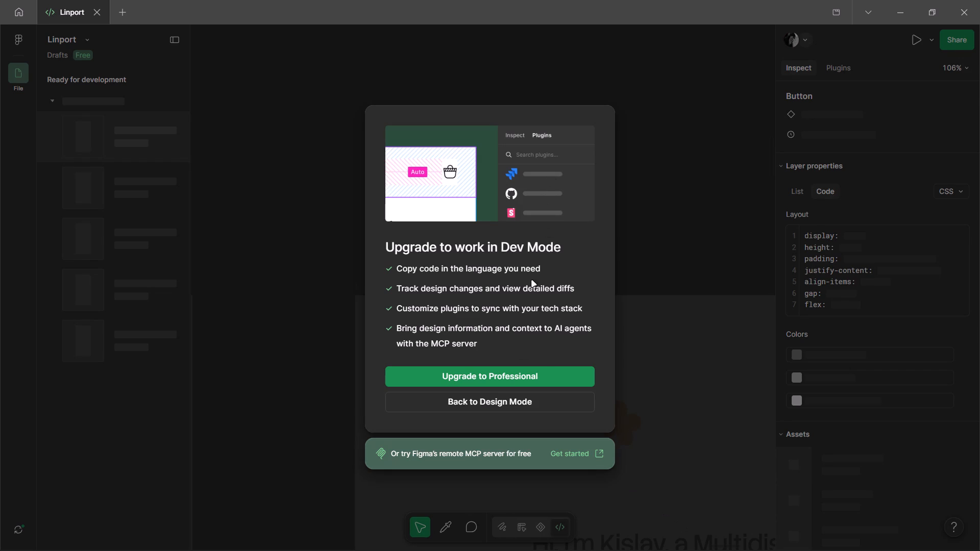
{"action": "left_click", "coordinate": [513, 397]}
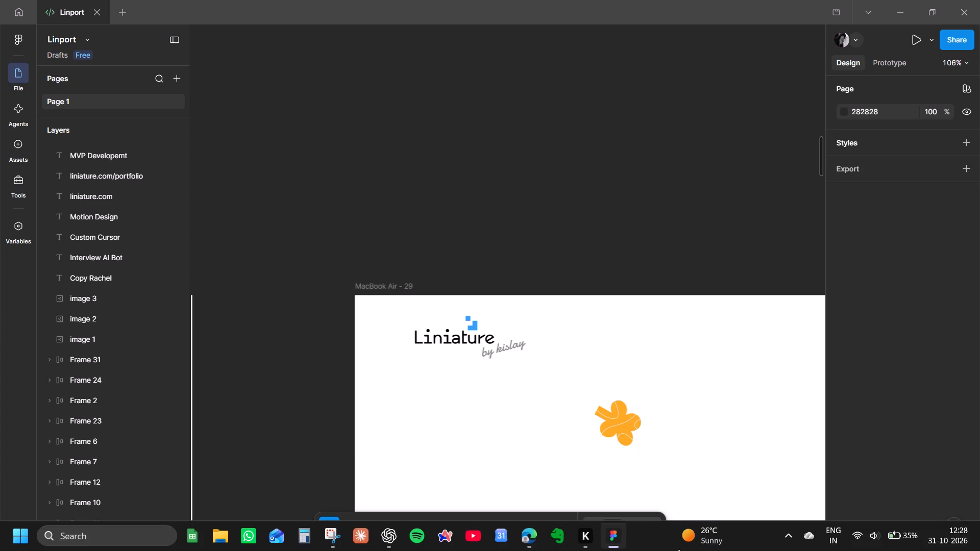
In Draw mode, paint a freehand white stroke across the introduction text with the Heist brush at width 16.
{"action": "scroll", "coordinate": [452, 164], "scroll_direction": "down", "scroll_amount": 5}
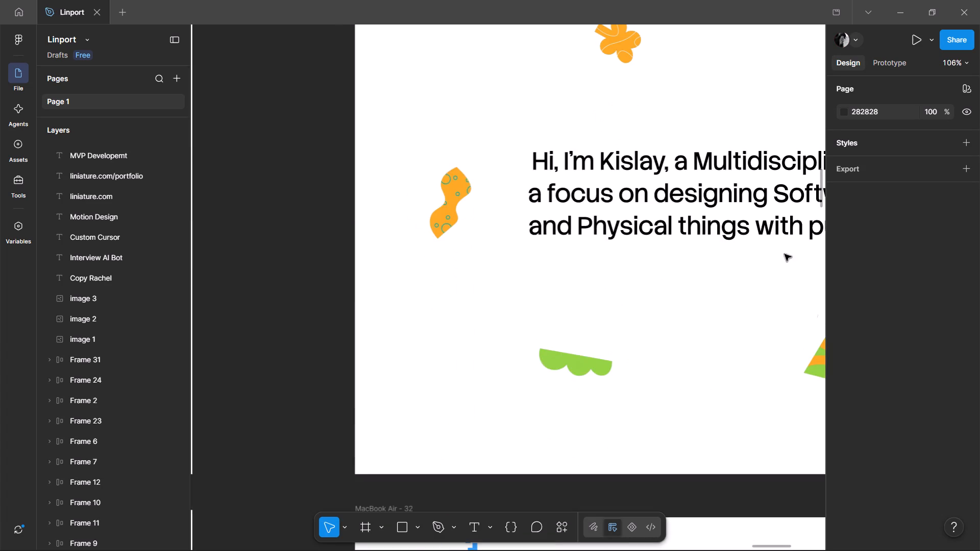
{"action": "middle_click_drag", "start_coordinate": [634, 260], "coordinate": [367, 342]}
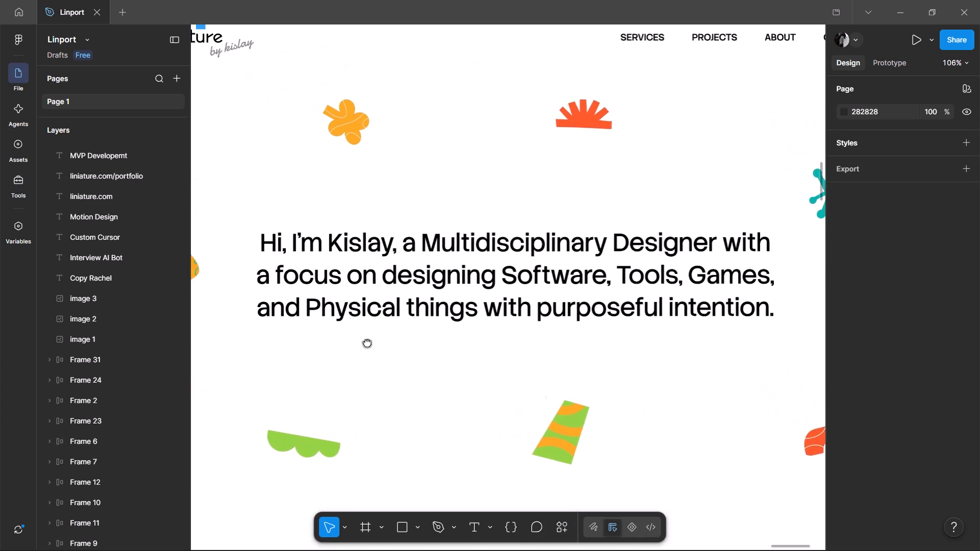
{"action": "middle_click_drag", "start_coordinate": [367, 342], "coordinate": [454, 357]}
{"action": "scroll", "coordinate": [454, 357], "scroll_direction": "up", "scroll_amount": 1}
{"action": "left_click", "coordinate": [591, 528]}
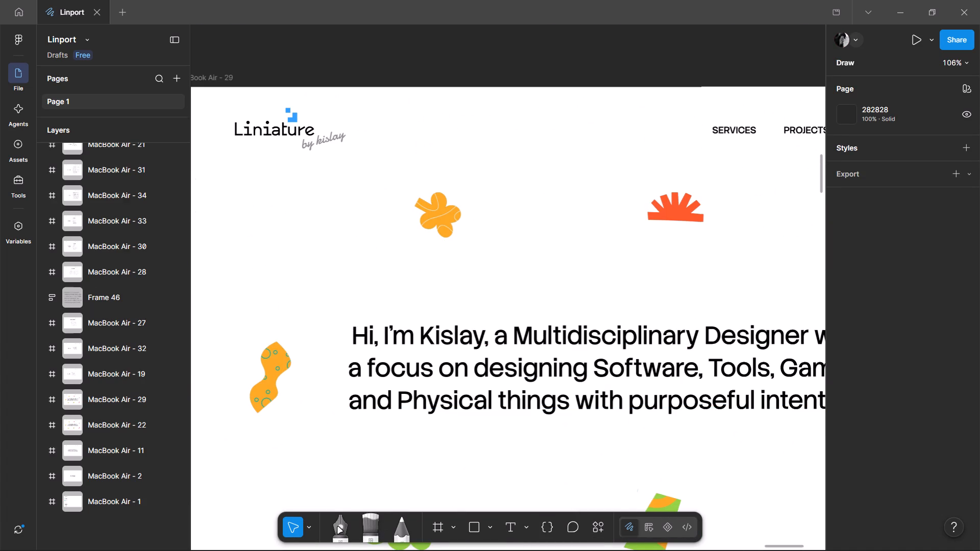
{"action": "left_click", "coordinate": [380, 527]}
{"action": "left_click_drag", "start_coordinate": [311, 261], "coordinate": [520, 387]}
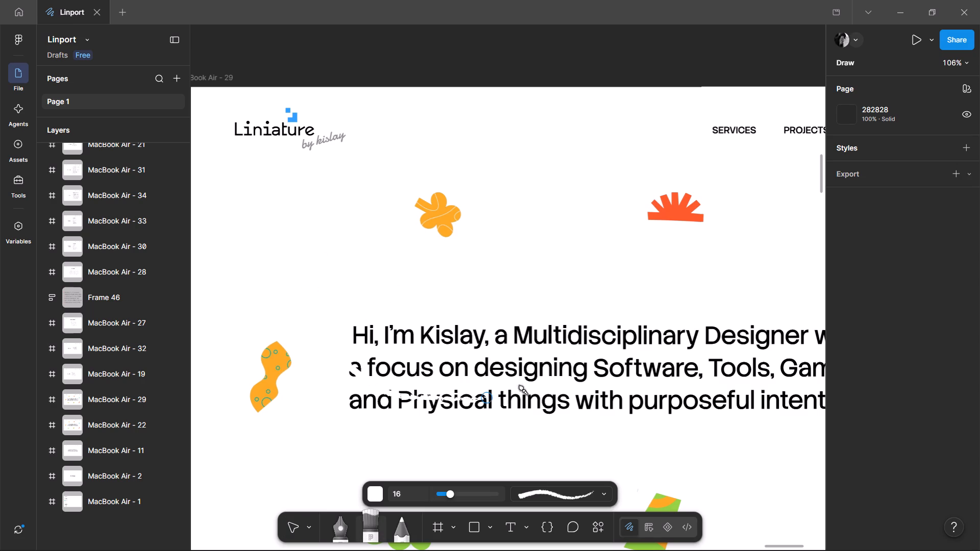
{"action": "left_click_drag", "start_coordinate": [520, 387], "coordinate": [793, 478]}
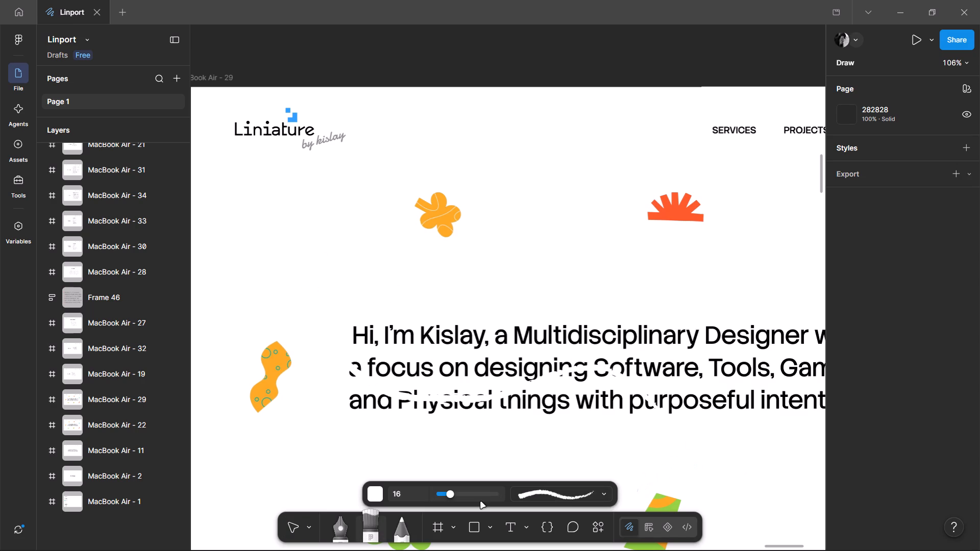
Set the brush colour to FF9B04 and paint a long curved stroke from the orange flower shape across the introduction text.
{"action": "left_click", "coordinate": [574, 491]}
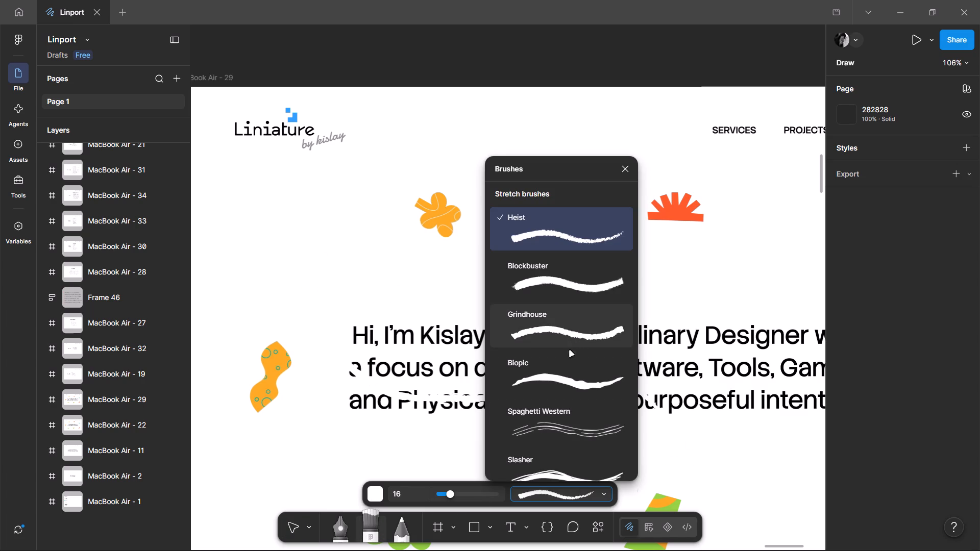
{"action": "left_click", "coordinate": [372, 490]}
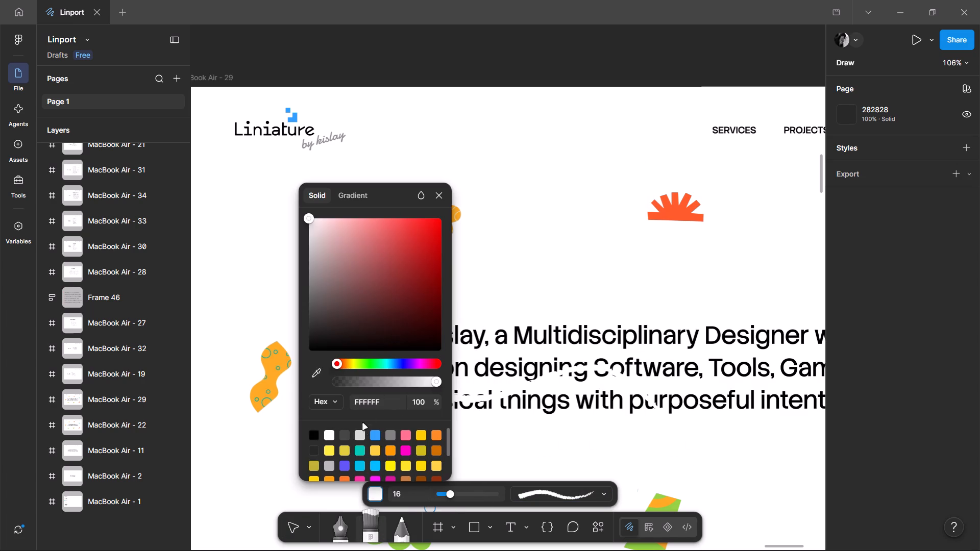
{"action": "left_click", "coordinate": [390, 451]}
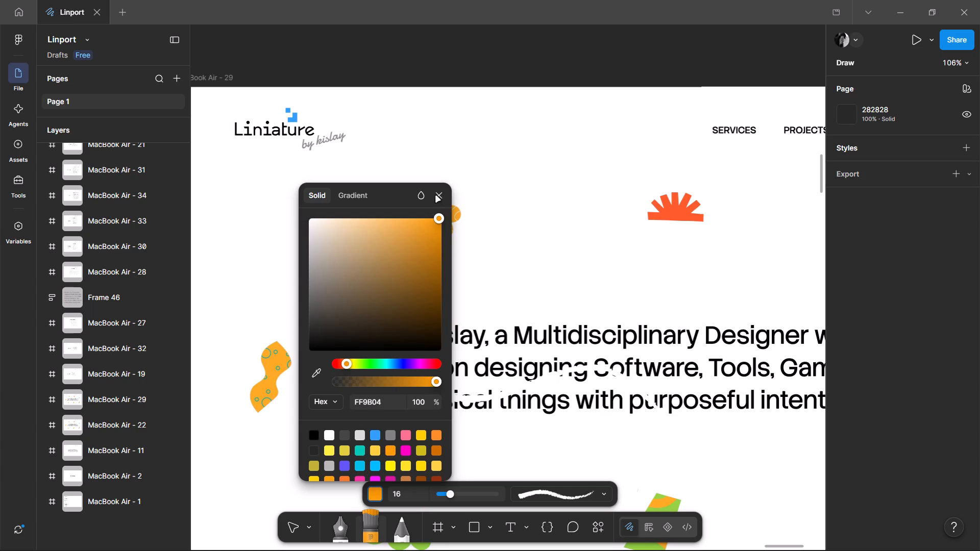
{"action": "left_click", "coordinate": [435, 191]}
{"action": "left_click_drag", "start_coordinate": [497, 189], "coordinate": [828, 550]}
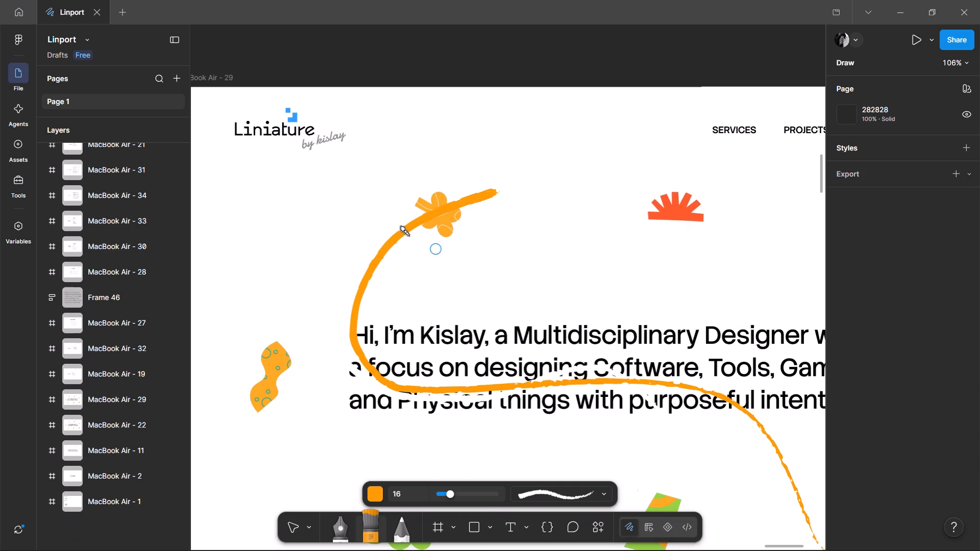
Paint a diagonal orange stroke across the introduction text and undo all three trial brush strokes.
{"action": "scroll", "coordinate": [379, 217], "scroll_direction": "down", "scroll_amount": 4, "text": "ctrl"}
{"action": "scroll", "coordinate": [504, 231], "scroll_direction": "up", "scroll_amount": 2, "text": "ctrl"}
{"action": "left_click_drag", "start_coordinate": [576, 207], "coordinate": [277, 442]}
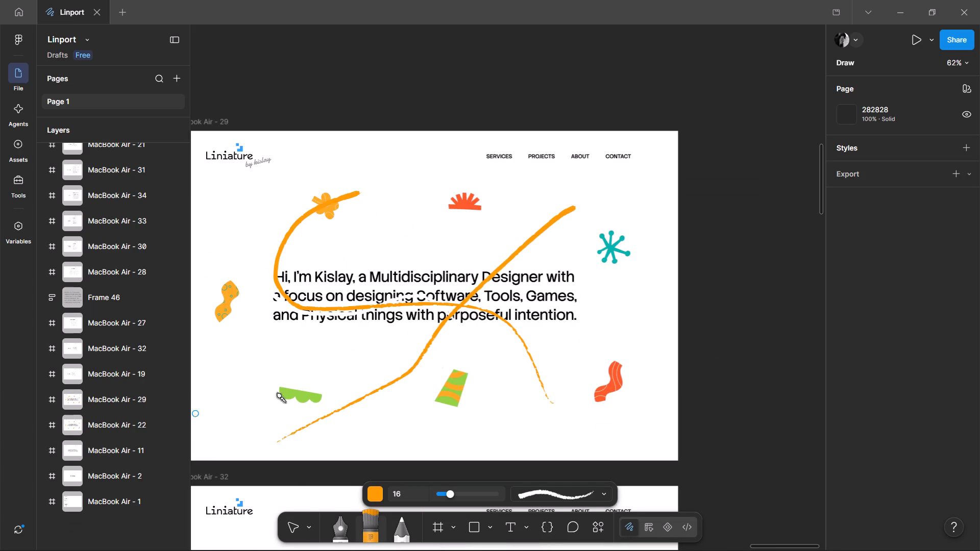
{"action": "key", "text": "ctrl+z"}
{"action": "key", "text": "ctrl+z"}
{"action": "key", "text": "ctrl+z"}
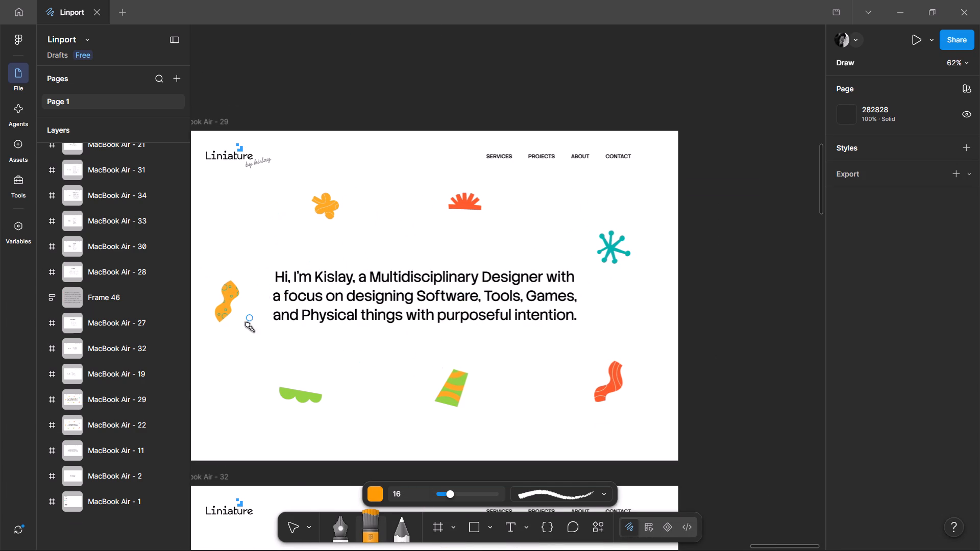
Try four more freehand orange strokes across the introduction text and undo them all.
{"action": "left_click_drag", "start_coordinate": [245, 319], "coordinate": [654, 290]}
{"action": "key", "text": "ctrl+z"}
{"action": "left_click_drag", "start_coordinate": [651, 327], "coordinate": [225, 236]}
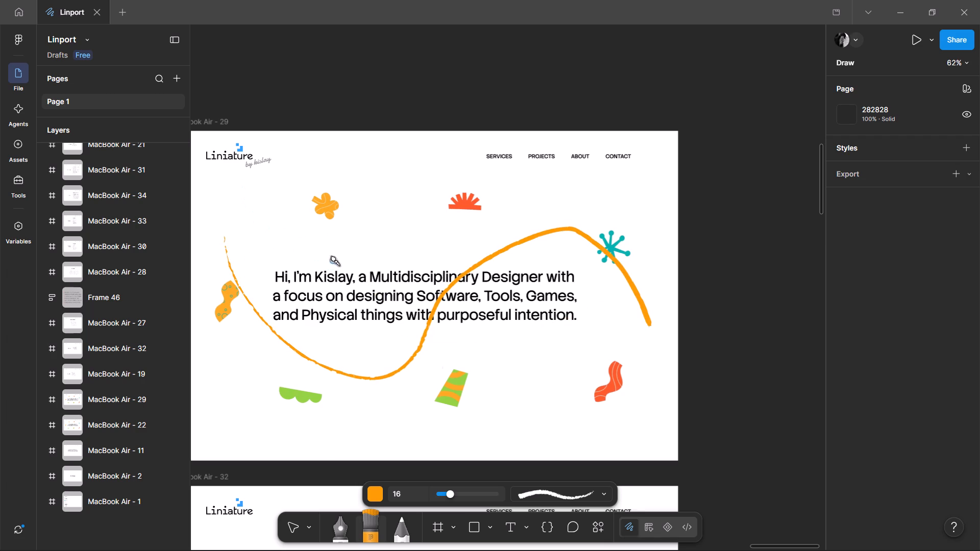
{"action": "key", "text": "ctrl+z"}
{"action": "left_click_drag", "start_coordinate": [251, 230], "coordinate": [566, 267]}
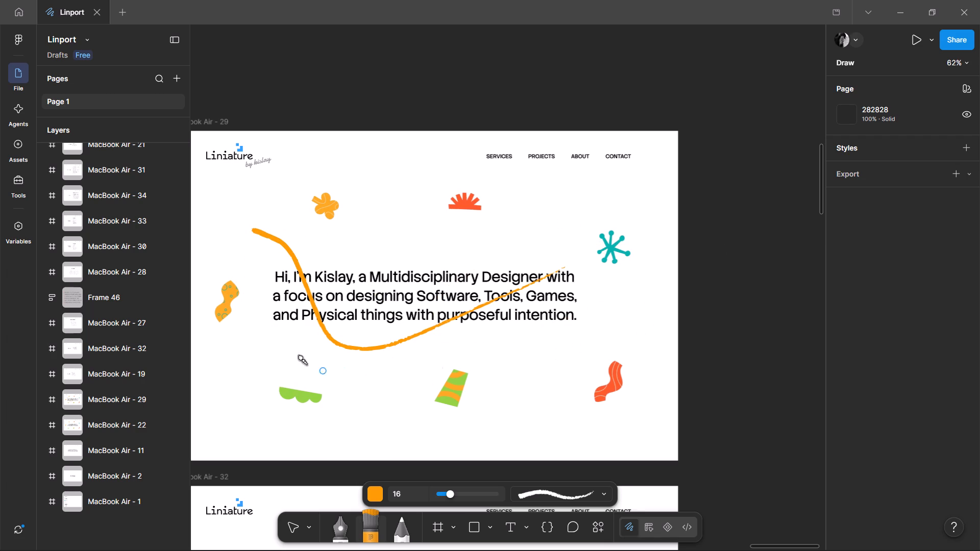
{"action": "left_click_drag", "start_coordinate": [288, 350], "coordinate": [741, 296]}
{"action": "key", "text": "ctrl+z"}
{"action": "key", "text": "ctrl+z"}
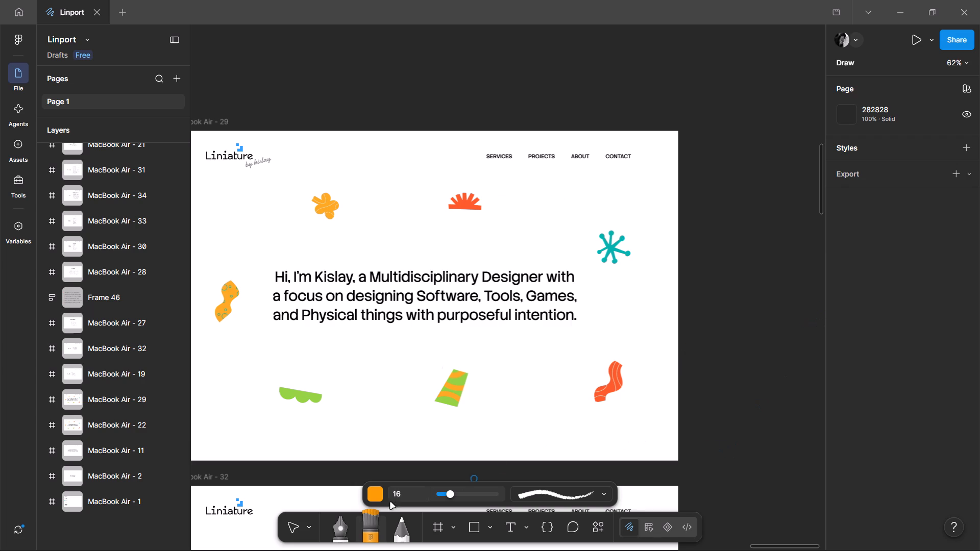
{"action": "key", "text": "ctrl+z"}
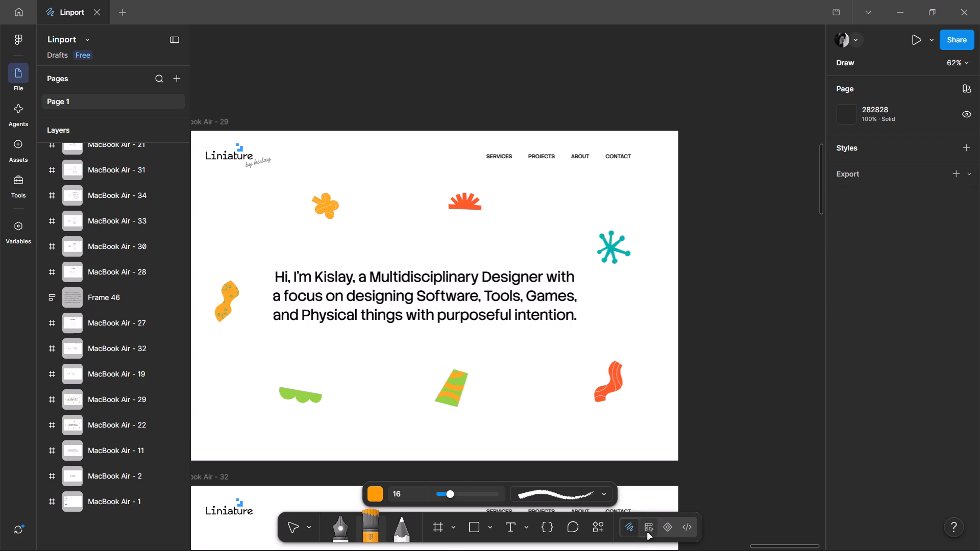
Switch to Design mode and move the grey "by kislay" tagline slightly down to Y 58.
{"action": "left_click", "coordinate": [648, 524]}
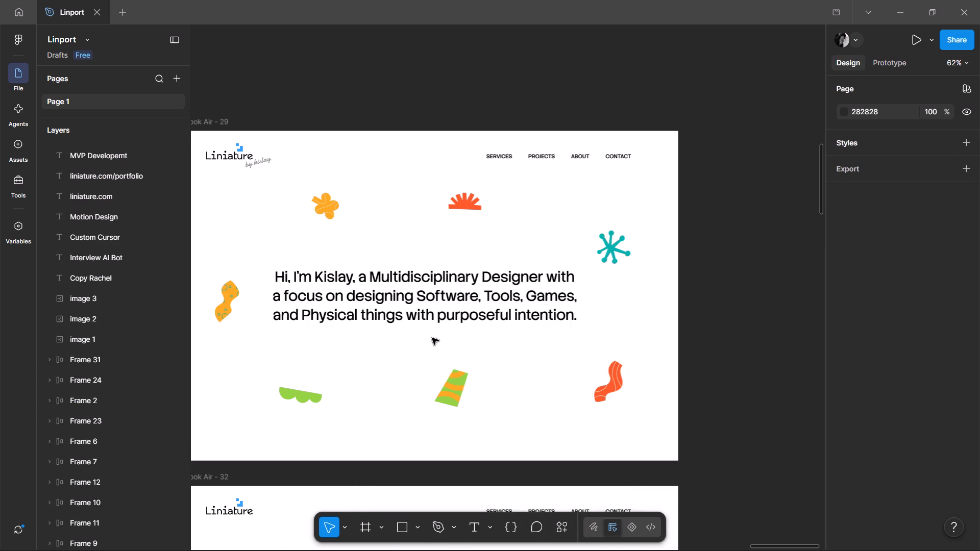
{"action": "middle_click_drag", "start_coordinate": [320, 309], "coordinate": [373, 293]}
{"action": "middle_click", "coordinate": [373, 293]}
{"action": "scroll", "coordinate": [422, 206], "scroll_direction": "up", "scroll_amount": 4, "text": "ctrl"}
{"action": "scroll", "coordinate": [422, 206], "scroll_direction": "down", "scroll_amount": 5, "text": "ctrl"}
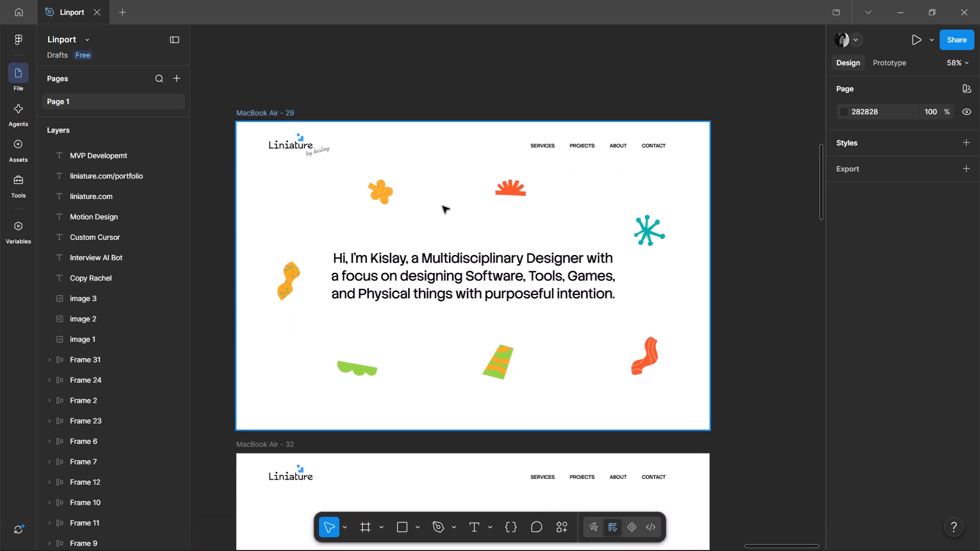
{"action": "scroll", "coordinate": [367, 126], "scroll_direction": "up", "scroll_amount": 2, "text": "ctrl"}
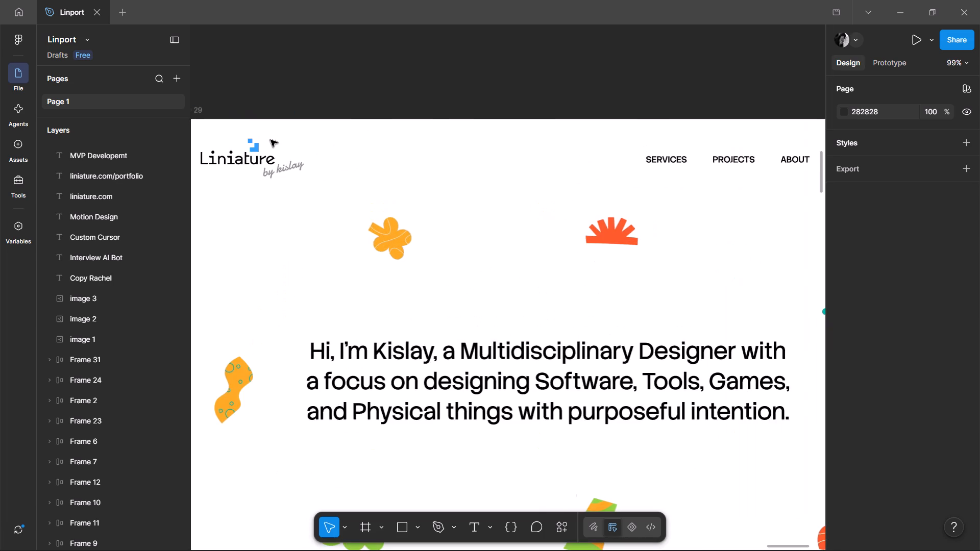
{"action": "middle_click_drag", "start_coordinate": [271, 140], "coordinate": [376, 139]}
{"action": "scroll", "coordinate": [380, 140], "scroll_direction": "up", "scroll_amount": 6, "text": "ctrl"}
{"action": "double_click", "coordinate": [423, 270]}
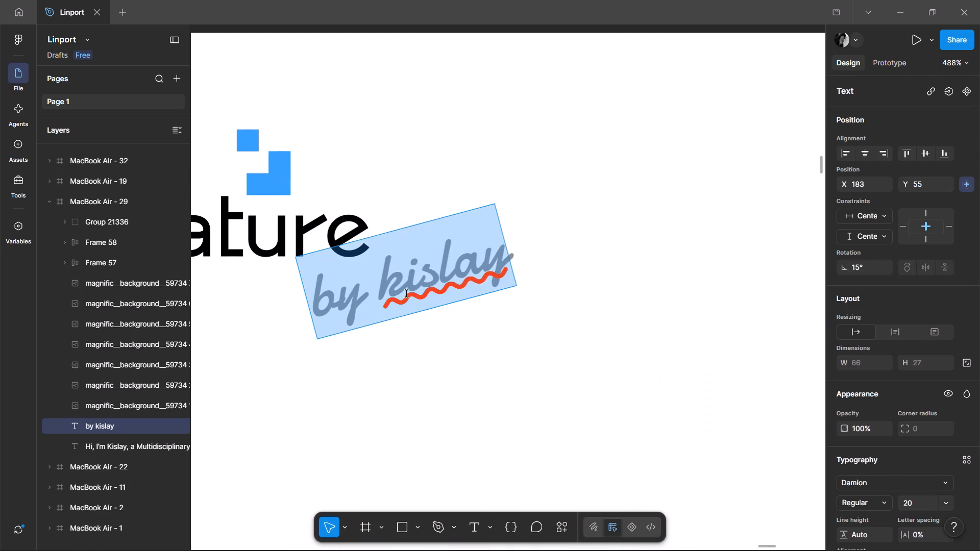
{"action": "double_click", "coordinate": [416, 337]}
{"action": "left_click_drag", "start_coordinate": [433, 272], "coordinate": [433, 279]}
{"action": "left_click", "coordinate": [496, 338]}
Place a 167 by 167 circular text on path over the logo and enter the placeholder text "edfdfd".
{"action": "scroll", "coordinate": [503, 333], "scroll_direction": "down", "scroll_amount": 8, "text": "ctrl"}
{"action": "scroll", "coordinate": [488, 343], "scroll_direction": "up", "scroll_amount": 2, "text": "ctrl"}
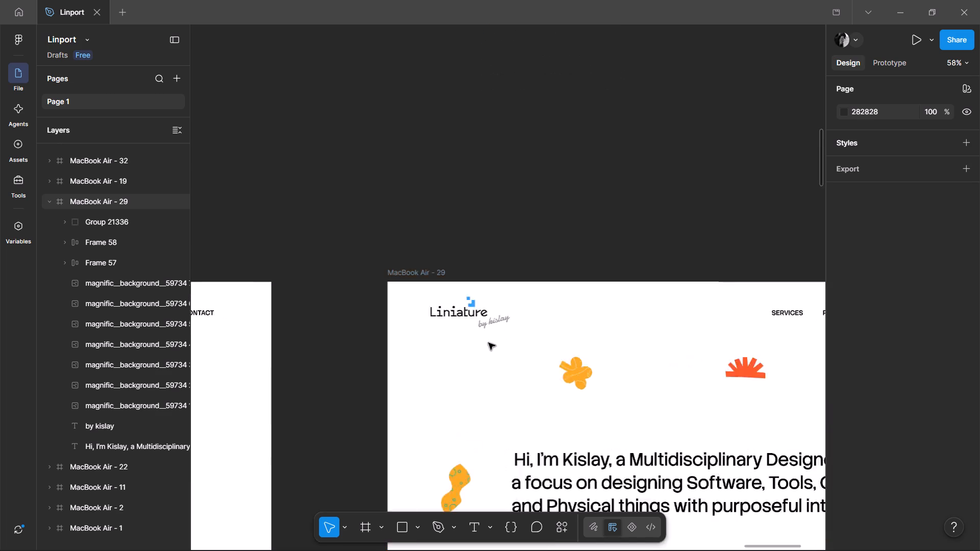
{"action": "scroll", "coordinate": [488, 343], "scroll_direction": "up", "scroll_amount": 3, "text": "ctrl"}
{"action": "left_click", "coordinate": [514, 277], "text": "ctrl"}
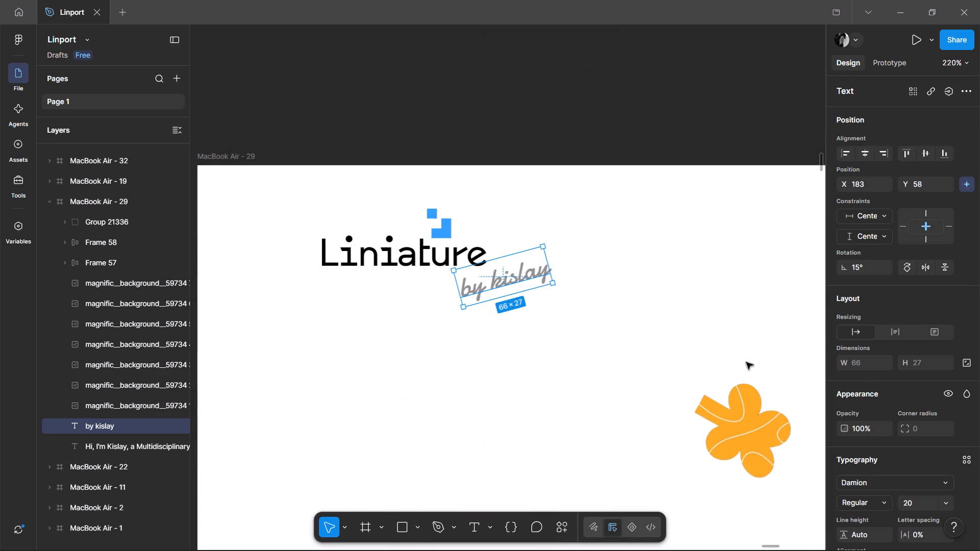
{"action": "scroll", "coordinate": [862, 382], "scroll_direction": "down", "scroll_amount": 2}
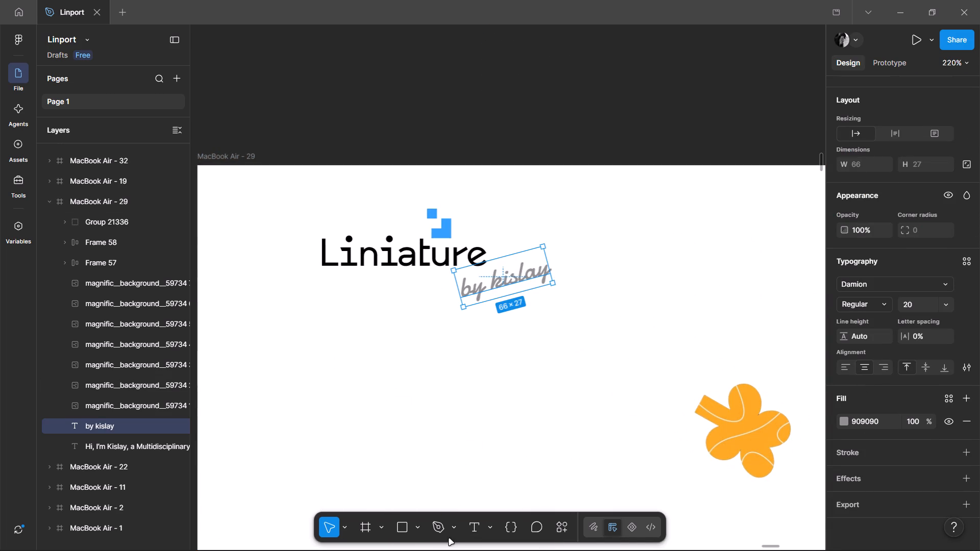
{"action": "left_click", "coordinate": [452, 523]}
{"action": "left_click", "coordinate": [488, 527]}
{"action": "left_click", "coordinate": [488, 527]}
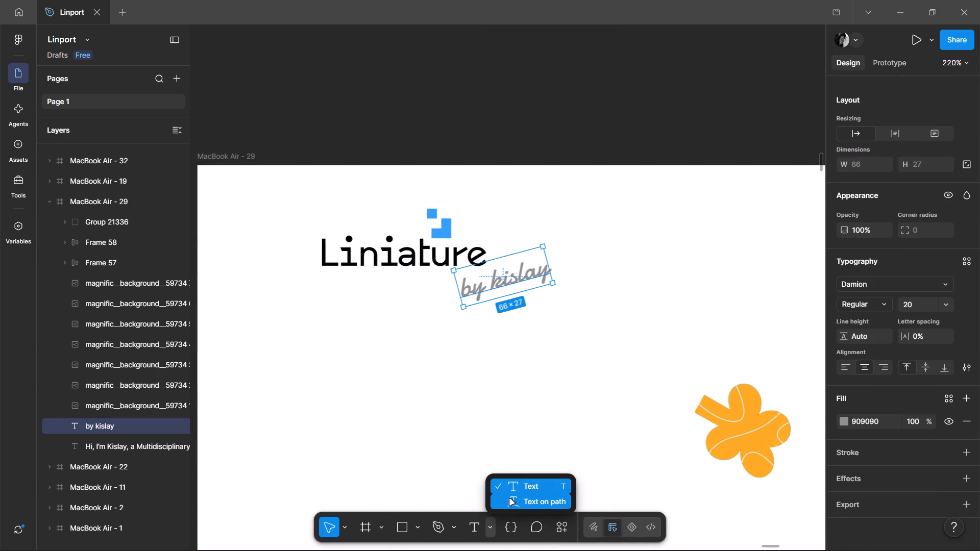
{"action": "left_click", "coordinate": [510, 499]}
{"action": "left_click", "coordinate": [427, 347]}
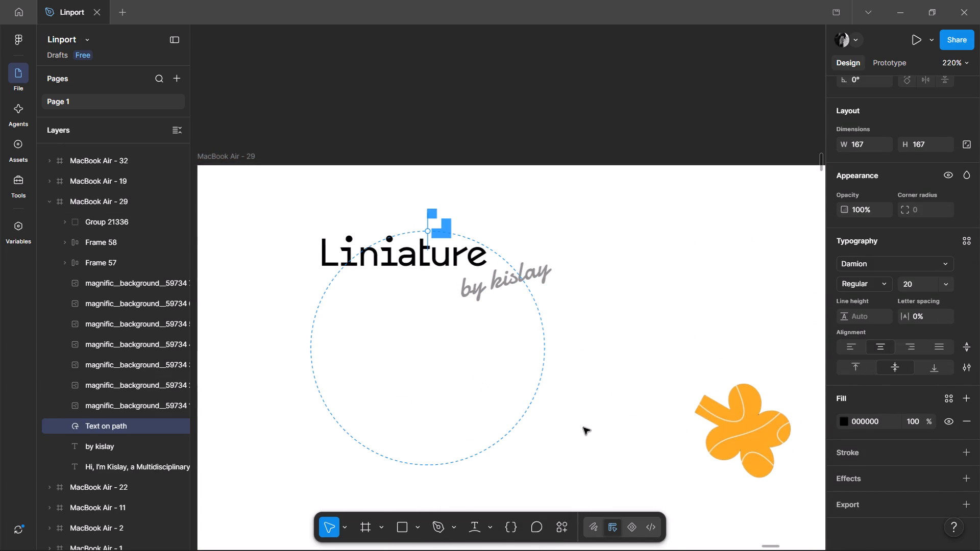
{"action": "key", "text": "e"}
{"action": "key", "text": "d"}
{"action": "type", "text": "fd"}
{"action": "key", "text": "f"}
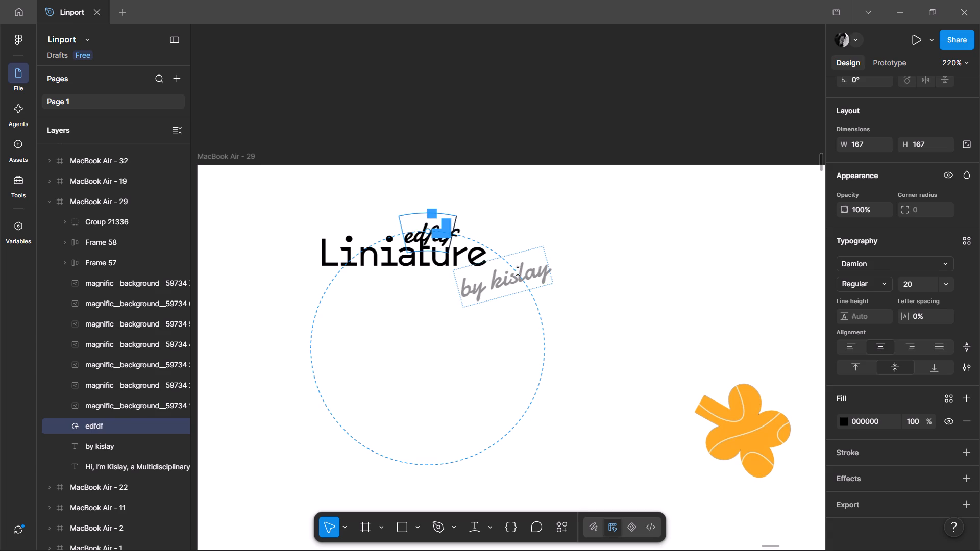
{"action": "key", "text": "d"}
{"action": "left_click", "coordinate": [585, 333]}
Move the circular text on path below the logo to about X 120, Y 141.
{"action": "left_click_drag", "start_coordinate": [535, 343], "coordinate": [550, 408]}
{"action": "left_click_drag", "start_coordinate": [532, 297], "coordinate": [587, 432]}
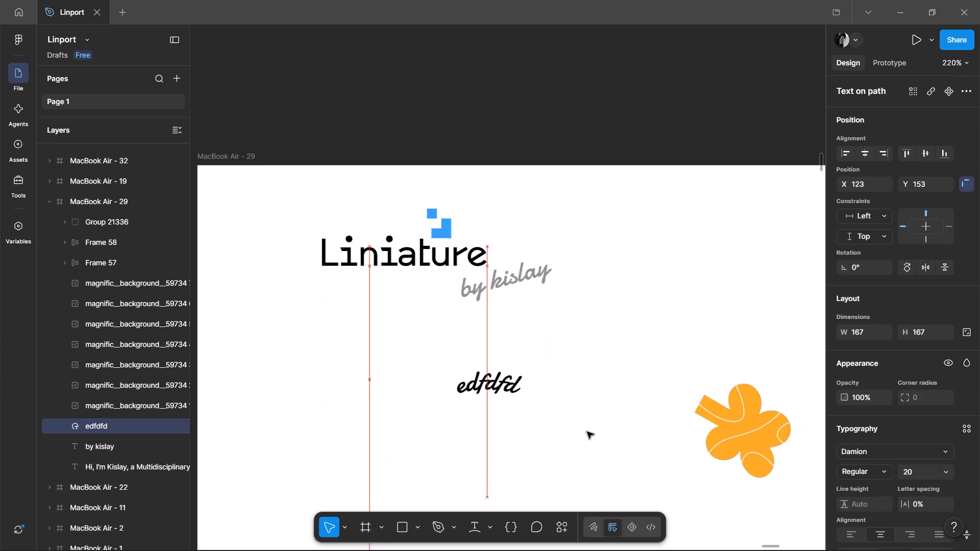
{"action": "left_click_drag", "start_coordinate": [587, 432], "coordinate": [587, 426]}
Replace the placeholder text on the circular path with "by kislay".
{"action": "double_click", "coordinate": [467, 362]}
{"action": "triple_click", "coordinate": [454, 378]}
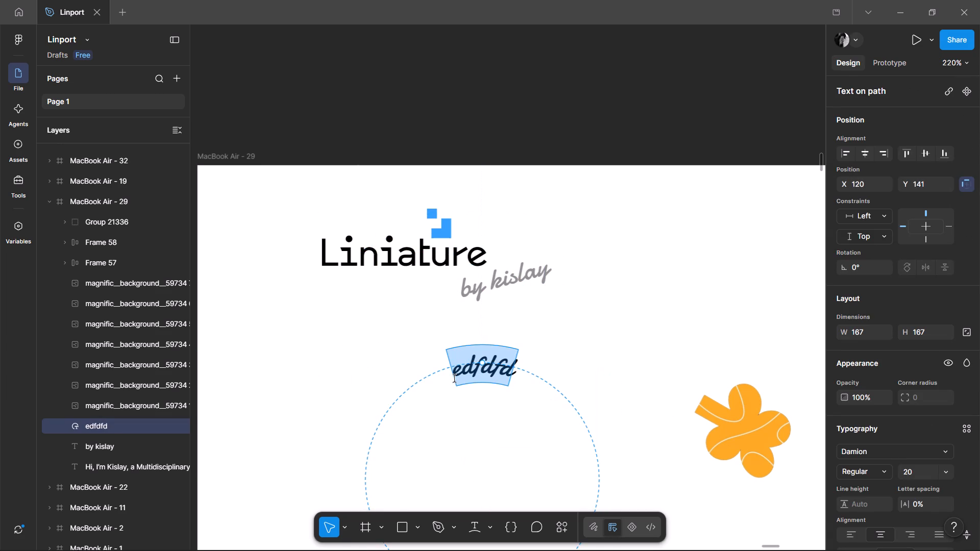
{"action": "key", "text": "i"}
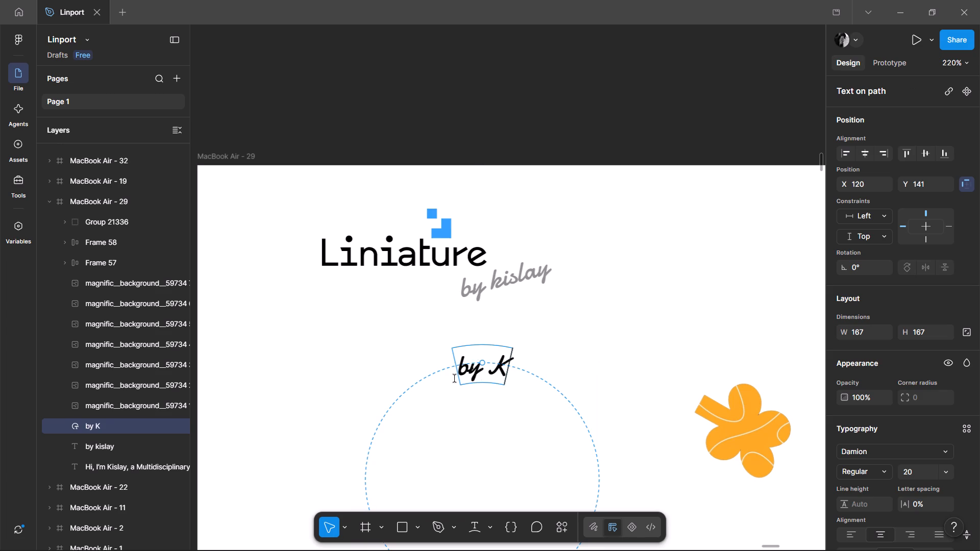
{"action": "key", "text": "BackSpace"}
{"action": "key", "text": "BackSpace"}
{"action": "type", "text": "kislay"}
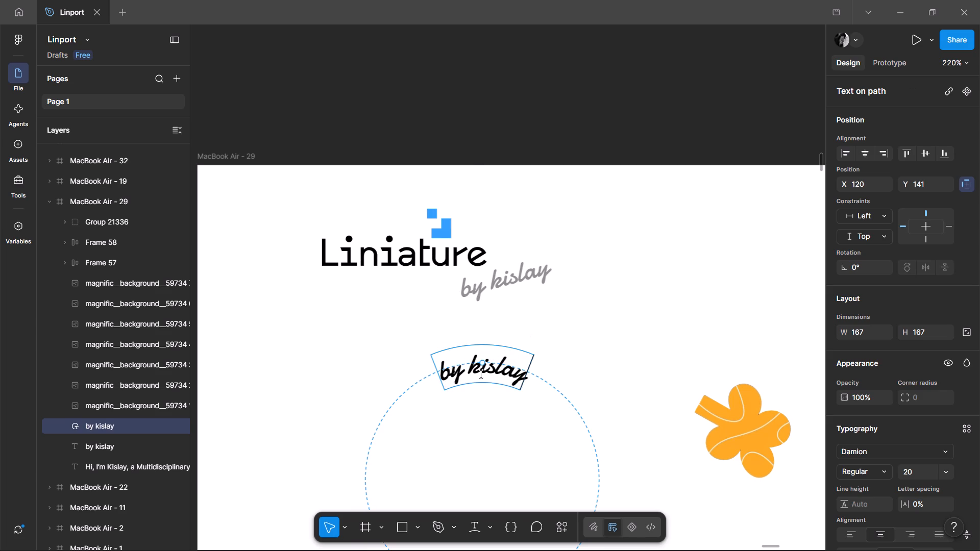
{"action": "left_click", "coordinate": [514, 330]}
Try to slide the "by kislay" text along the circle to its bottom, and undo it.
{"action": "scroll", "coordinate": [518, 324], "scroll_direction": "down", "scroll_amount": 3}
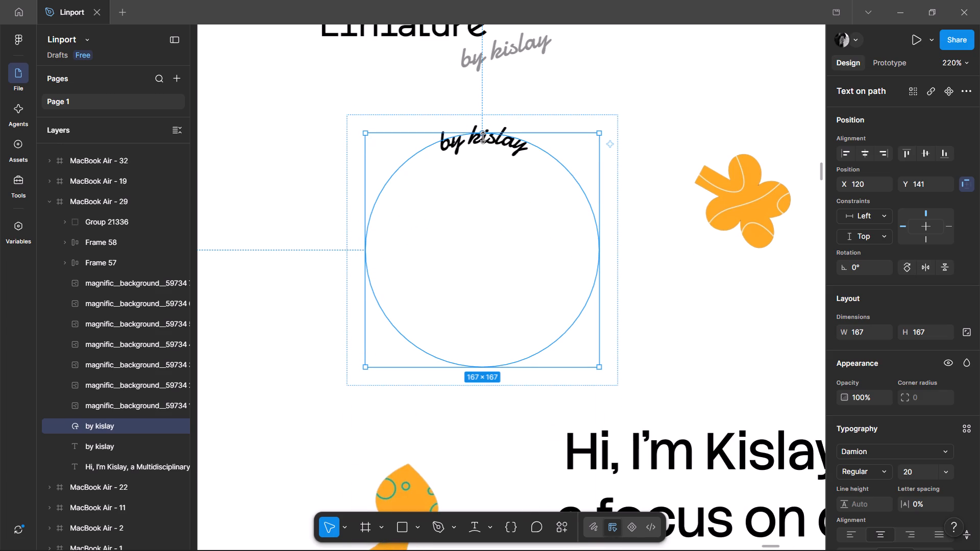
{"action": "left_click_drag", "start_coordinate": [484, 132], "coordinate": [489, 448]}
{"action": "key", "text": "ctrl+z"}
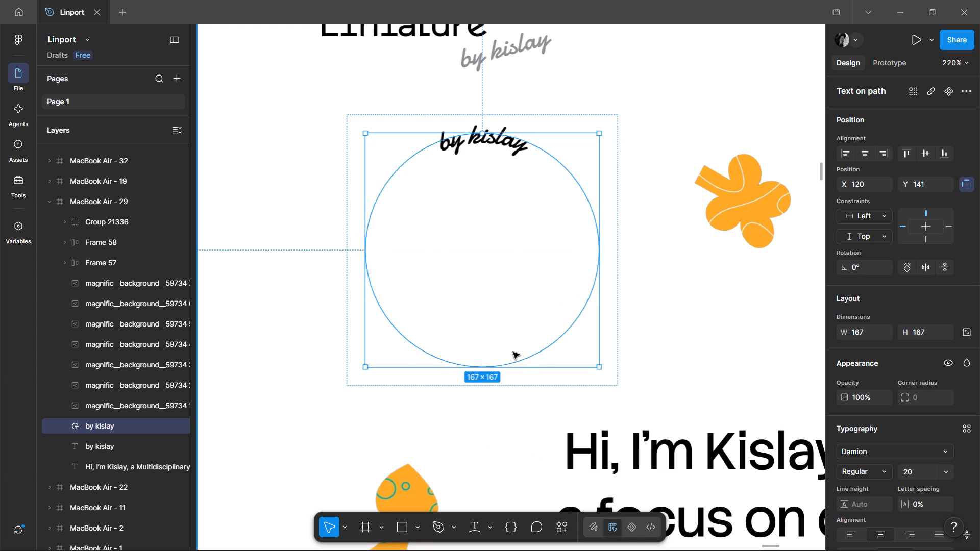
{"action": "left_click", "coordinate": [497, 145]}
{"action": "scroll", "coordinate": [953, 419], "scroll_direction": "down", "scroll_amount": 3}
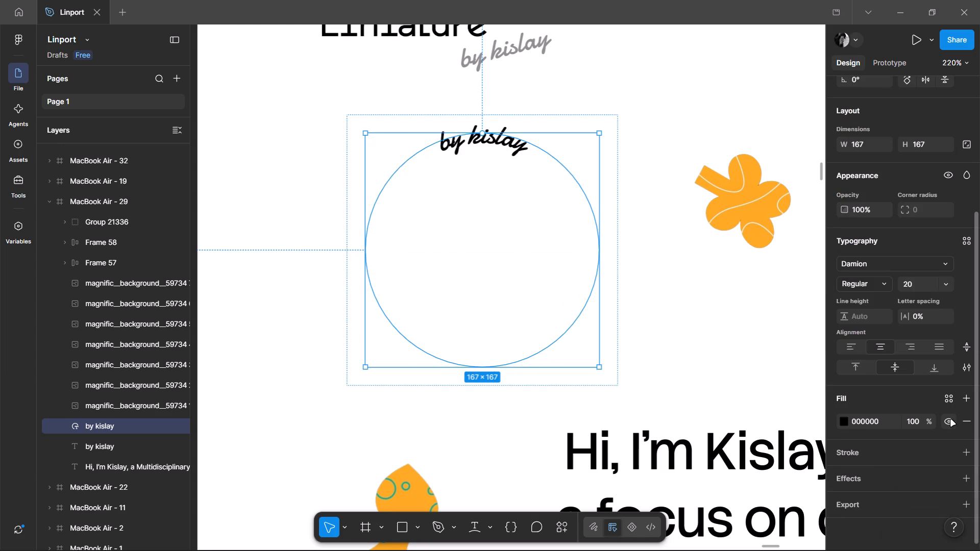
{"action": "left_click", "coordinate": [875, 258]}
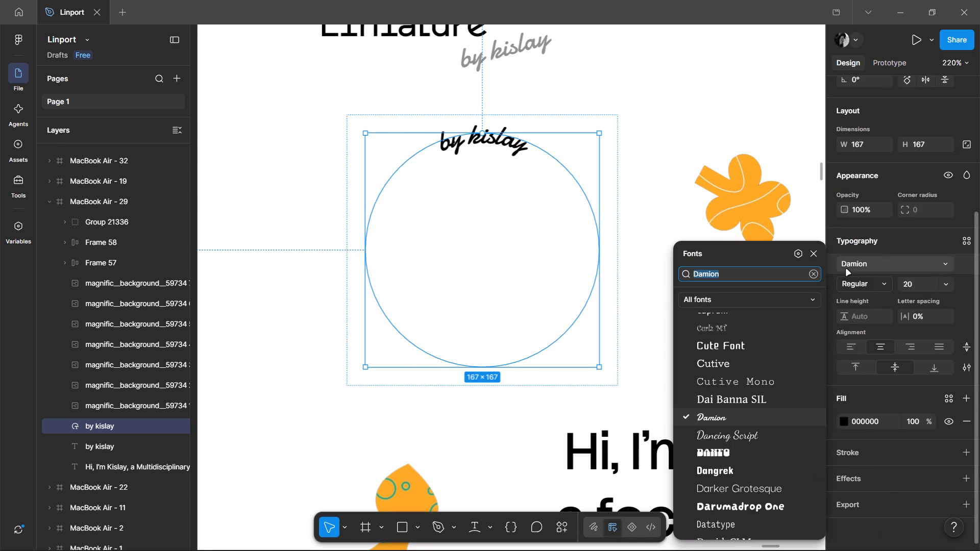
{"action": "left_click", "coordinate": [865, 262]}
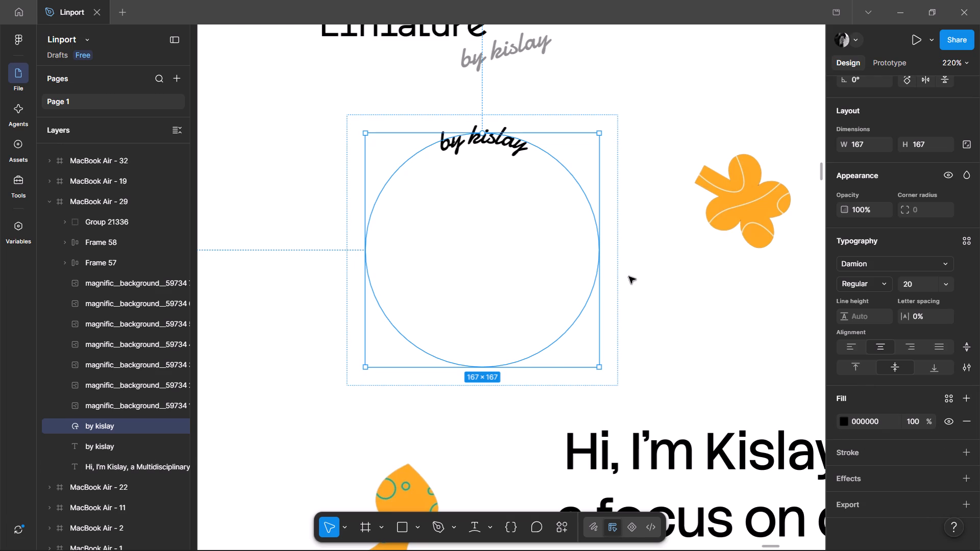
Edit the circular path and pull its top anchor down to about Y 274.5, so the text follows an upward-opening curve.
{"action": "left_click", "coordinate": [496, 364]}
{"action": "double_click", "coordinate": [562, 337]}
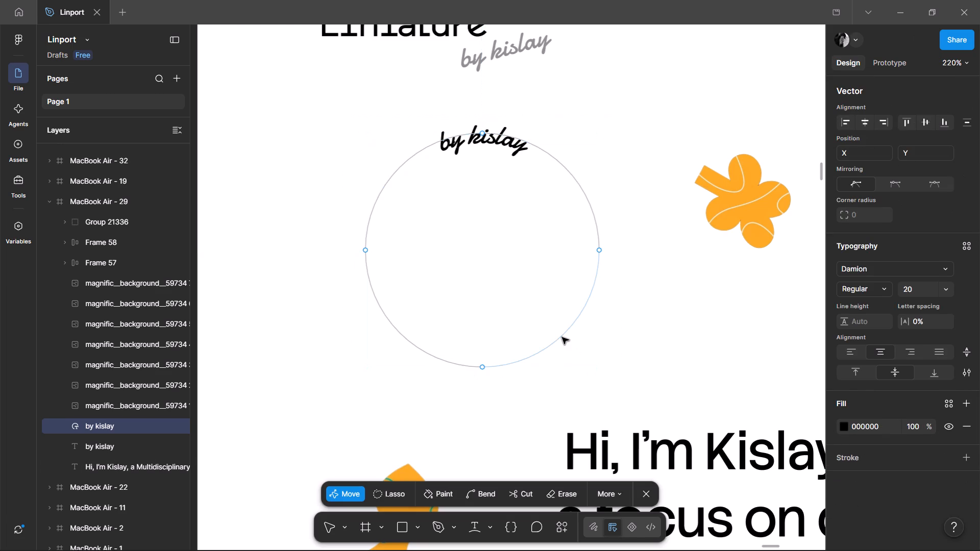
{"action": "left_click_drag", "start_coordinate": [480, 133], "coordinate": [482, 197]}
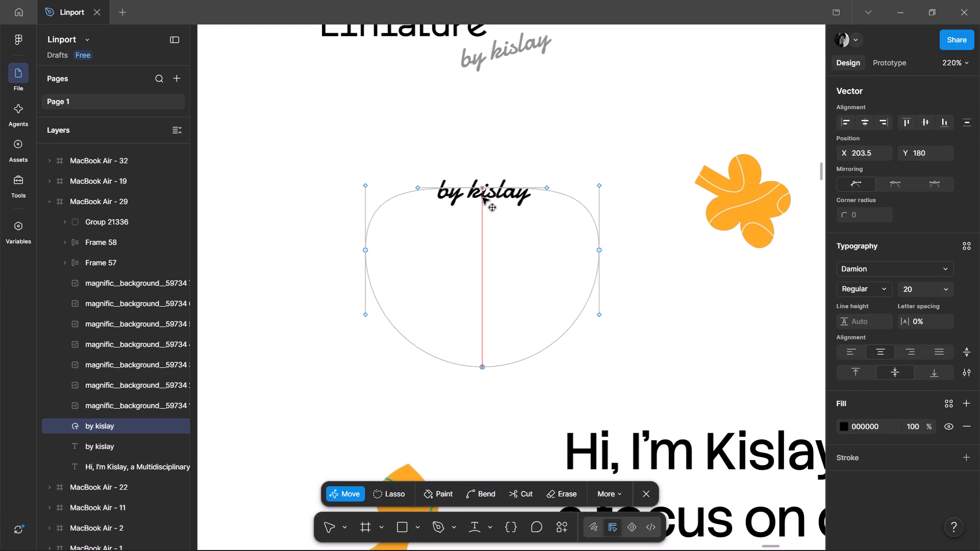
{"action": "left_click_drag", "start_coordinate": [482, 197], "coordinate": [479, 320]}
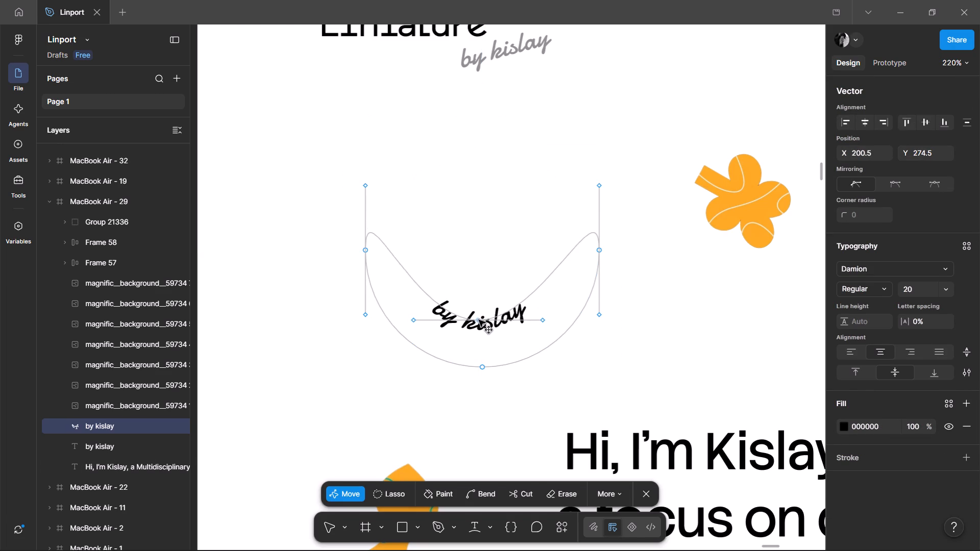
{"action": "left_click_drag", "start_coordinate": [479, 320], "coordinate": [479, 320]}
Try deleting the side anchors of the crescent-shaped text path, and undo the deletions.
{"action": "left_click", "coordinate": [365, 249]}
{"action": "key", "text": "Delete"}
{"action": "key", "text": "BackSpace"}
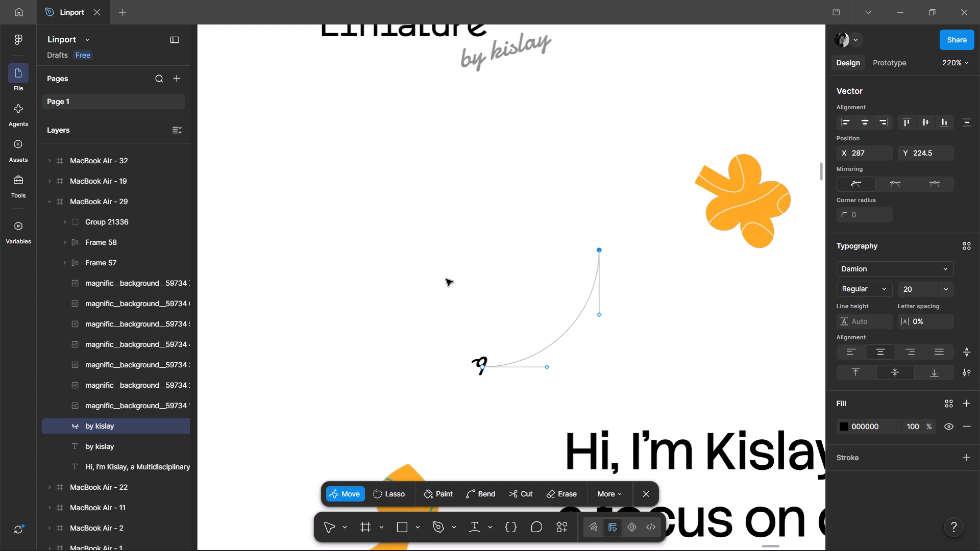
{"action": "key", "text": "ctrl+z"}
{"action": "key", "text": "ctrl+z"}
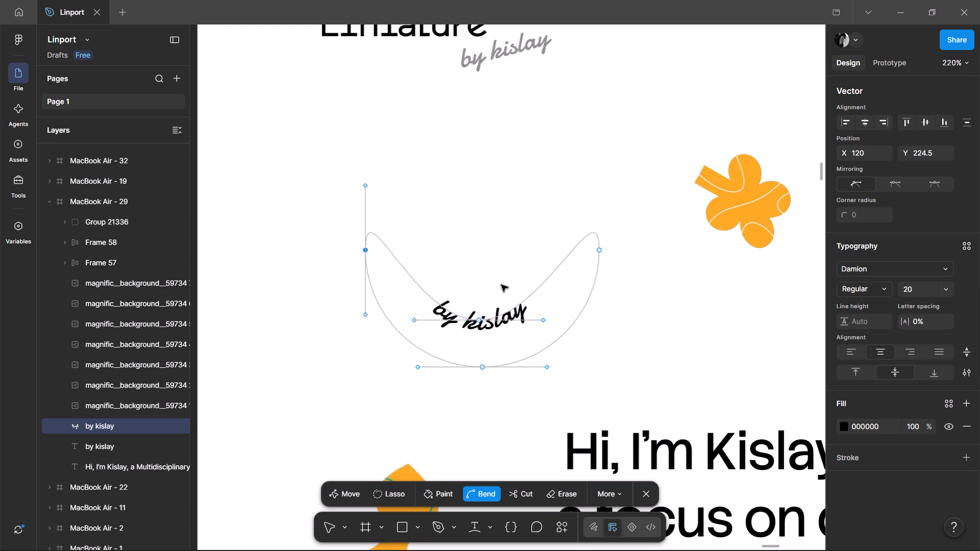
Exit path editing and delete the original grey "by kislay" tagline beside the logo.
{"action": "double_click", "coordinate": [665, 381]}
{"action": "left_click", "coordinate": [584, 354]}
{"action": "left_click", "coordinate": [629, 334]}
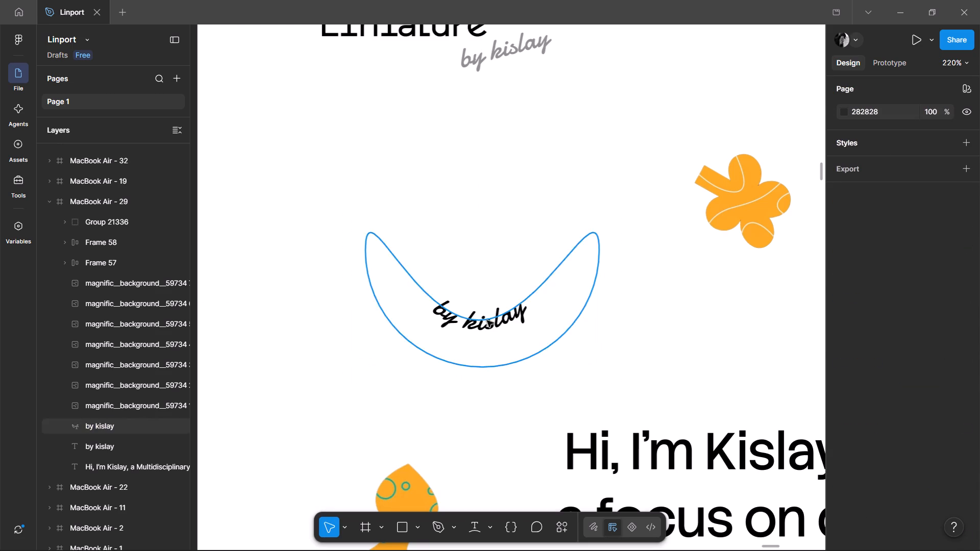
{"action": "left_click", "coordinate": [509, 59]}
{"action": "key", "text": "Delete"}
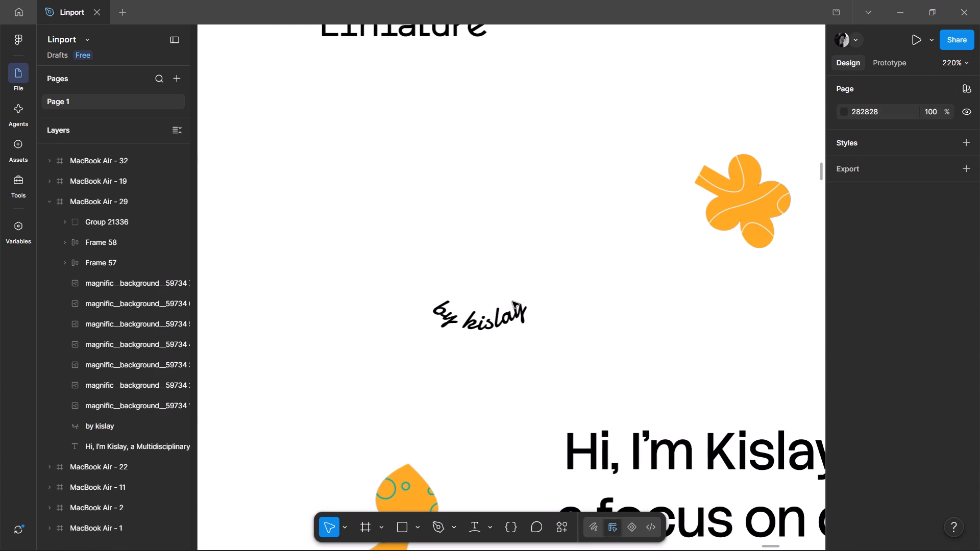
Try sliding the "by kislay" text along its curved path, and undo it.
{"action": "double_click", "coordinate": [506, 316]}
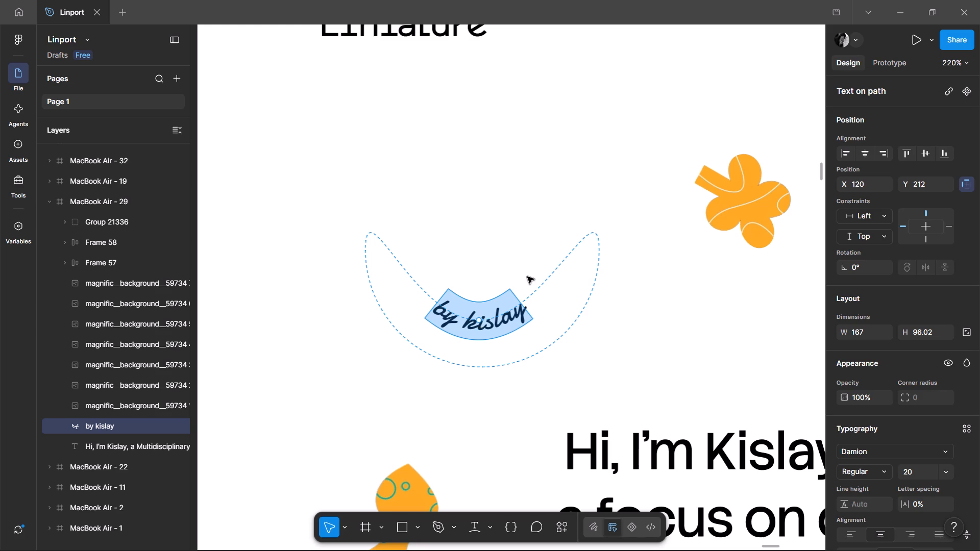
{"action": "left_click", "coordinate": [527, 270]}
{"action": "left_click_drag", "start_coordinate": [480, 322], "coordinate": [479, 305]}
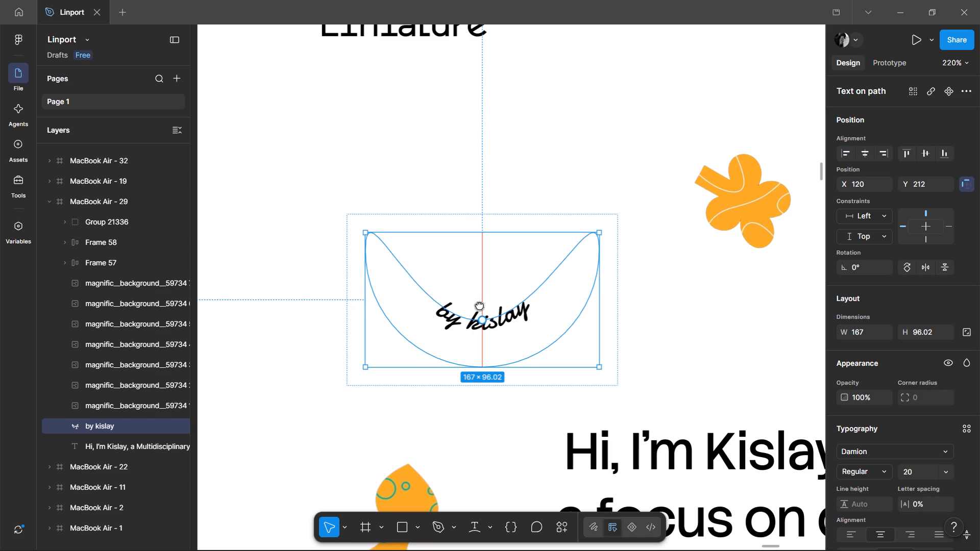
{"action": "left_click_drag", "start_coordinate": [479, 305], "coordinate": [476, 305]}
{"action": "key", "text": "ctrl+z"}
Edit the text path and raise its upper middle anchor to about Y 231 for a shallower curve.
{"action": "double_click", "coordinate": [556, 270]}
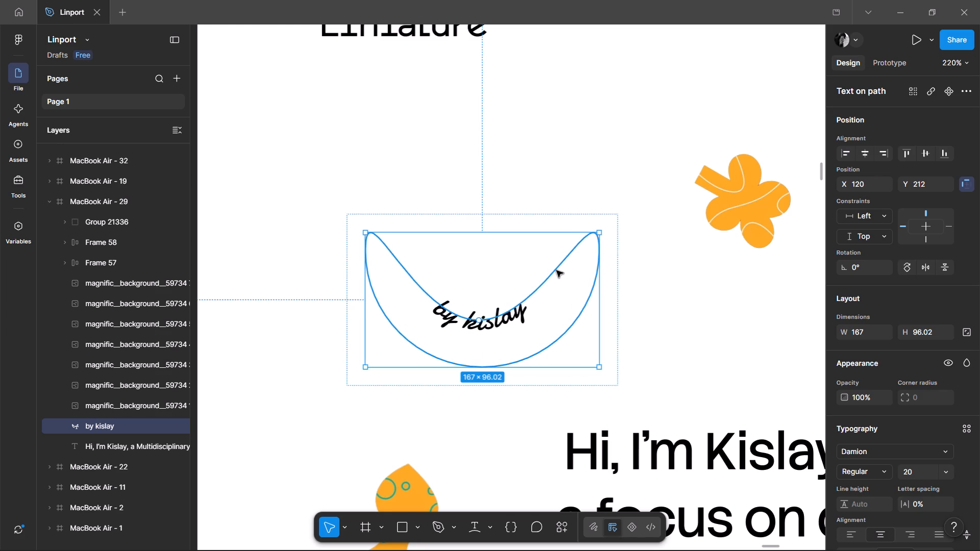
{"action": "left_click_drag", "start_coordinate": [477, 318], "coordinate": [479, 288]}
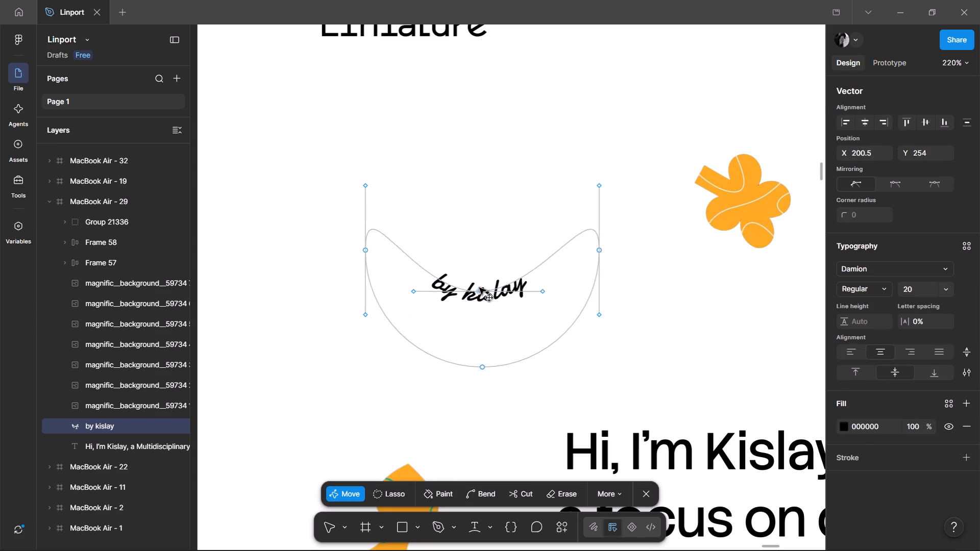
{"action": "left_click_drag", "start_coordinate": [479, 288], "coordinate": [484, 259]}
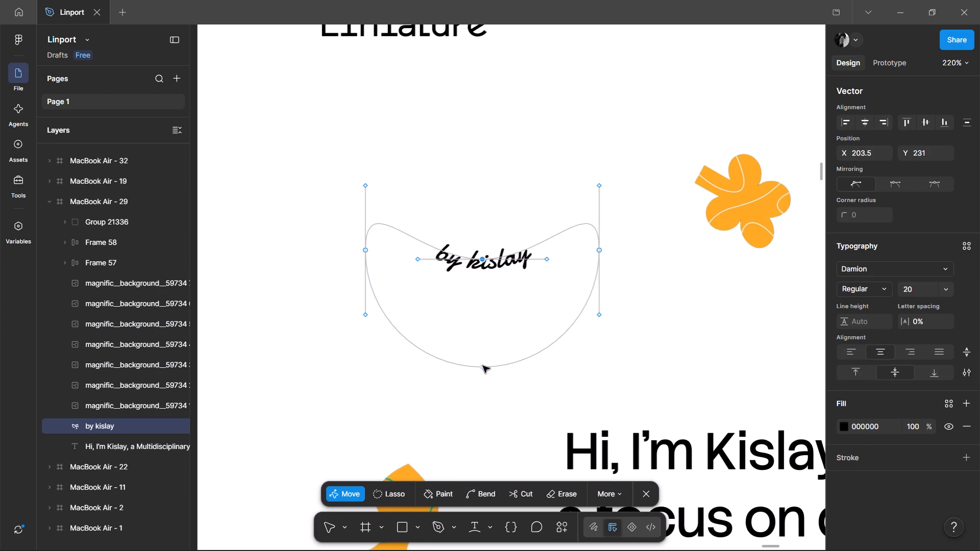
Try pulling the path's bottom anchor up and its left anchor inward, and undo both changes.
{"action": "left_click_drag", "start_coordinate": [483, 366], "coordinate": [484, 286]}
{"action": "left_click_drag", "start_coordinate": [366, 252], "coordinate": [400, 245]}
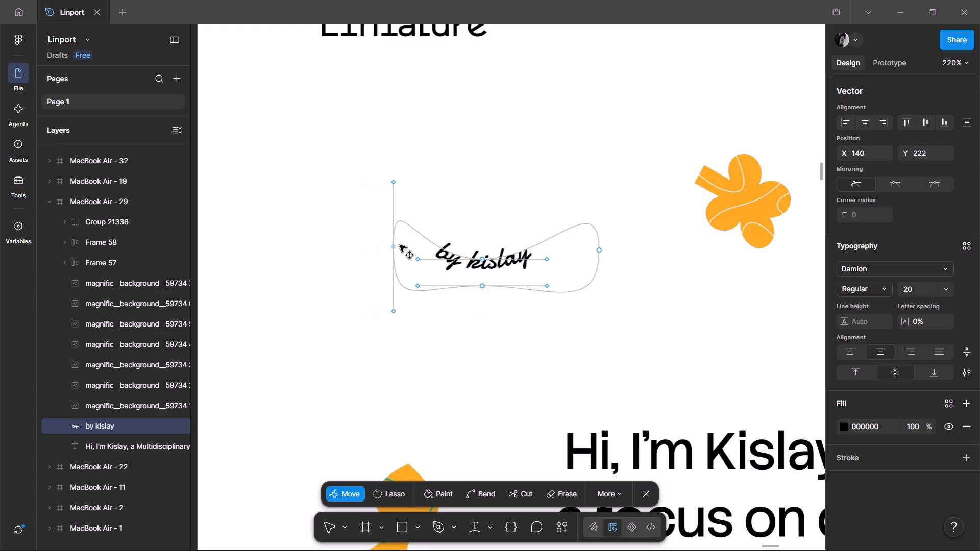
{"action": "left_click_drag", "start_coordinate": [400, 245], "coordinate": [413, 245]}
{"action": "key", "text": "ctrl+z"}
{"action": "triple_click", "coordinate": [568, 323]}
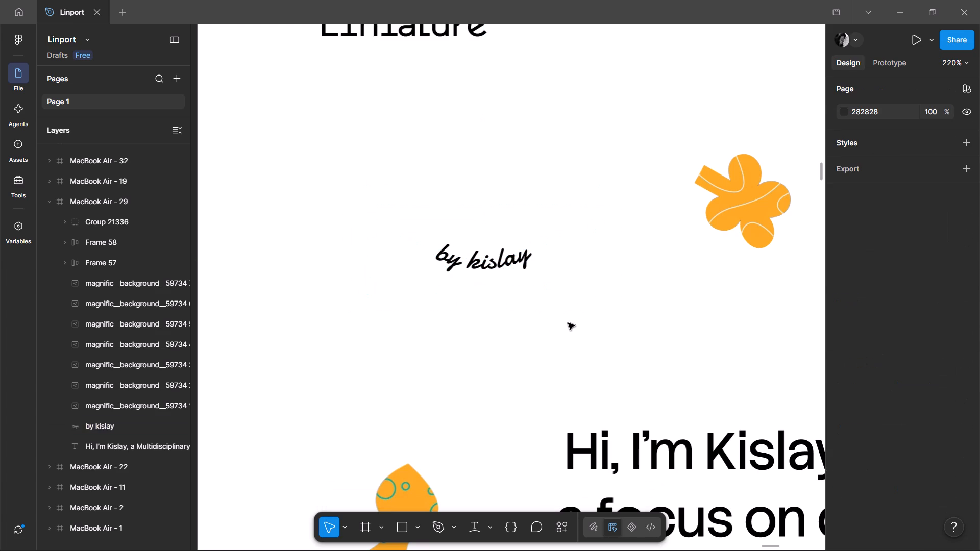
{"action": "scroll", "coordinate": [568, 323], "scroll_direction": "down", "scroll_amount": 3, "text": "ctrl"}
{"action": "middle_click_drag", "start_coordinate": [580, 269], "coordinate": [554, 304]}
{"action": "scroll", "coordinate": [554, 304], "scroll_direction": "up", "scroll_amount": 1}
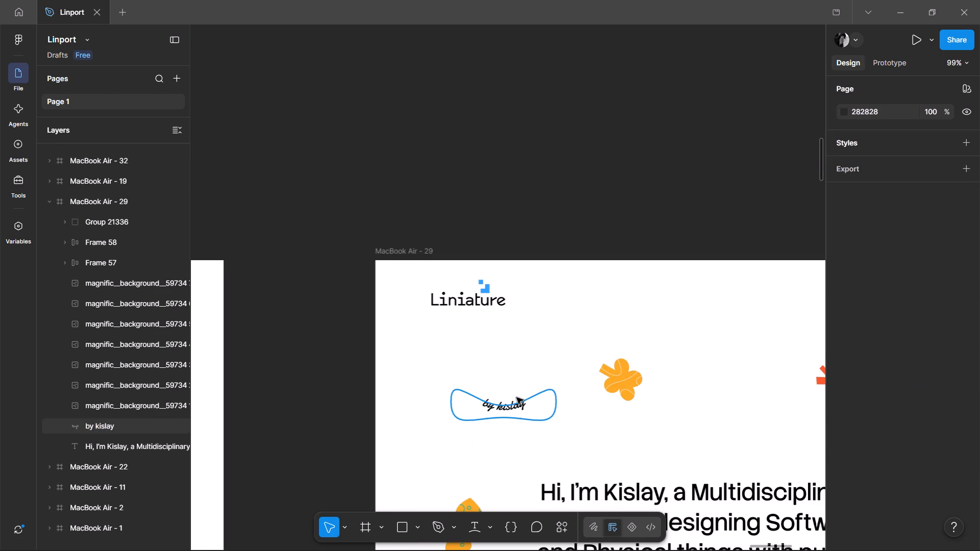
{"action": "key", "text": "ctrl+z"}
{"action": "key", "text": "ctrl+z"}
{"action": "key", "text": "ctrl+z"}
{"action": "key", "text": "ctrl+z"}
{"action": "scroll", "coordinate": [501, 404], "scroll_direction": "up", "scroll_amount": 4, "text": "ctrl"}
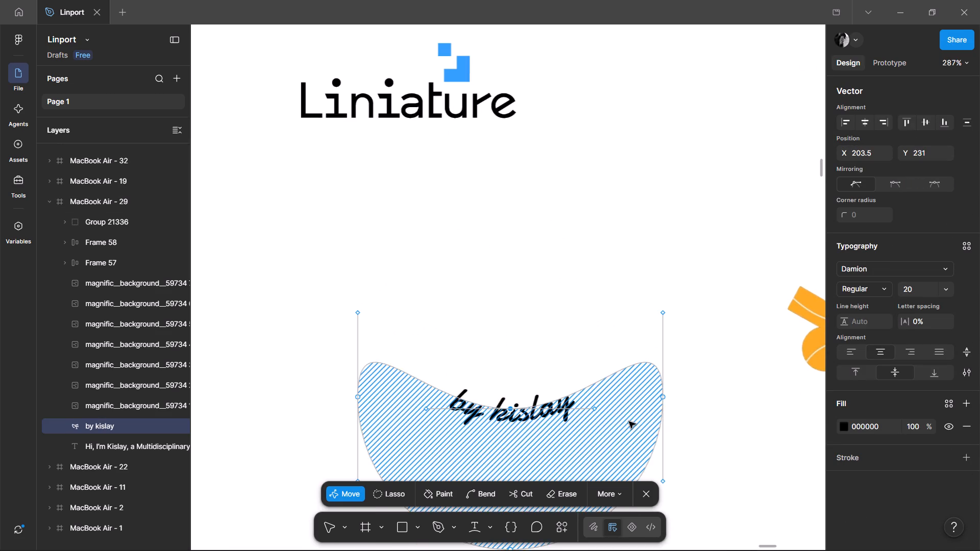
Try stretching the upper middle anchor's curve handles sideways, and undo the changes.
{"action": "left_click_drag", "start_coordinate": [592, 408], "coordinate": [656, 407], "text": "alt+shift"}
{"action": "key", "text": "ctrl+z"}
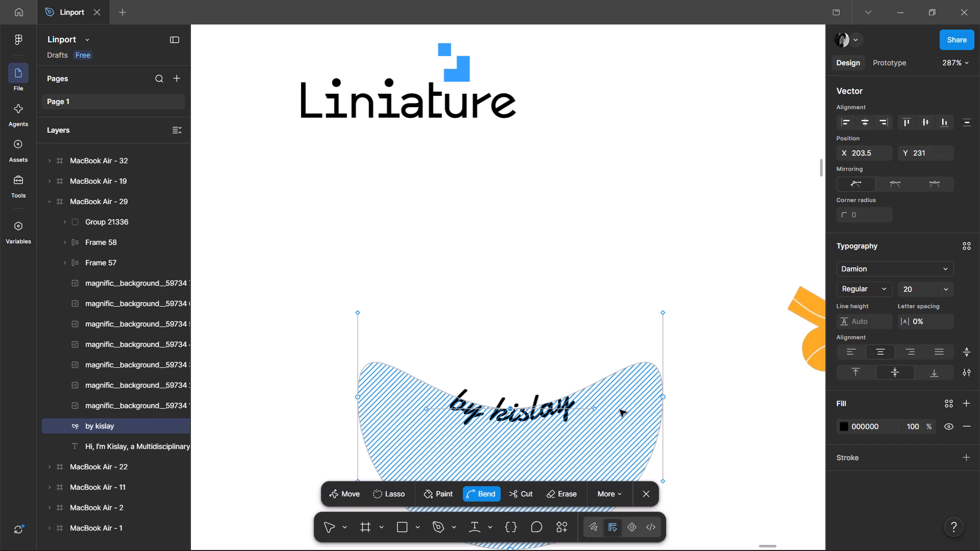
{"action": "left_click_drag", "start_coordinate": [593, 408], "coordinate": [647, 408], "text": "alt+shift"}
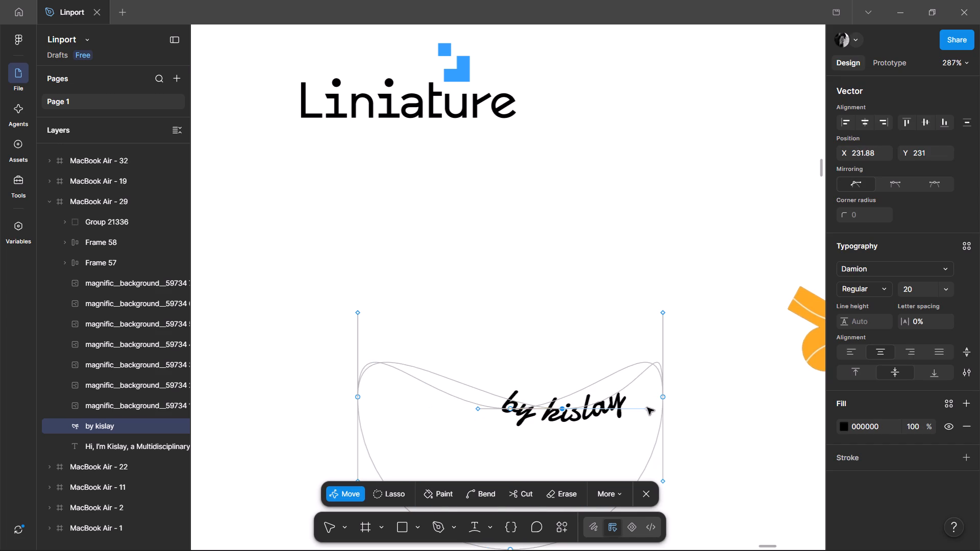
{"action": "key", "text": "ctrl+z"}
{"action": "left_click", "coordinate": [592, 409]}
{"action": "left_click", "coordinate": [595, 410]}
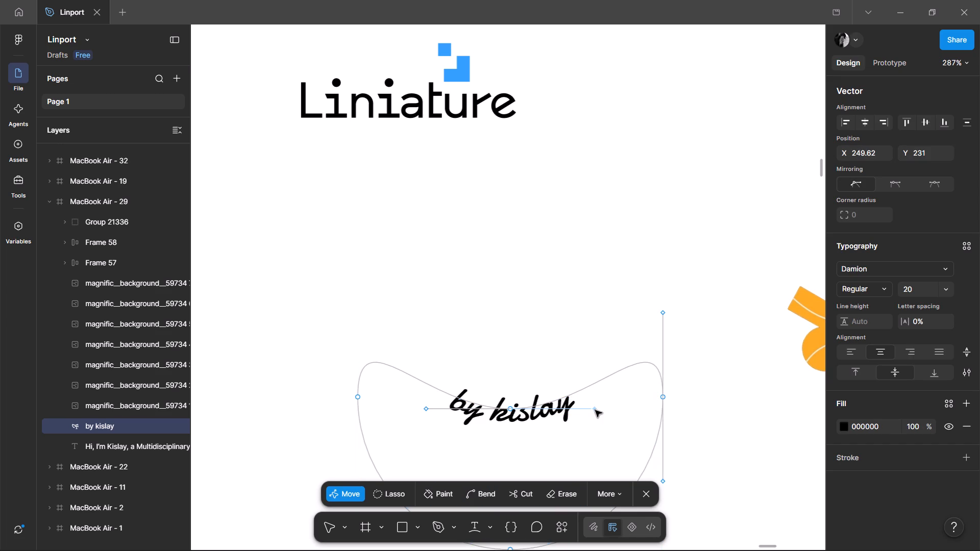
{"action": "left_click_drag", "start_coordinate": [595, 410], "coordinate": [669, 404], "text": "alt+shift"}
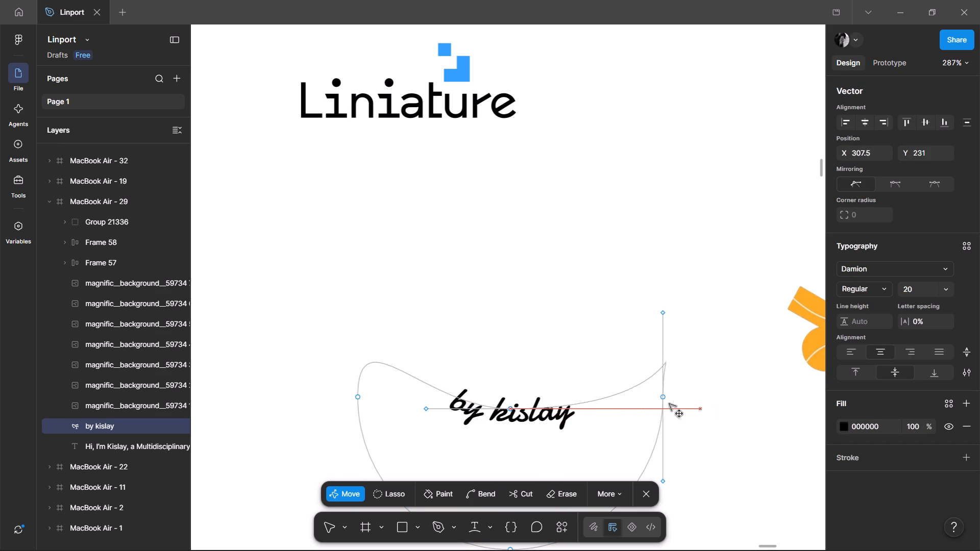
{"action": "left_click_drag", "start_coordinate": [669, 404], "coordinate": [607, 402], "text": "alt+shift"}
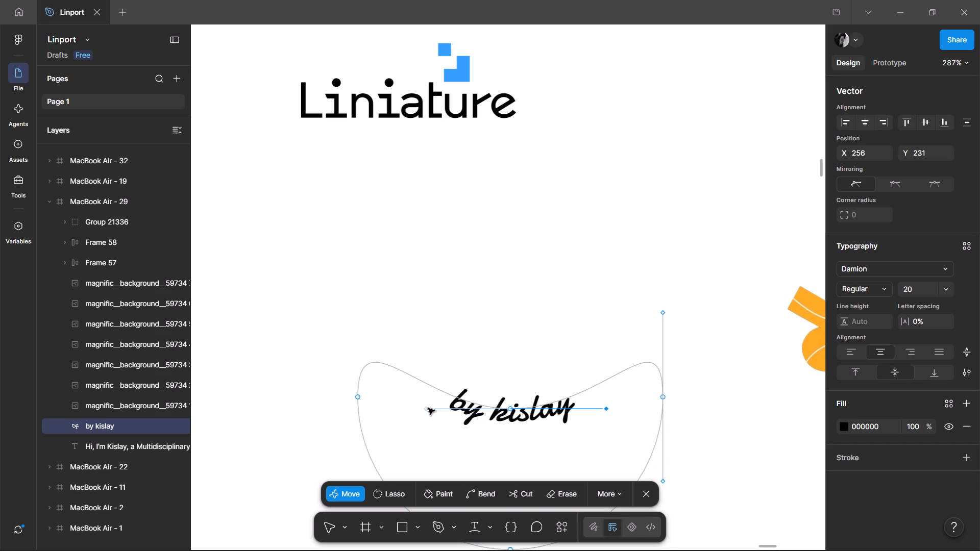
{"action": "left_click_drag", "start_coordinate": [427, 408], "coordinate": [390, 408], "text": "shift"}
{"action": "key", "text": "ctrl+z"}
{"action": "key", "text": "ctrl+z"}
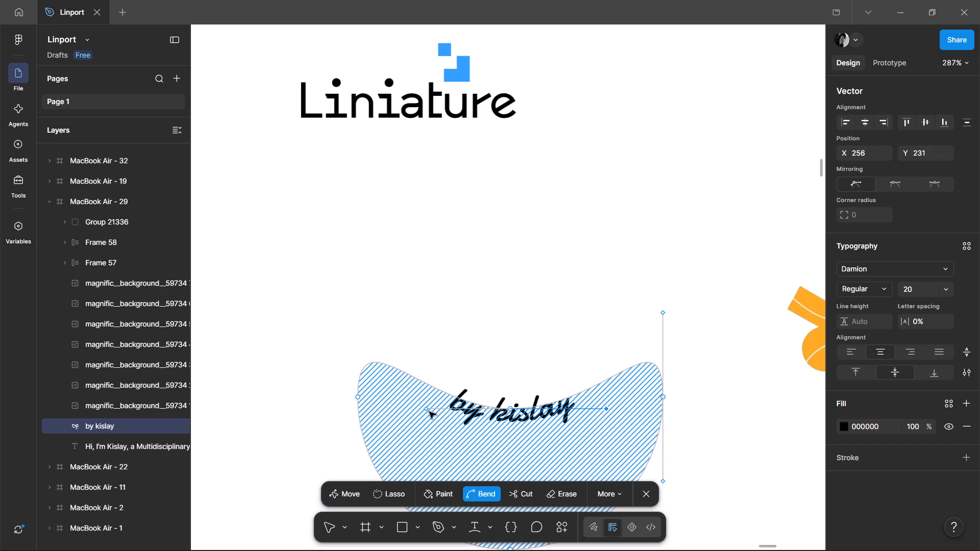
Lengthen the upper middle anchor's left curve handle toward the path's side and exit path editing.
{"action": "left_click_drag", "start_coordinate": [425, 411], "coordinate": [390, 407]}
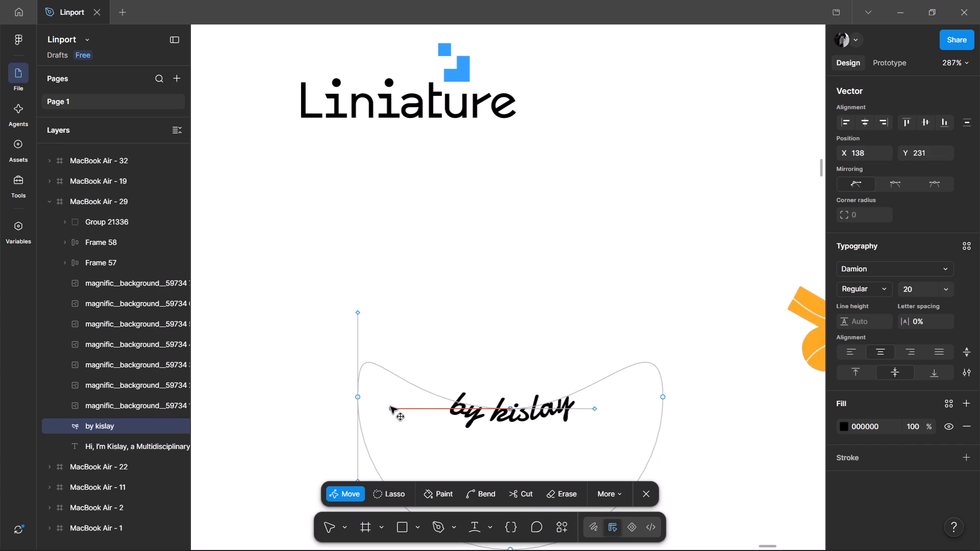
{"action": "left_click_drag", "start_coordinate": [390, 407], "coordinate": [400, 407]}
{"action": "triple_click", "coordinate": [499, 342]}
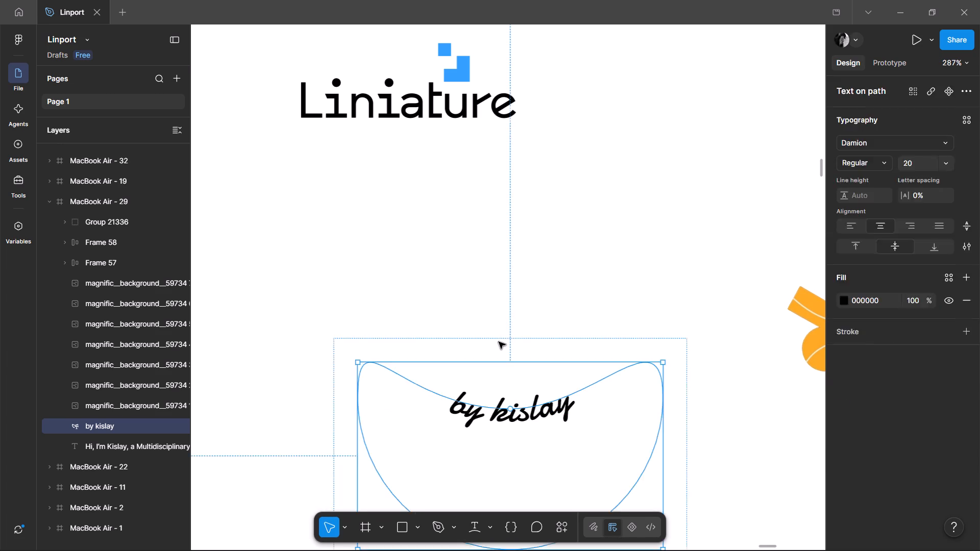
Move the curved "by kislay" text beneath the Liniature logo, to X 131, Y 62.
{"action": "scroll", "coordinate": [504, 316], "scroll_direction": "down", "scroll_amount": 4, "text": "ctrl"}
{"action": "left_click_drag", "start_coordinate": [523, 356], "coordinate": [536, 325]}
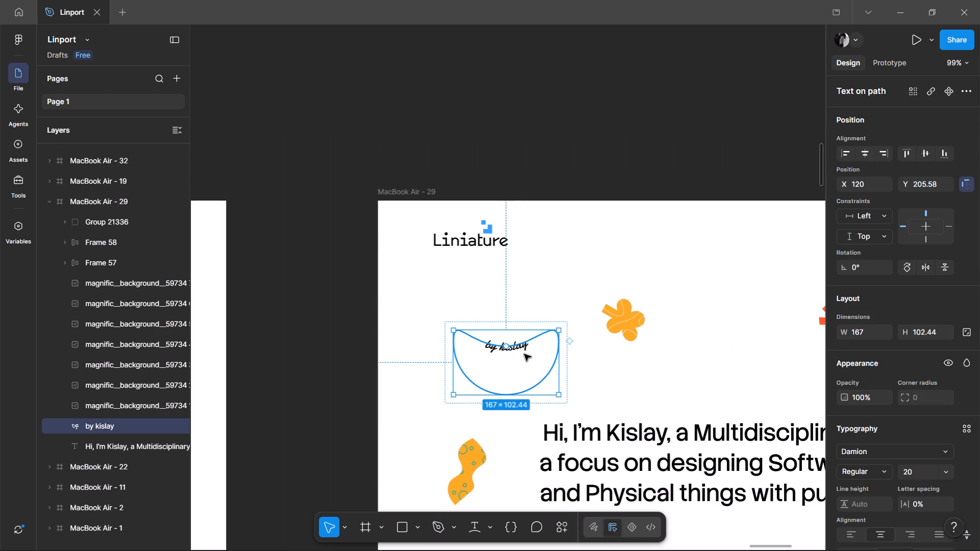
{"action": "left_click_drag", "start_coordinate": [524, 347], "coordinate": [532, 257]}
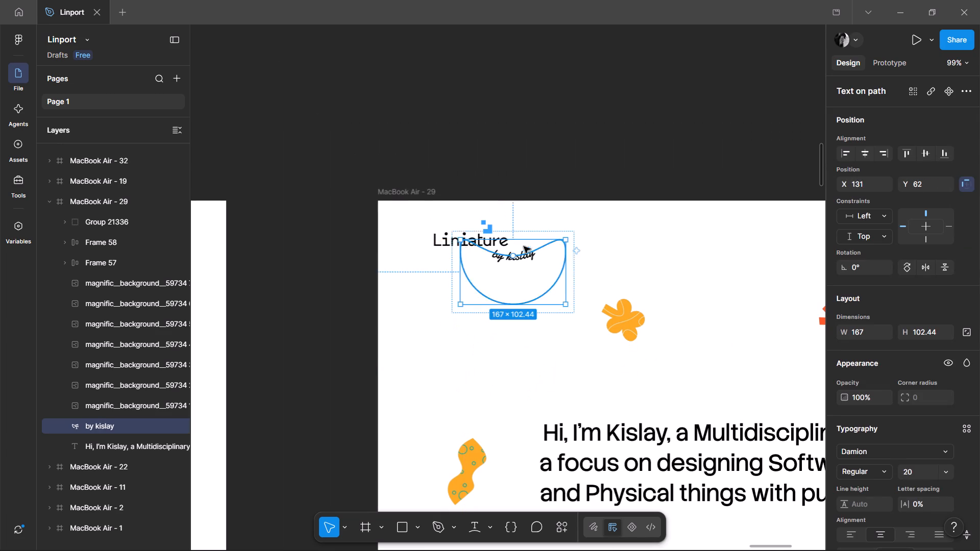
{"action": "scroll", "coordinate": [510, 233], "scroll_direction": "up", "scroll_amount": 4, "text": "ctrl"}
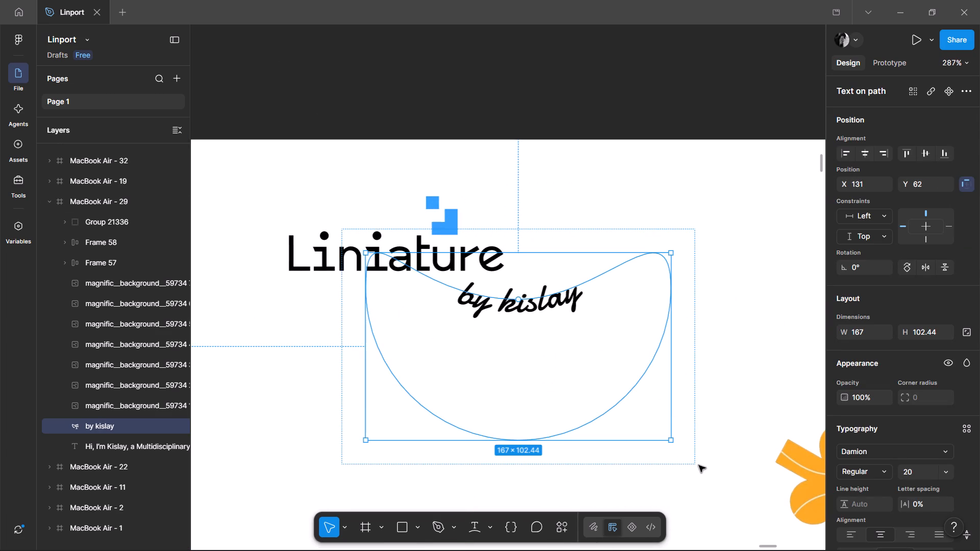
Undo the curved-path text edits all the way back to the original grey slanted "by kislay" tagline beside the logo.
{"action": "key", "text": "ctrl+z"}
{"action": "key", "text": "ctrl+z"}
{"action": "key", "text": "ctrl+z"}
{"action": "key", "text": "ctrl+z"}
{"action": "key", "text": "ctrl+z"}
{"action": "key", "text": "ctrl+z"}
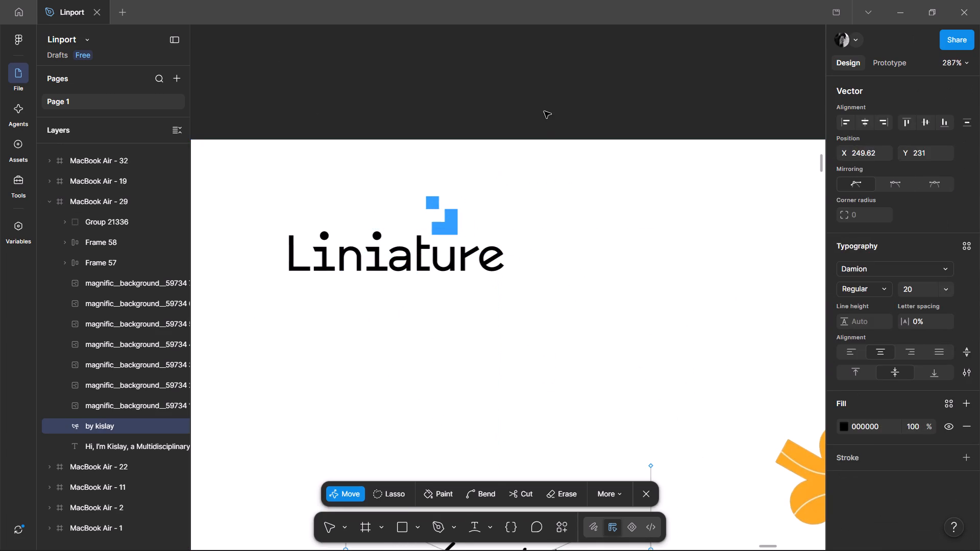
{"action": "key", "text": "ctrl+z"}
{"action": "key", "text": "ctrl+z"}
{"action": "key", "text": "ctrl+z"}
{"action": "key", "text": "ctrl+z"}
{"action": "key", "text": "ctrl+z"}
{"action": "key", "text": "ctrl+z"}
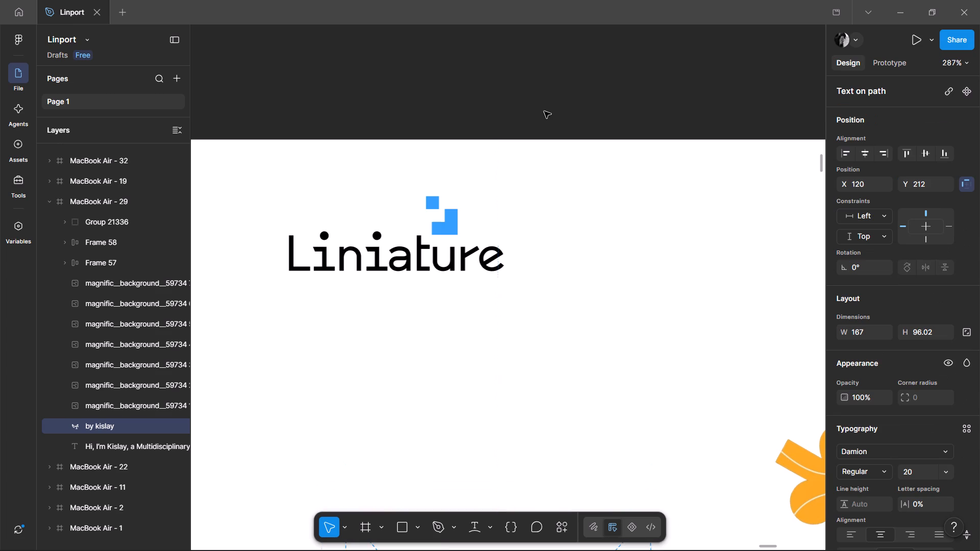
{"action": "key", "text": "ctrl+z"}
{"action": "key", "text": "ctrl+z"}
{"action": "key", "text": "ctrl+z"}
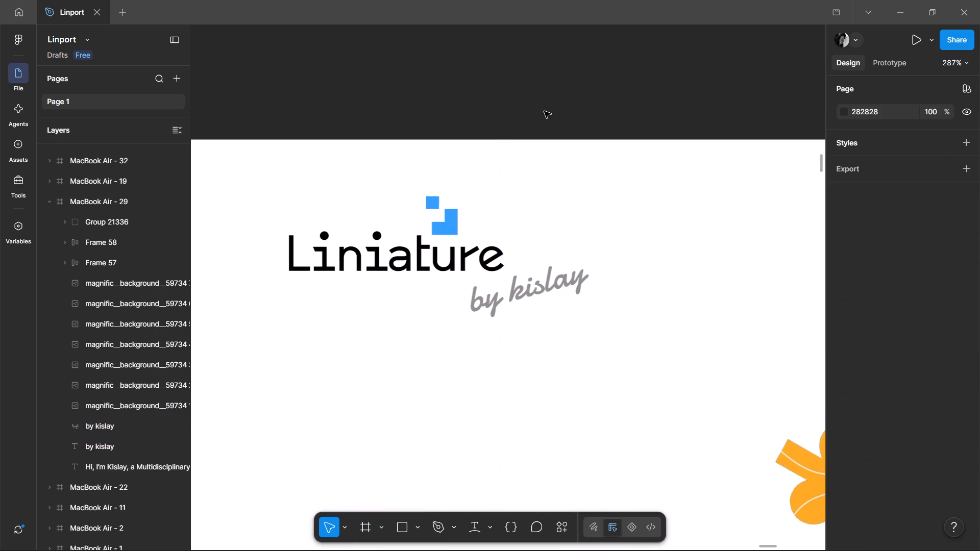
{"action": "key", "text": "ctrl+z"}
{"action": "key", "text": "ctrl+z"}
{"action": "key", "text": "ctrl+z"}
{"action": "key", "text": "ctrl+z"}
{"action": "key", "text": "ctrl+z"}
{"action": "key", "text": "ctrl+z"}
{"action": "key", "text": "ctrl+z"}
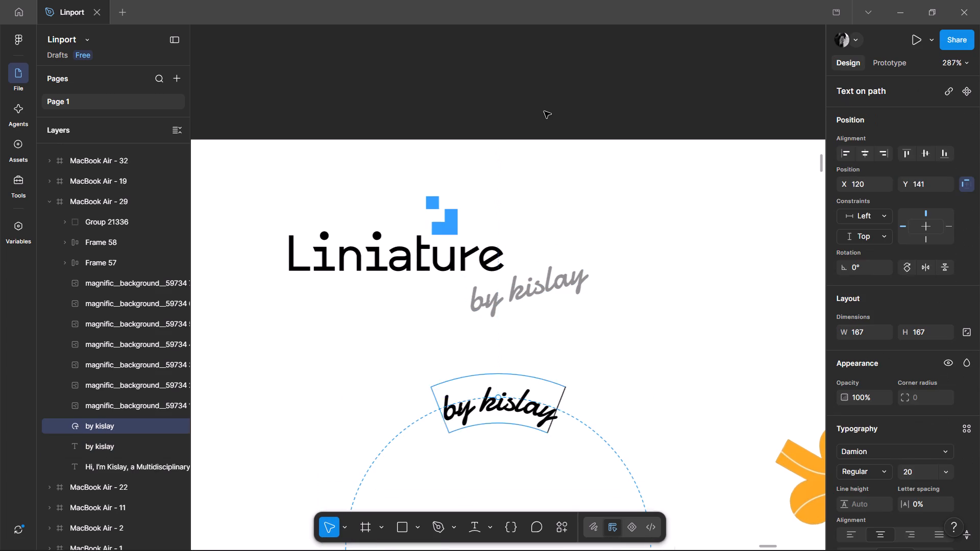
{"action": "key", "text": "ctrl+z"}
{"action": "key", "text": "ctrl+z"}
{"action": "key", "text": "ctrl+z"}
{"action": "key", "text": "ctrl+z"}
{"action": "key", "text": "ctrl+z"}
{"action": "key", "text": "ctrl+z"}
{"action": "key", "text": "ctrl+z"}
{"action": "key", "text": "ctrl+z"}
{"action": "key", "text": "ctrl+z"}
{"action": "key", "text": "ctrl+z"}
{"action": "key", "text": "ctrl+z"}
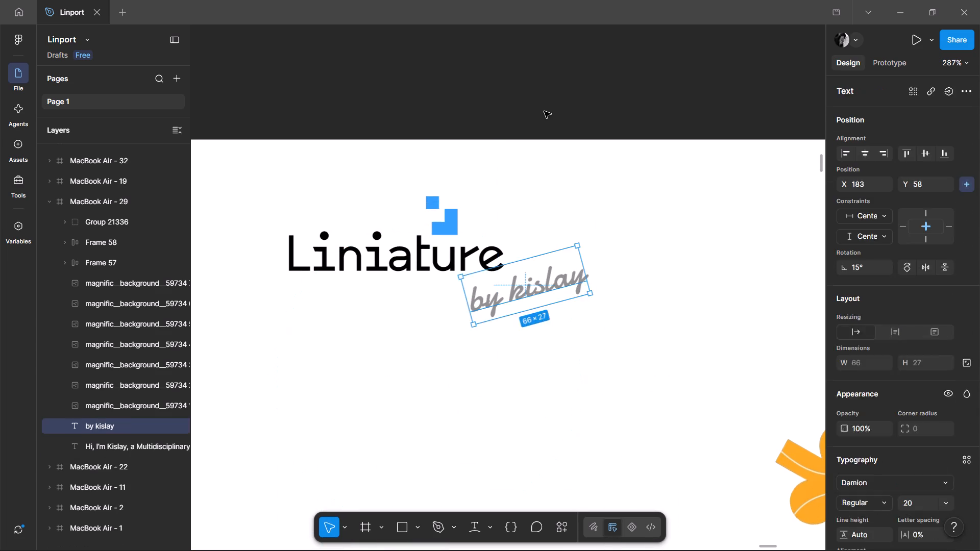
{"action": "key", "text": "ctrl+z"}
{"action": "key", "text": "ctrl+z"}
{"action": "key", "text": "ctrl+z"}
{"action": "key", "text": "ctrl+z"}
{"action": "key", "text": "ctrl+z"}
{"action": "key", "text": "ctrl+z"}
{"action": "key", "text": "ctrl+z"}
{"action": "key", "text": "ctrl+z"}
{"action": "key", "text": "ctrl+z"}
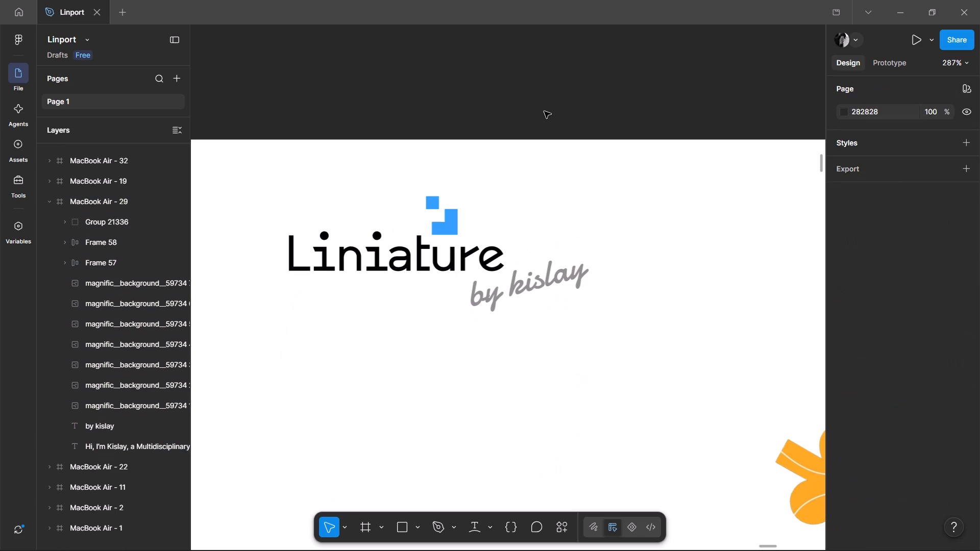
{"action": "key", "text": "ctrl+z"}
{"action": "key", "text": "ctrl+z"}
{"action": "key", "text": "ctrl+z"}
{"action": "key", "text": "ctrl+z"}
Examine the introduction frame's overall layout, including the logo tagline, navigation links, headline and decorative shapes.
{"action": "scroll", "coordinate": [544, 111], "scroll_direction": "down", "scroll_amount": 6, "text": "ctrl"}
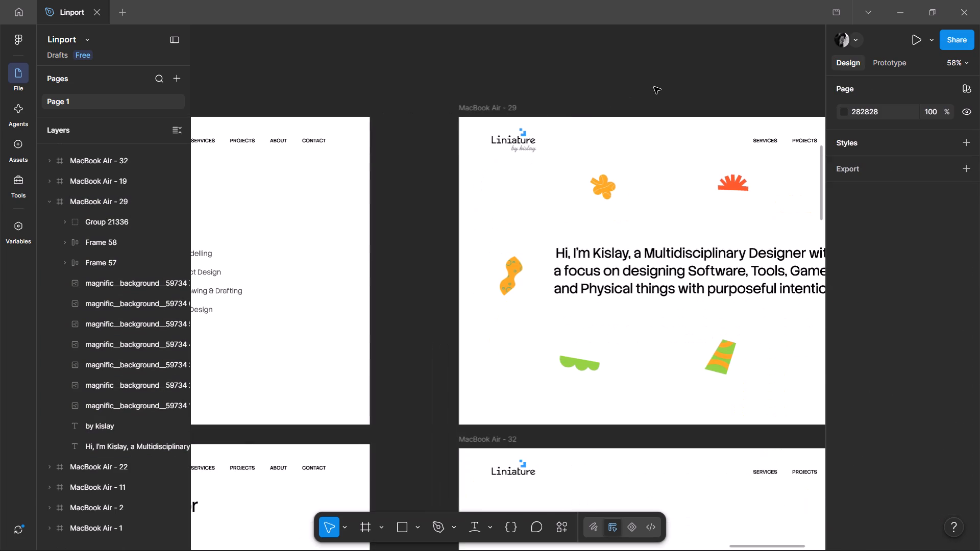
{"action": "middle_click_drag", "start_coordinate": [622, 118], "coordinate": [371, 123]}
{"action": "scroll", "coordinate": [578, 113], "scroll_direction": "up", "scroll_amount": 6, "text": "ctrl"}
{"action": "scroll", "coordinate": [578, 112], "scroll_direction": "down", "scroll_amount": 6, "text": "ctrl"}
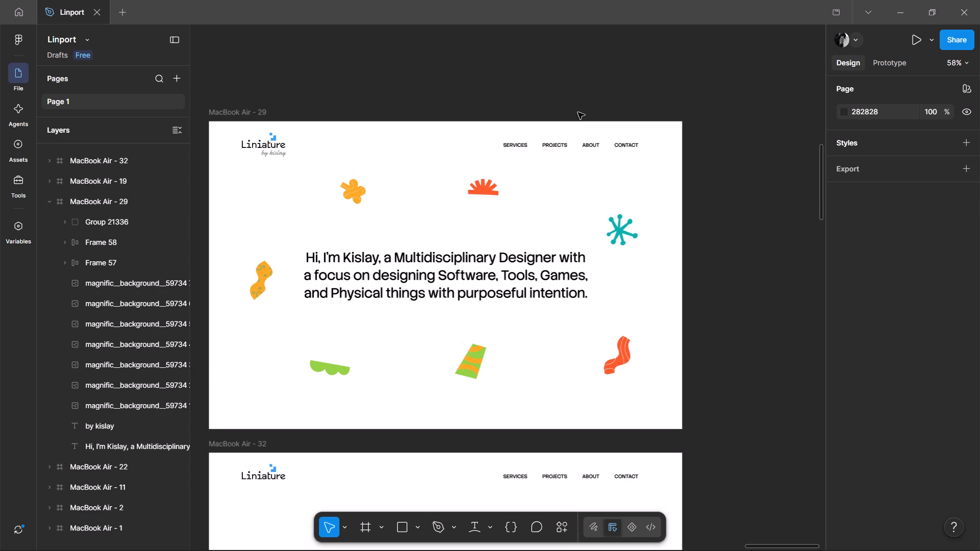
{"action": "scroll", "coordinate": [578, 112], "scroll_direction": "down", "scroll_amount": 4}
{"action": "scroll", "coordinate": [578, 112], "scroll_direction": "up", "scroll_amount": 3}
{"action": "scroll", "coordinate": [578, 112], "scroll_direction": "up", "scroll_amount": 4, "text": "ctrl"}
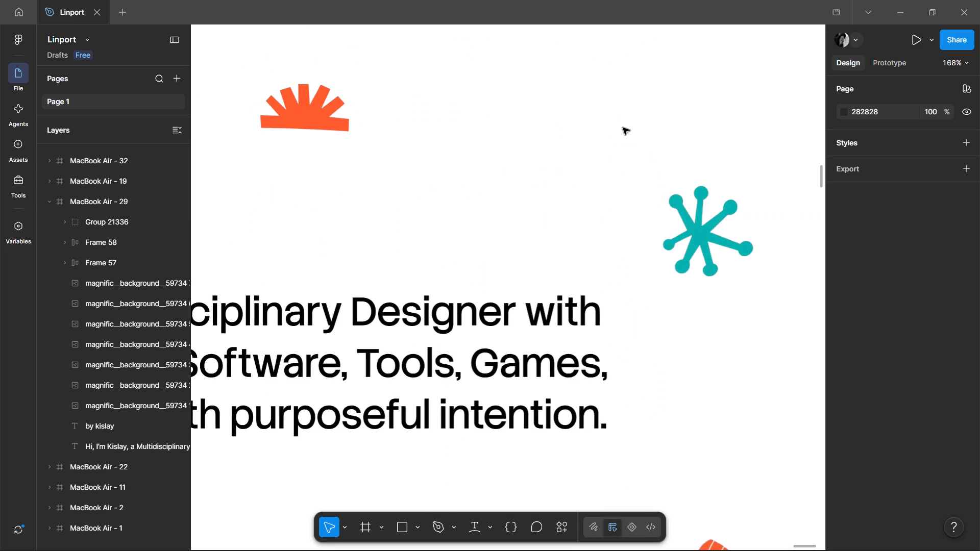
{"action": "middle_click_drag", "start_coordinate": [622, 131], "coordinate": [349, 422]}
{"action": "scroll", "coordinate": [349, 422], "scroll_direction": "up", "scroll_amount": 1}
{"action": "middle_click_drag", "start_coordinate": [401, 326], "coordinate": [701, 267]}
{"action": "scroll", "coordinate": [706, 224], "scroll_direction": "down", "scroll_amount": 2}
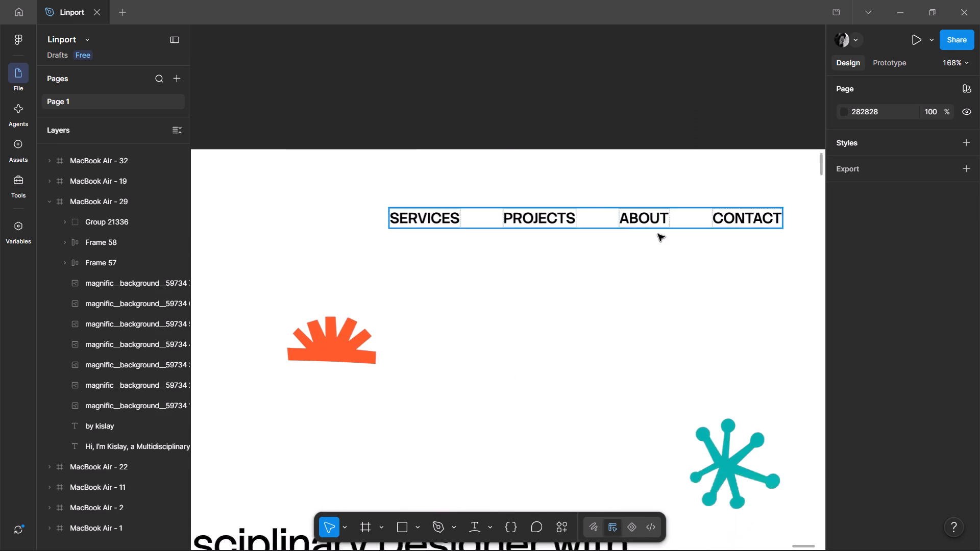
{"action": "scroll", "coordinate": [658, 234], "scroll_direction": "down", "scroll_amount": 2}
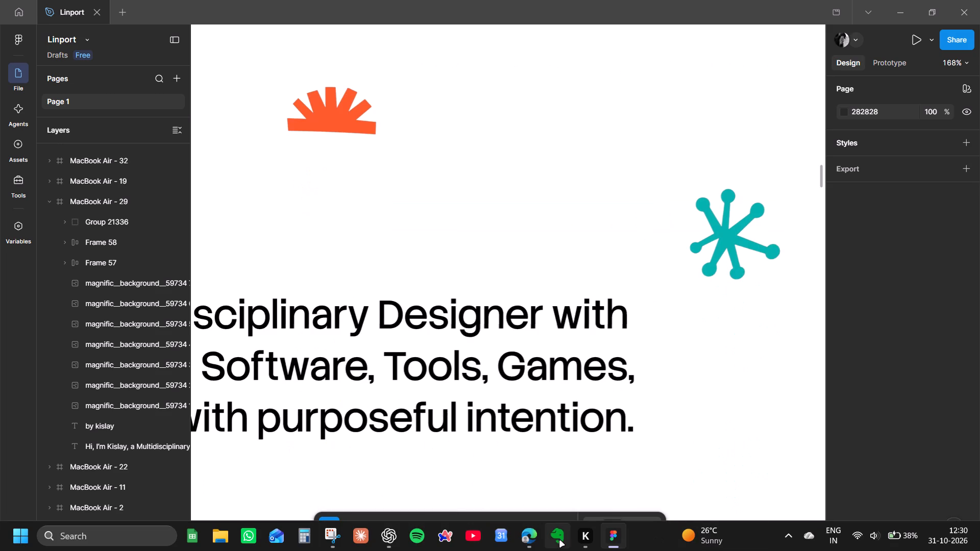
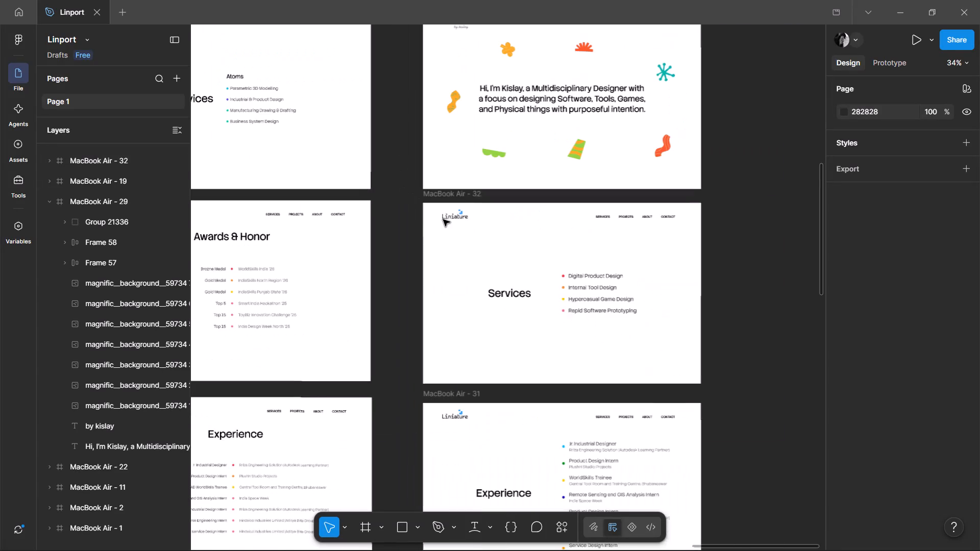
Compare the portfolio column with the neighbouring Liniature studio frames, including the Pixels and Atoms Services, Projects and Awards & Honor layouts.
{"action": "scroll", "coordinate": [576, 339], "scroll_direction": "up", "scroll_amount": 3}
{"action": "scroll", "coordinate": [589, 336], "scroll_direction": "down", "scroll_amount": 2}
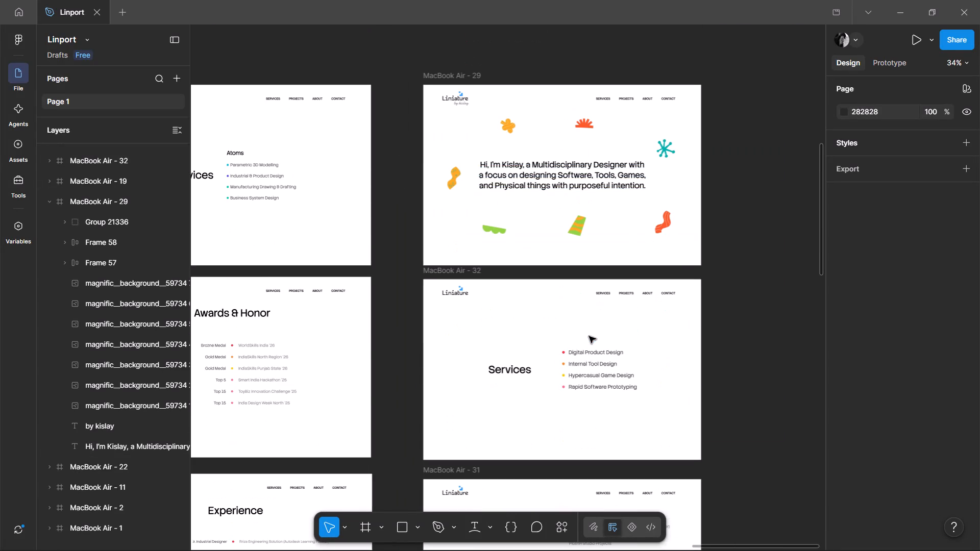
{"action": "middle_click_drag", "start_coordinate": [444, 313], "coordinate": [670, 269]}
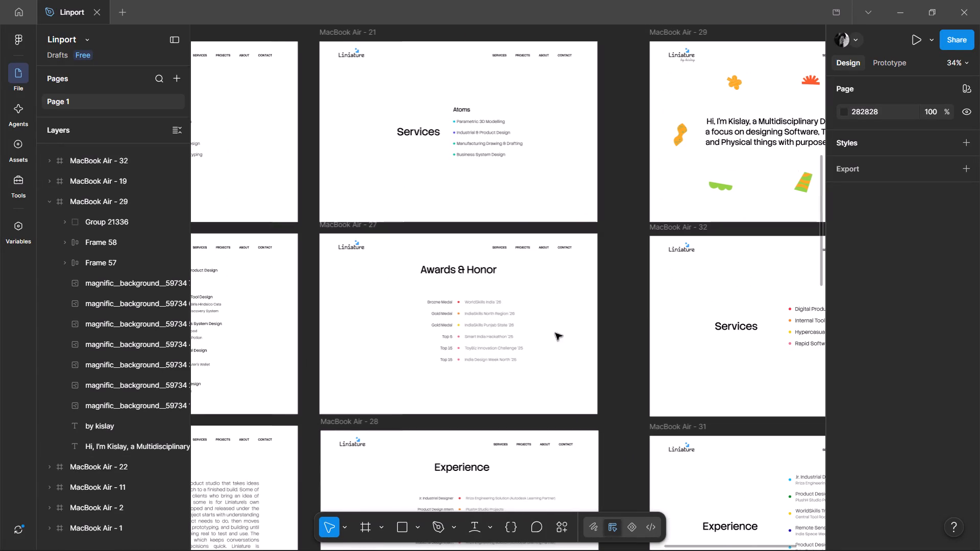
{"action": "middle_click_drag", "start_coordinate": [425, 360], "coordinate": [937, 341]}
{"action": "middle_click_drag", "start_coordinate": [668, 303], "coordinate": [654, 307]}
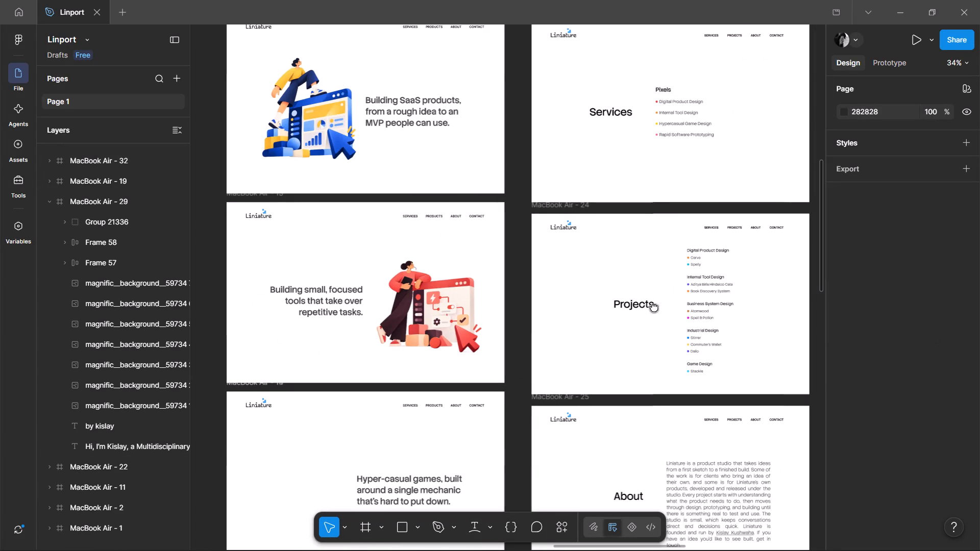
{"action": "middle_click_drag", "start_coordinate": [654, 307], "coordinate": [494, 383]}
{"action": "scroll", "coordinate": [470, 165], "scroll_direction": "up", "scroll_amount": 4, "text": "ctrl"}
{"action": "scroll", "coordinate": [470, 165], "scroll_direction": "down", "scroll_amount": 3, "text": "ctrl"}
{"action": "middle_click_drag", "start_coordinate": [656, 237], "coordinate": [388, 252]}
{"action": "scroll", "coordinate": [648, 265], "scroll_direction": "up", "scroll_amount": 1}
{"action": "scroll", "coordinate": [666, 243], "scroll_direction": "up", "scroll_amount": 1, "text": "ctrl"}
{"action": "scroll", "coordinate": [665, 320], "scroll_direction": "up", "scroll_amount": 5, "text": "ctrl"}
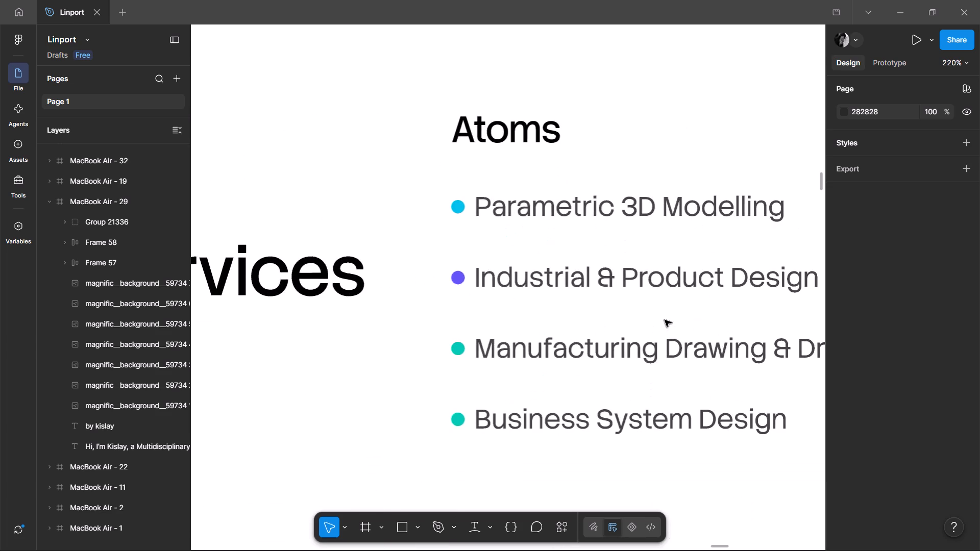
{"action": "scroll", "coordinate": [477, 222], "scroll_direction": "down", "scroll_amount": 8, "text": "ctrl"}
{"action": "middle_click_drag", "start_coordinate": [369, 330], "coordinate": [599, 414]}
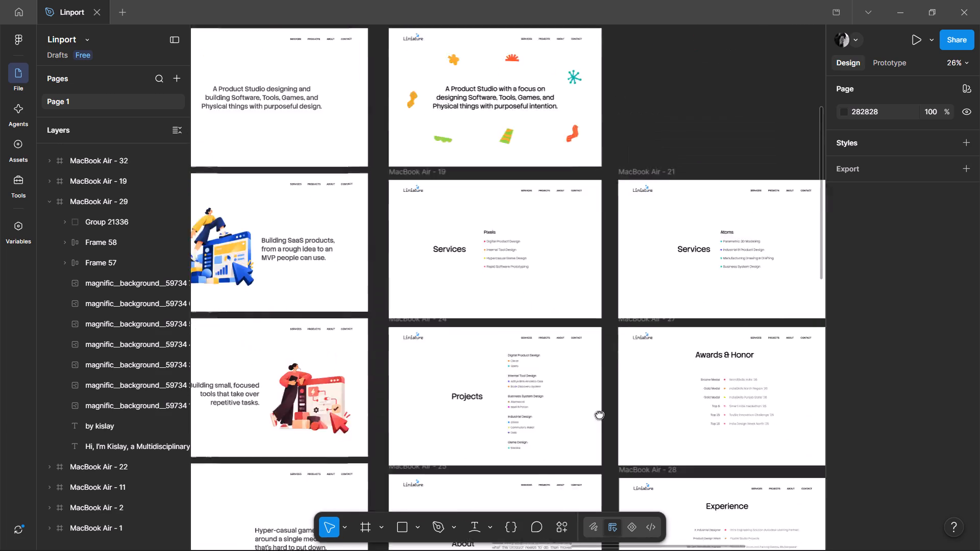
{"action": "middle_click_drag", "start_coordinate": [599, 414], "coordinate": [197, 410]}
{"action": "middle_click_drag", "start_coordinate": [658, 405], "coordinate": [621, 390]}
Examine the introduction, Services and Experience frames of the portfolio column, checking their headings, bullet lists and spacing.
{"action": "scroll", "coordinate": [545, 347], "scroll_direction": "up", "scroll_amount": 4, "text": "ctrl"}
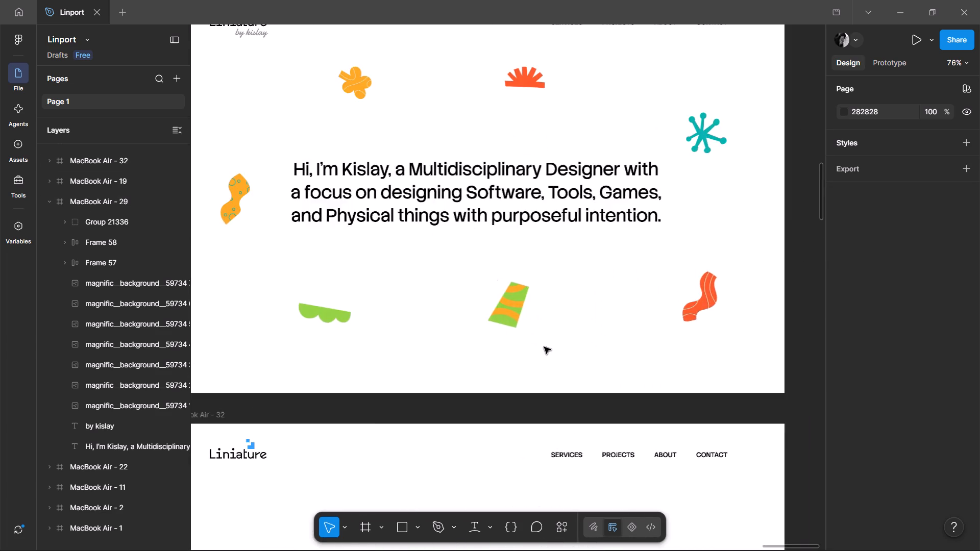
{"action": "scroll", "coordinate": [544, 347], "scroll_direction": "down", "scroll_amount": 5}
{"action": "scroll", "coordinate": [453, 319], "scroll_direction": "up", "scroll_amount": 3, "text": "ctrl"}
{"action": "scroll", "coordinate": [453, 319], "scroll_direction": "down", "scroll_amount": 5, "text": "ctrl"}
{"action": "scroll", "coordinate": [452, 319], "scroll_direction": "up", "scroll_amount": 1}
{"action": "scroll", "coordinate": [452, 319], "scroll_direction": "down", "scroll_amount": 2}
{"action": "scroll", "coordinate": [456, 247], "scroll_direction": "up", "scroll_amount": 4, "text": "ctrl"}
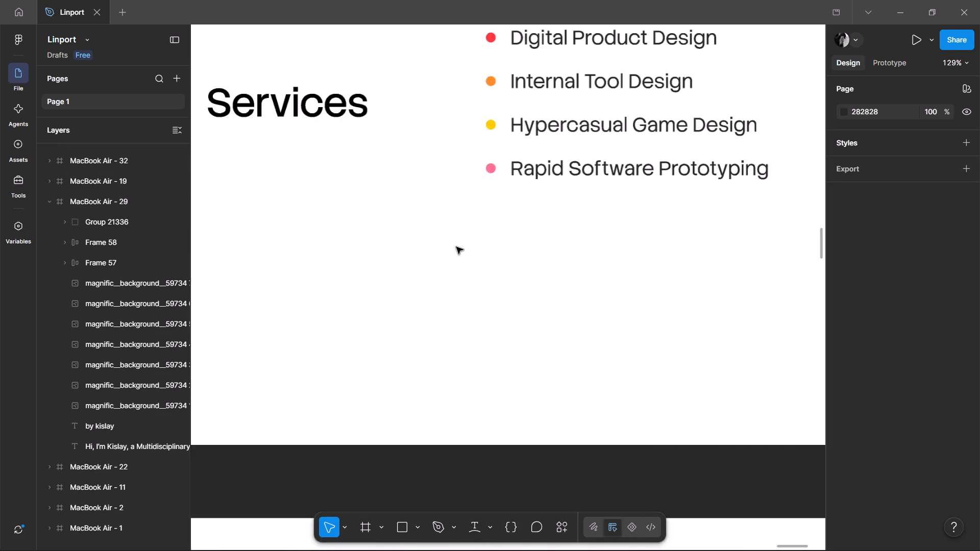
{"action": "scroll", "coordinate": [456, 247], "scroll_direction": "down", "scroll_amount": 11}
{"action": "scroll", "coordinate": [534, 223], "scroll_direction": "up", "scroll_amount": 4}
{"action": "scroll", "coordinate": [534, 223], "scroll_direction": "down", "scroll_amount": 3}
{"action": "scroll", "coordinate": [534, 223], "scroll_direction": "up", "scroll_amount": 2}
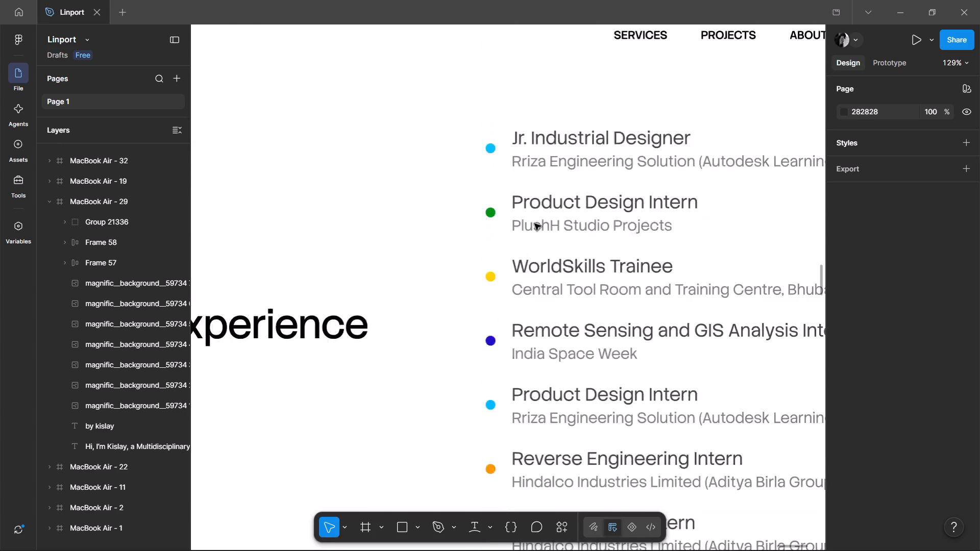
{"action": "scroll", "coordinate": [534, 223], "scroll_direction": "up", "scroll_amount": 2}
{"action": "scroll", "coordinate": [534, 223], "scroll_direction": "down", "scroll_amount": 5}
{"action": "scroll", "coordinate": [534, 223], "scroll_direction": "up", "scroll_amount": 6}
{"action": "scroll", "coordinate": [534, 223], "scroll_direction": "down", "scroll_amount": 1, "text": "ctrl"}
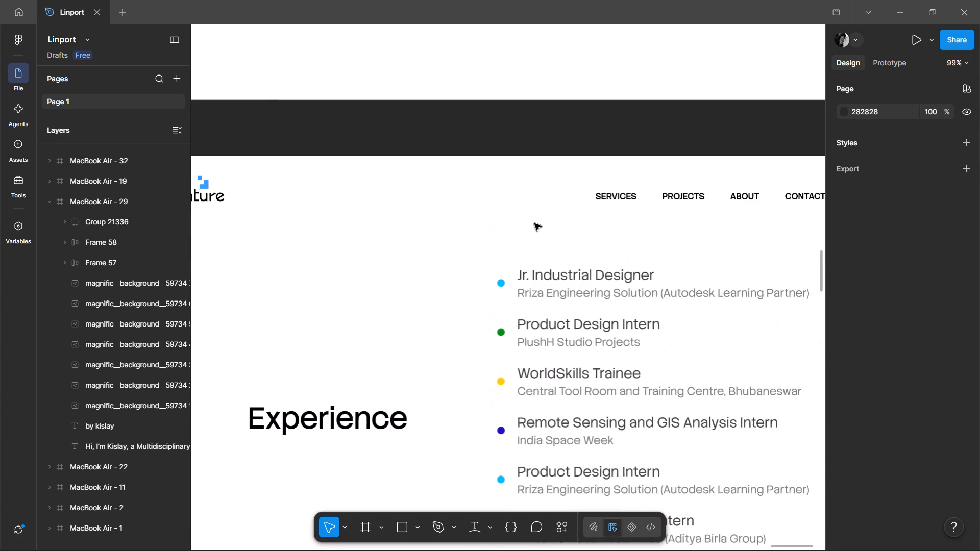
Examine the Awards & Honor frame's heading and its list of medals and competition placements.
{"action": "scroll", "coordinate": [361, 234], "scroll_direction": "down", "scroll_amount": 2}
{"action": "middle_click_drag", "start_coordinate": [481, 190], "coordinate": [507, 170]}
{"action": "scroll", "coordinate": [508, 169], "scroll_direction": "down", "scroll_amount": 2, "text": "ctrl"}
{"action": "scroll", "coordinate": [433, 183], "scroll_direction": "down", "scroll_amount": 4}
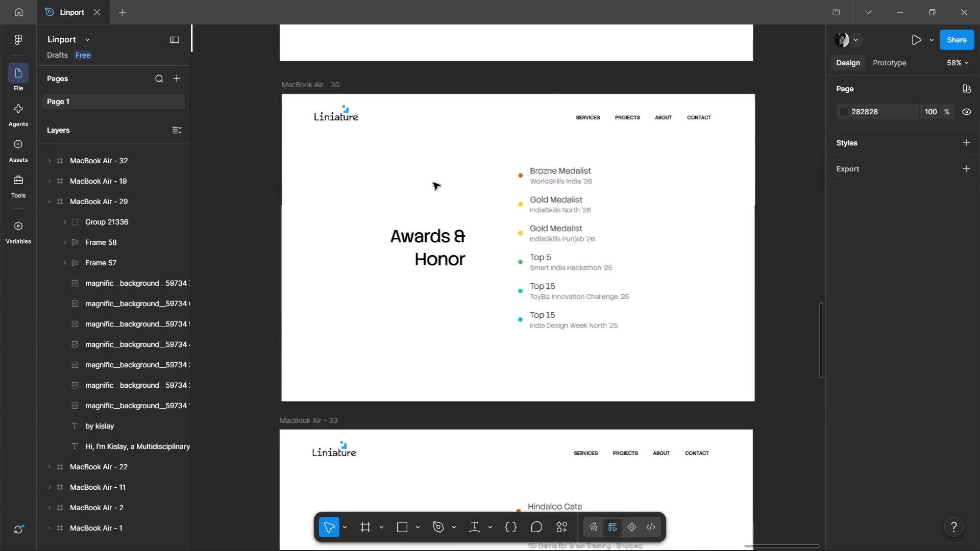
{"action": "scroll", "coordinate": [487, 192], "scroll_direction": "up", "scroll_amount": 2, "text": "ctrl"}
{"action": "scroll", "coordinate": [487, 192], "scroll_direction": "down", "scroll_amount": 1, "text": "ctrl"}
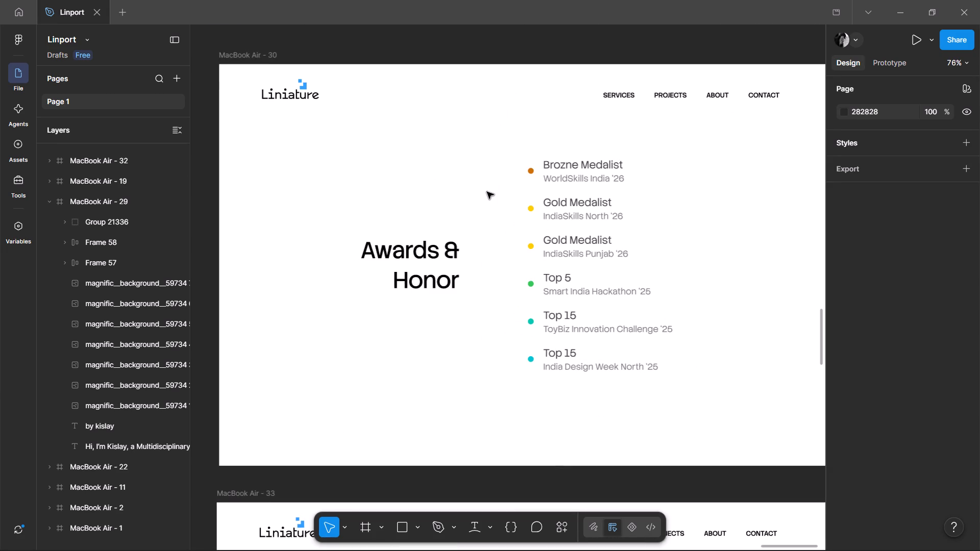
{"action": "scroll", "coordinate": [487, 192], "scroll_direction": "left", "scroll_amount": 1}
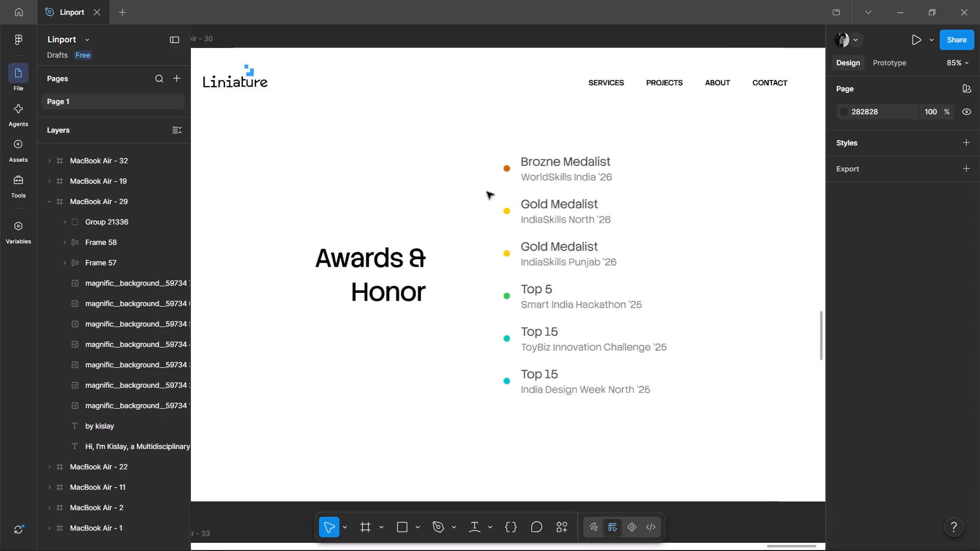
{"action": "middle_click_drag", "start_coordinate": [487, 192], "coordinate": [487, 192]}
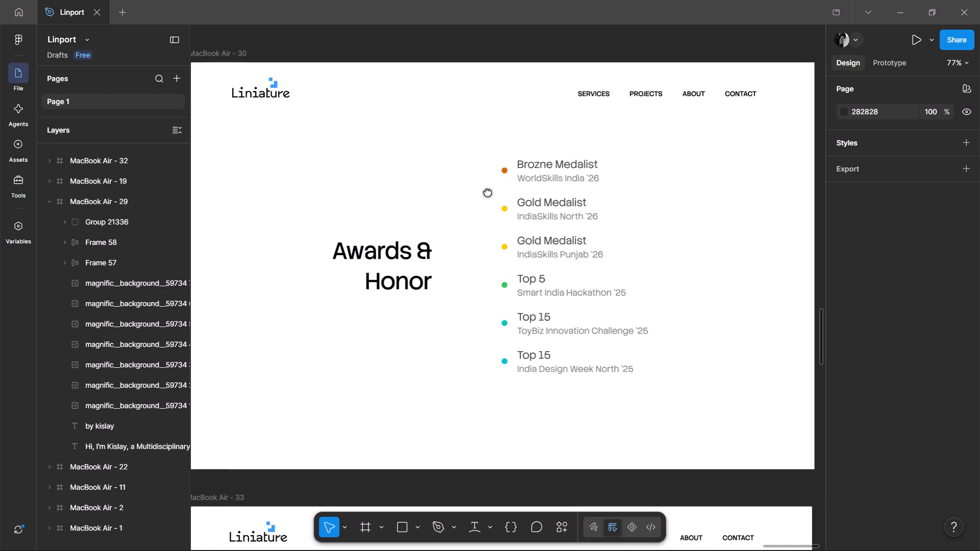
{"action": "middle_click_drag", "start_coordinate": [487, 192], "coordinate": [493, 192]}
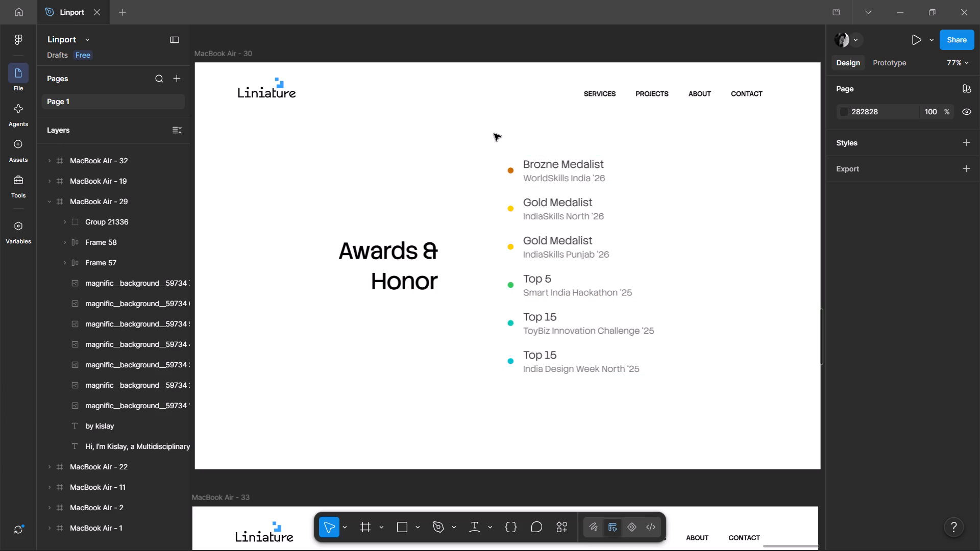
{"action": "scroll", "coordinate": [494, 134], "scroll_direction": "up", "scroll_amount": 4, "text": "ctrl"}
{"action": "scroll", "coordinate": [494, 134], "scroll_direction": "down", "scroll_amount": 4, "text": "ctrl"}
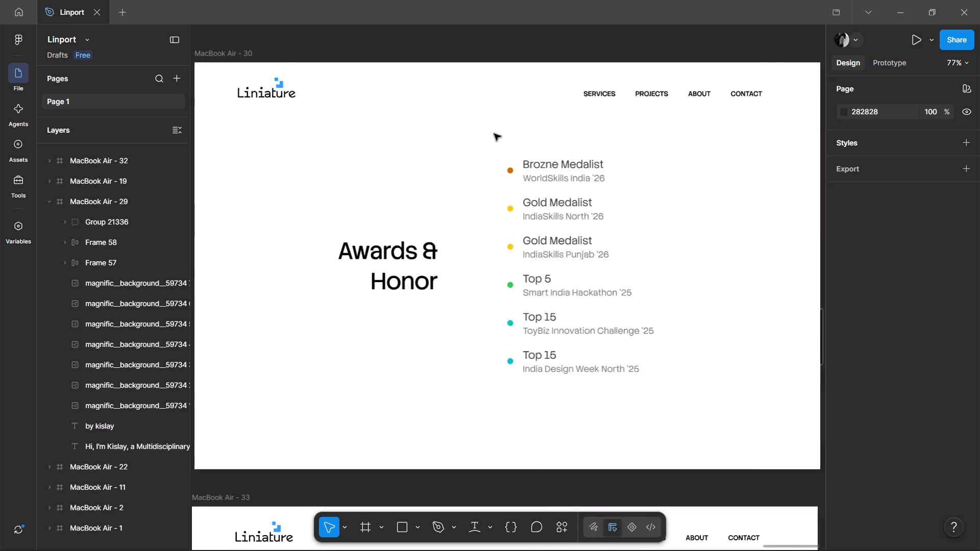
{"action": "scroll", "coordinate": [494, 134], "scroll_direction": "up", "scroll_amount": 3, "text": "ctrl"}
{"action": "scroll", "coordinate": [494, 134], "scroll_direction": "down", "scroll_amount": 2, "text": "ctrl"}
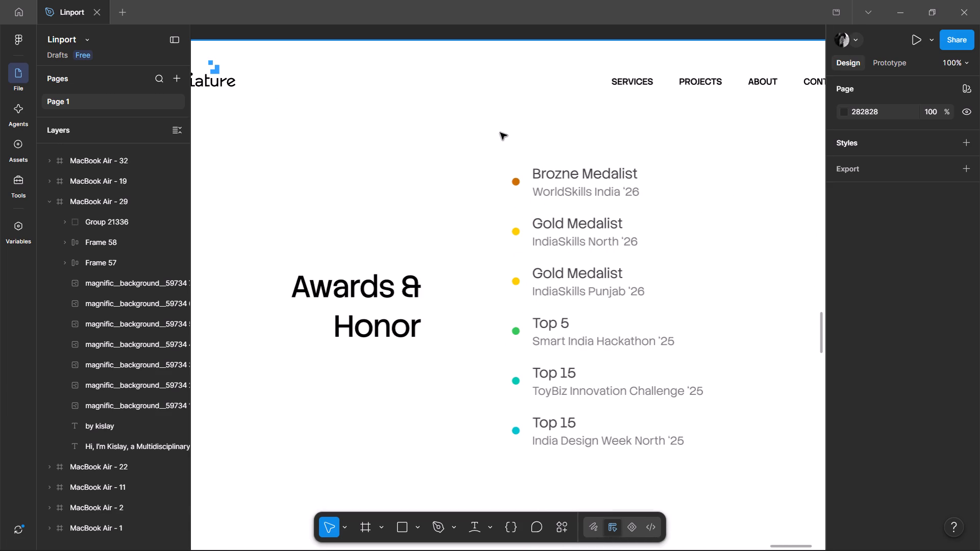
Review the Projects frame's list and read through the quoted biography text in the About frame.
{"action": "scroll", "coordinate": [502, 132], "scroll_direction": "down", "scroll_amount": 6, "text": "ctrl"}
{"action": "scroll", "coordinate": [529, 292], "scroll_direction": "up", "scroll_amount": 5, "text": "ctrl"}
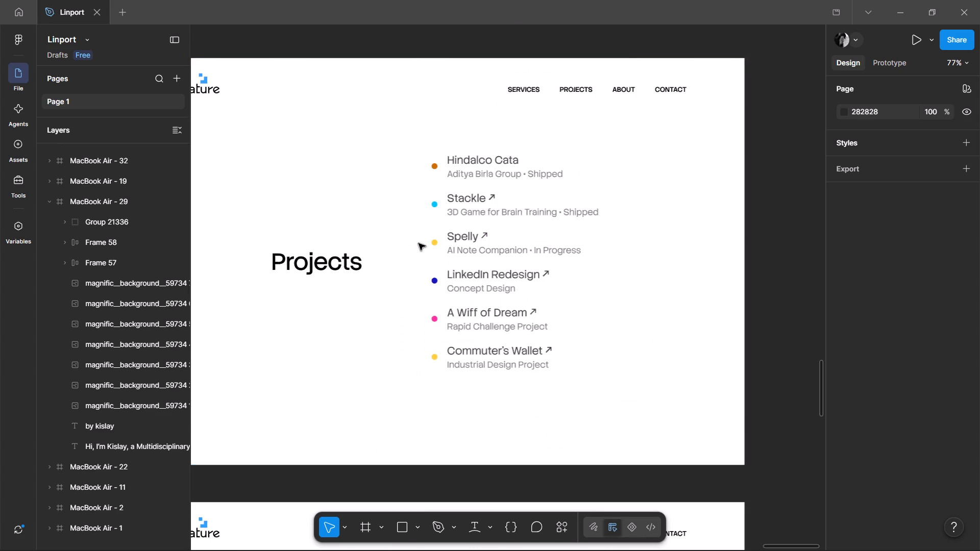
{"action": "scroll", "coordinate": [419, 243], "scroll_direction": "down", "scroll_amount": 5}
{"action": "scroll", "coordinate": [481, 397], "scroll_direction": "up", "scroll_amount": 3, "text": "ctrl"}
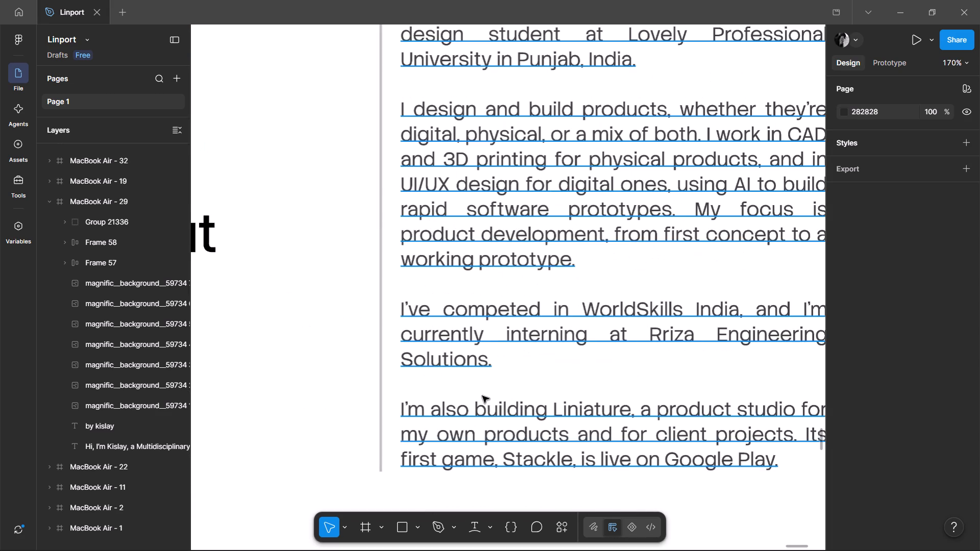
{"action": "scroll", "coordinate": [344, 223], "scroll_direction": "down", "scroll_amount": 2, "text": "ctrl"}
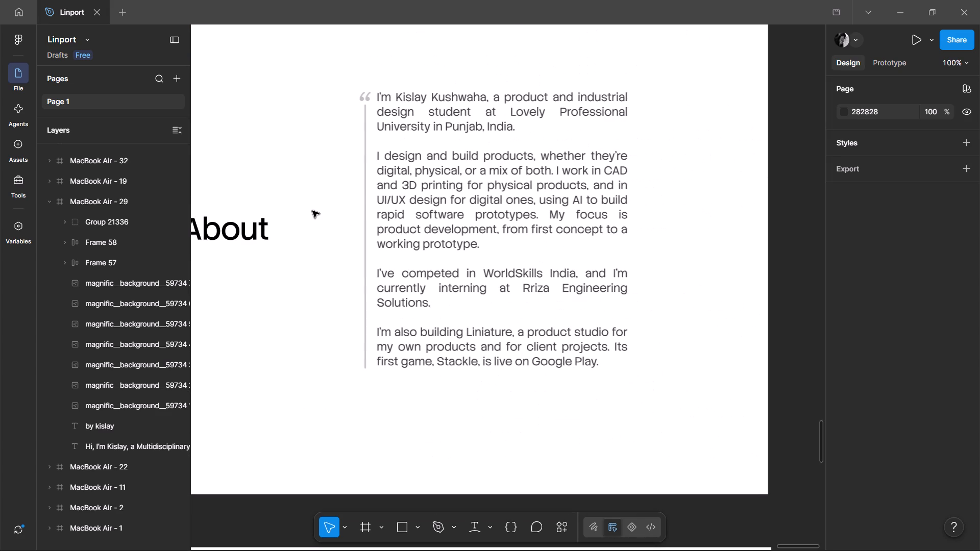
{"action": "middle_click_drag", "start_coordinate": [305, 206], "coordinate": [363, 170]}
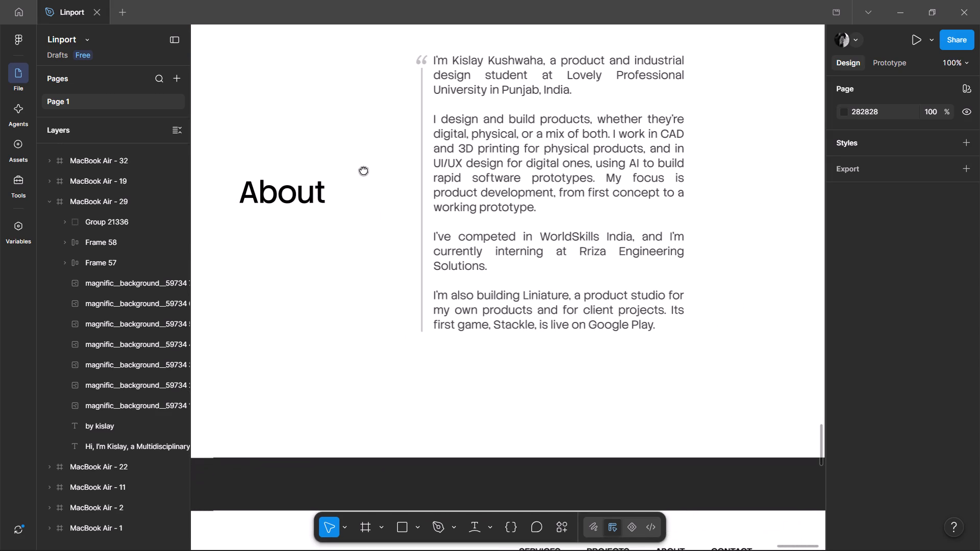
{"action": "middle_click_drag", "start_coordinate": [363, 170], "coordinate": [378, 177]}
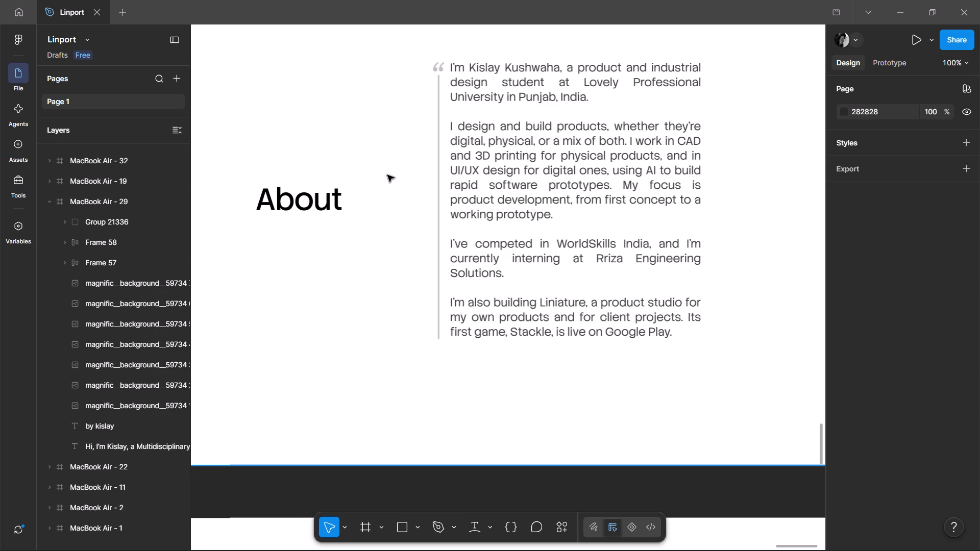
{"action": "scroll", "coordinate": [678, 350], "scroll_direction": "up", "scroll_amount": 3, "text": "ctrl"}
{"action": "scroll", "coordinate": [678, 350], "scroll_direction": "down", "scroll_amount": 1, "text": "ctrl"}
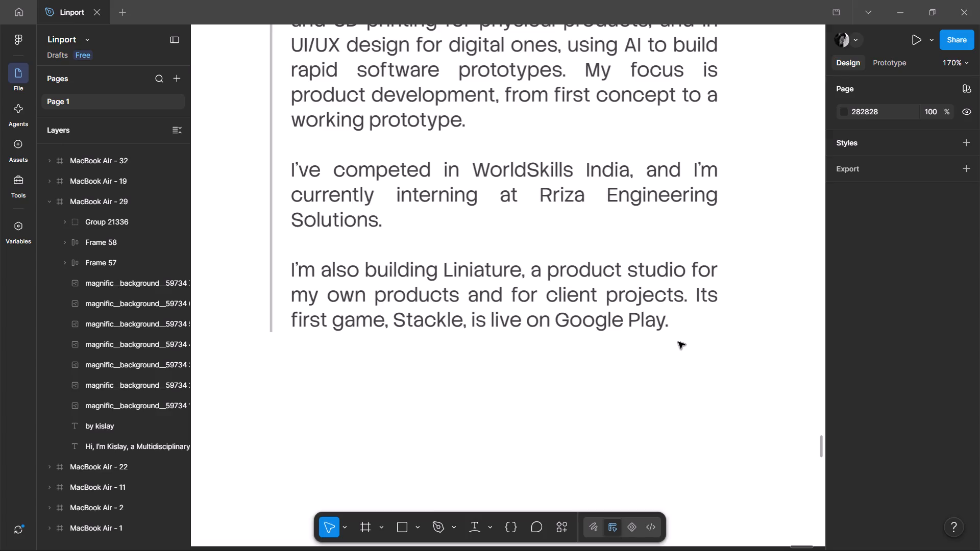
Inspect the Contact frame's heading and links, and recheck the About frame's layout against it.
{"action": "scroll", "coordinate": [678, 342], "scroll_direction": "down", "scroll_amount": 5, "text": "ctrl"}
{"action": "scroll", "coordinate": [551, 323], "scroll_direction": "down", "scroll_amount": 3}
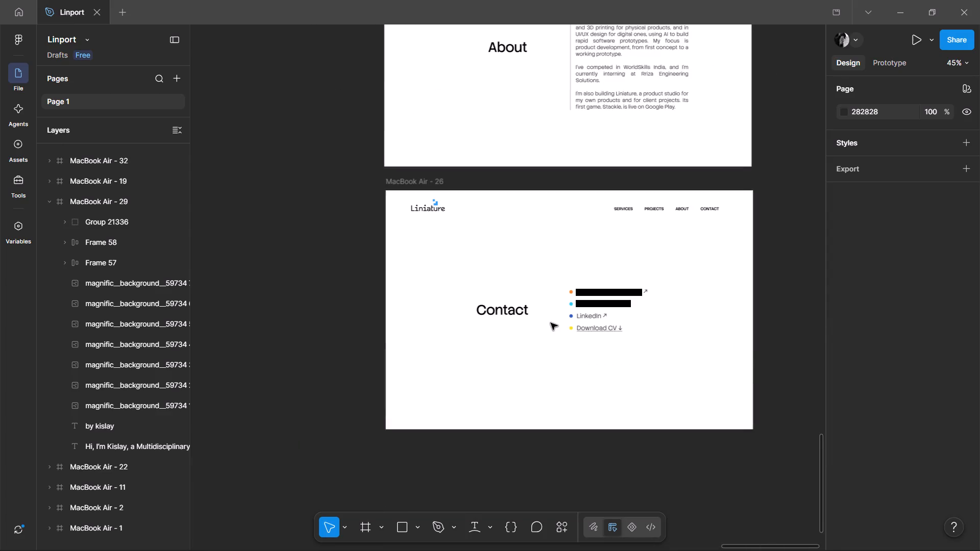
{"action": "scroll", "coordinate": [551, 322], "scroll_direction": "up", "scroll_amount": 3}
{"action": "scroll", "coordinate": [506, 254], "scroll_direction": "up", "scroll_amount": 4, "text": "ctrl"}
{"action": "scroll", "coordinate": [506, 254], "scroll_direction": "down", "scroll_amount": 8, "text": "ctrl"}
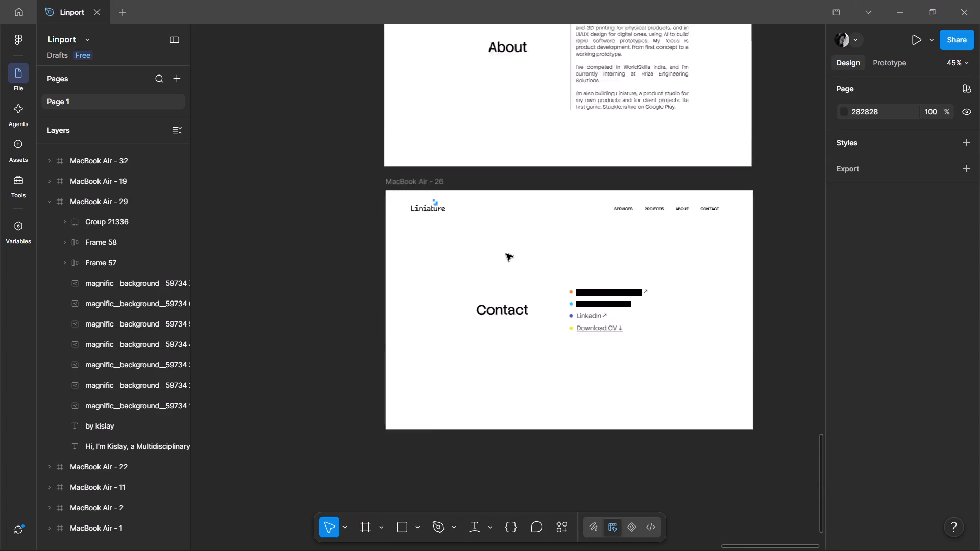
{"action": "scroll", "coordinate": [506, 254], "scroll_direction": "up", "scroll_amount": 3, "text": "ctrl"}
{"action": "scroll", "coordinate": [506, 253], "scroll_direction": "up", "scroll_amount": 10}
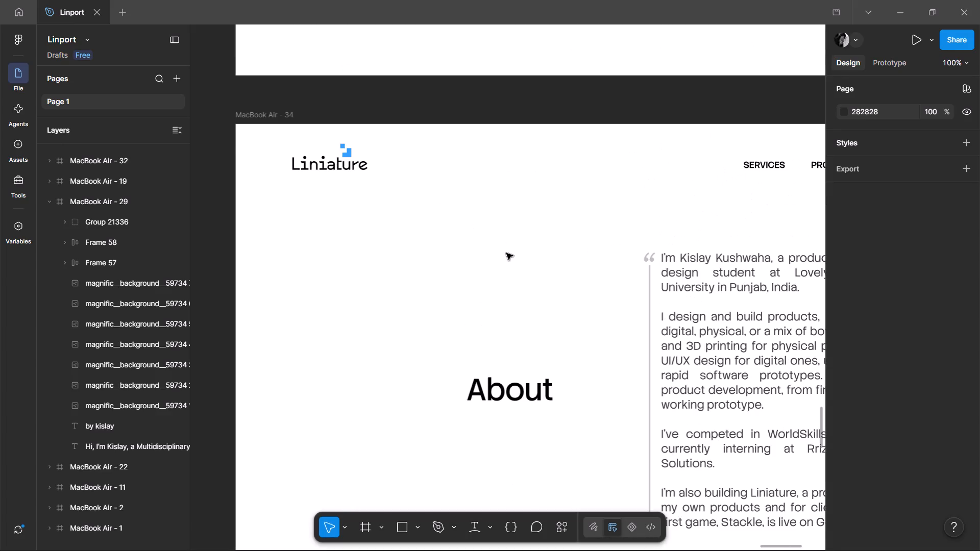
{"action": "scroll", "coordinate": [506, 253], "scroll_direction": "down", "scroll_amount": 5, "text": "ctrl"}
{"action": "scroll", "coordinate": [698, 254], "scroll_direction": "up", "scroll_amount": 5, "text": "ctrl"}
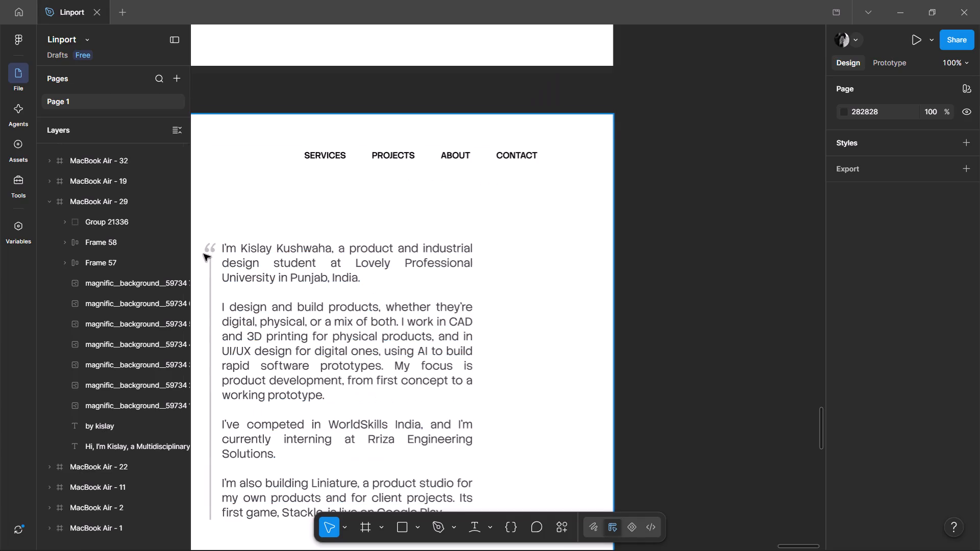
{"action": "scroll", "coordinate": [647, 239], "scroll_direction": "down", "scroll_amount": 4, "text": "ctrl"}
{"action": "scroll", "coordinate": [502, 255], "scroll_direction": "up", "scroll_amount": 3, "text": "ctrl"}
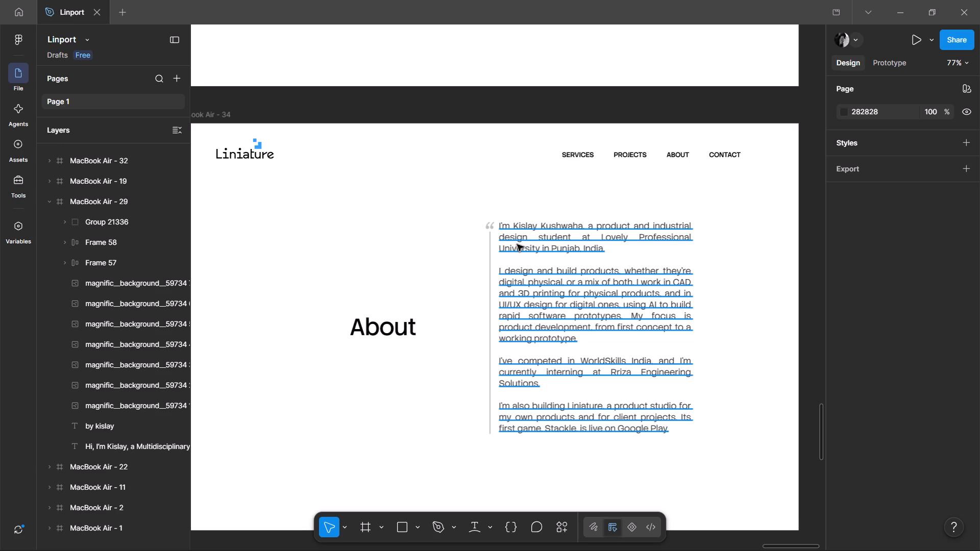
{"action": "scroll", "coordinate": [440, 260], "scroll_direction": "up", "scroll_amount": 5}
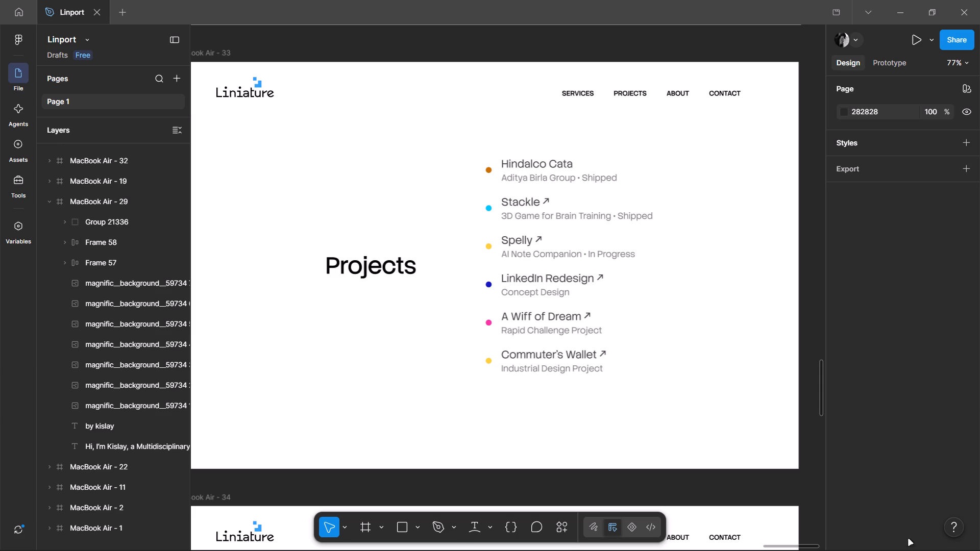
Switch to Microsoft Edge and open Instagram in a new tab.
{"action": "left_click", "coordinate": [536, 547]}
{"action": "left_click", "coordinate": [192, 3]}
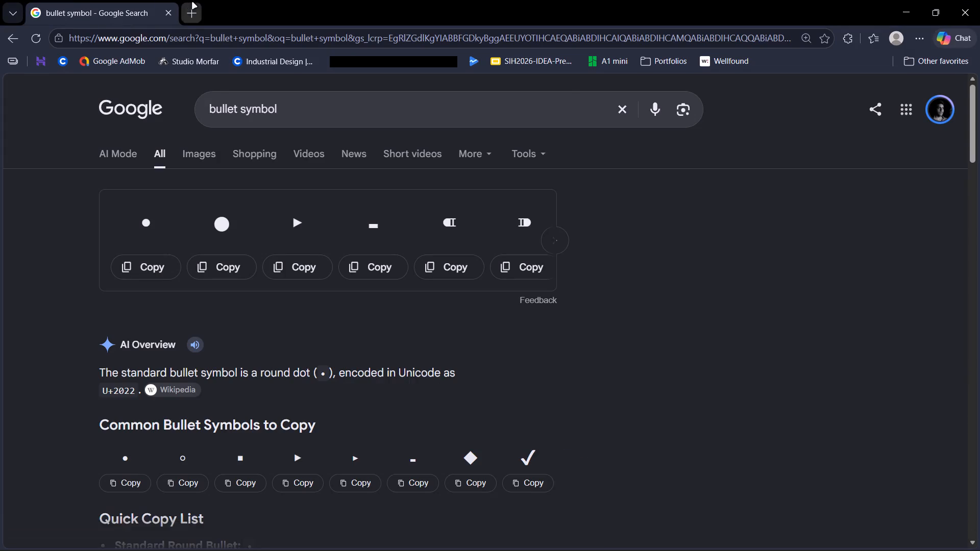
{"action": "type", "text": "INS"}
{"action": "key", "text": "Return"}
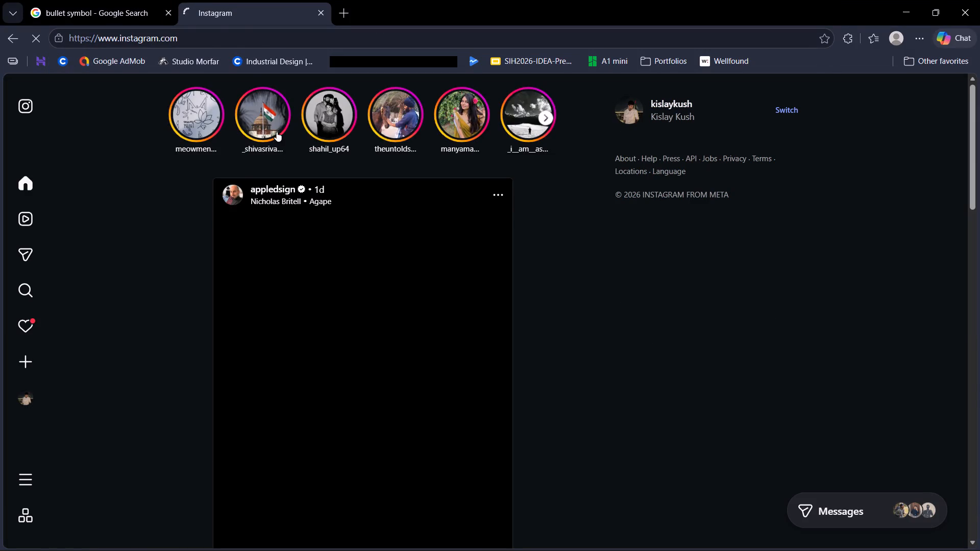
View the second account's story and pause it, check the following account's story, return to the paused one, and close the story viewer.
{"action": "left_click", "coordinate": [277, 132]}
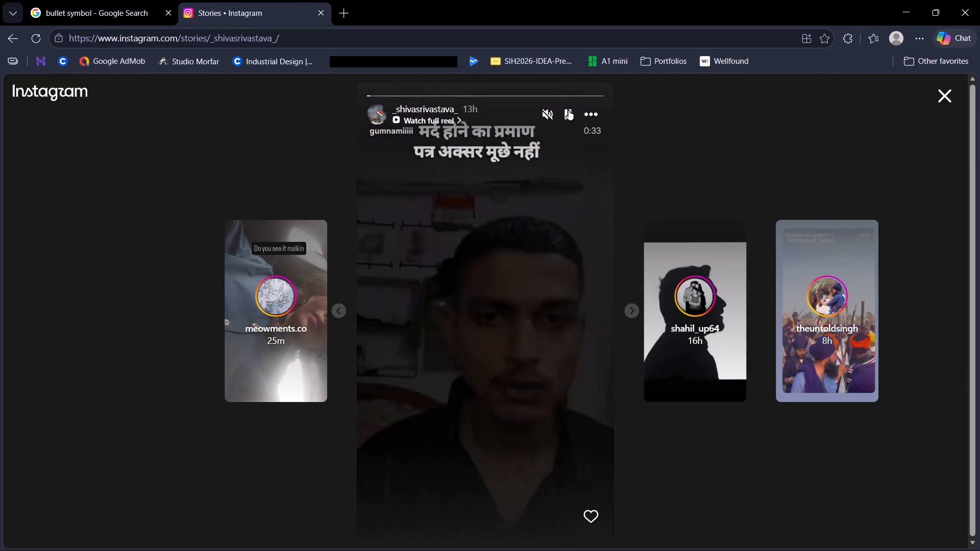
{"action": "left_click", "coordinate": [569, 111]}
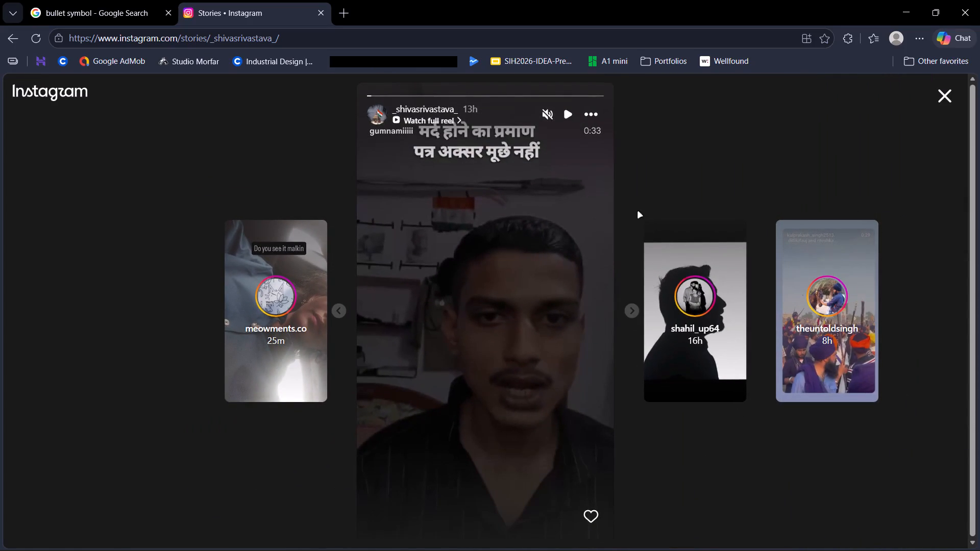
{"action": "left_click", "coordinate": [685, 302]}
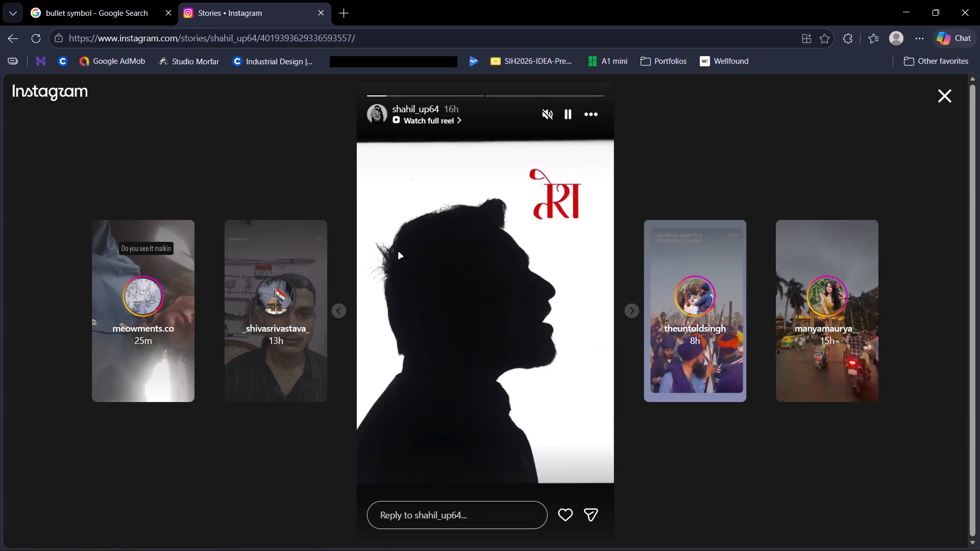
{"action": "left_click", "coordinate": [321, 246]}
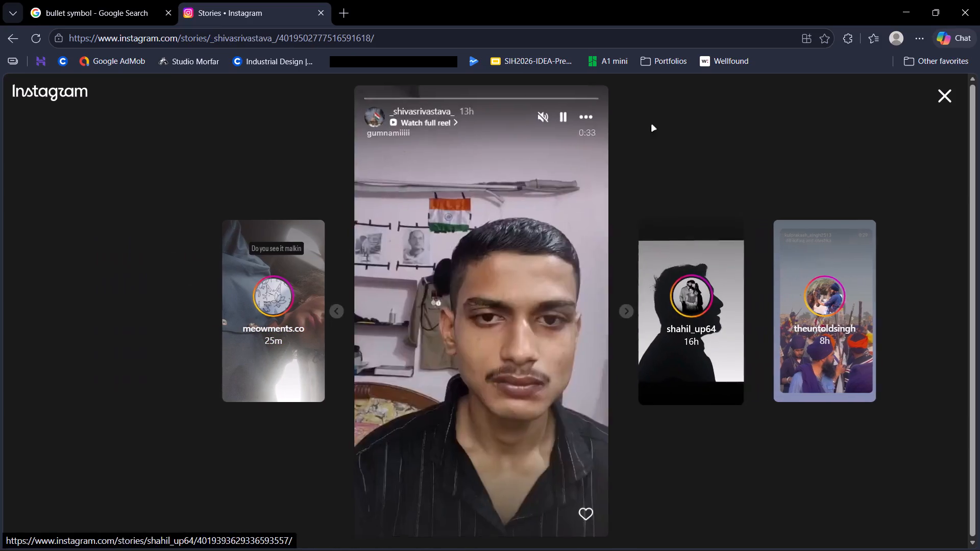
{"action": "left_click", "coordinate": [572, 110]}
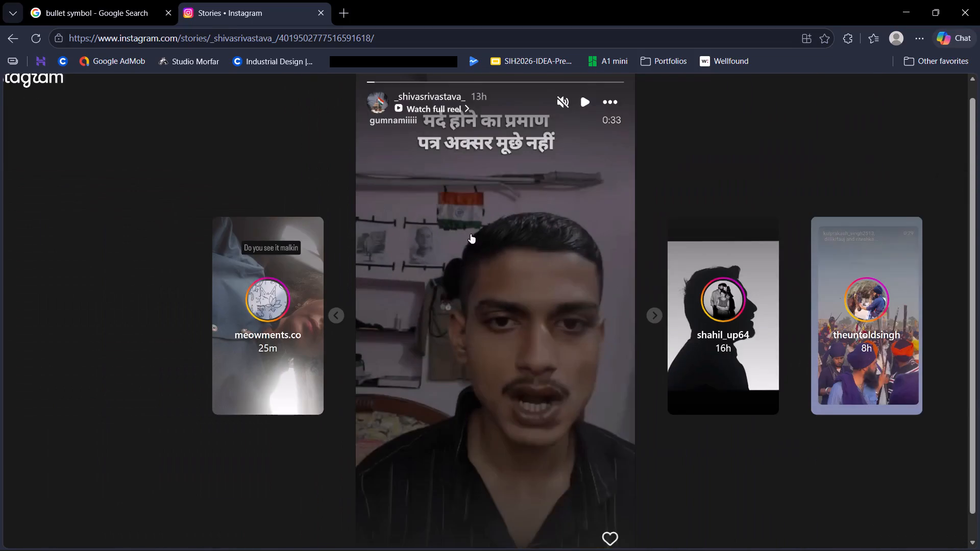
{"action": "left_click", "coordinate": [939, 97]}
Browse the Instagram feed and read the ankurwarikoo carousel "Is it love or just a crush?" through its third point.
{"action": "scroll", "coordinate": [495, 340], "scroll_direction": "down", "scroll_amount": 1}
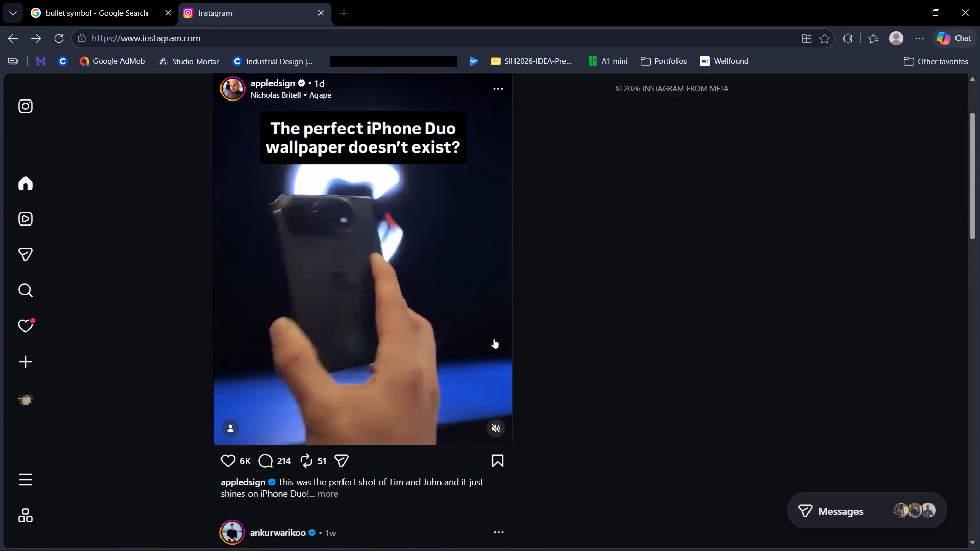
{"action": "scroll", "coordinate": [494, 339], "scroll_direction": "down", "scroll_amount": 1}
{"action": "scroll", "coordinate": [494, 339], "scroll_direction": "up", "scroll_amount": 3}
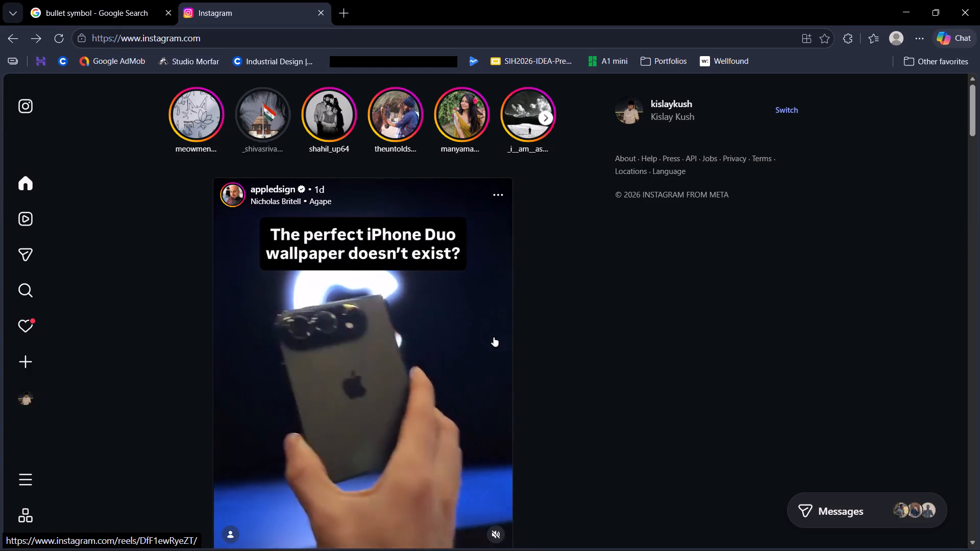
{"action": "scroll", "coordinate": [494, 337], "scroll_direction": "down", "scroll_amount": 5}
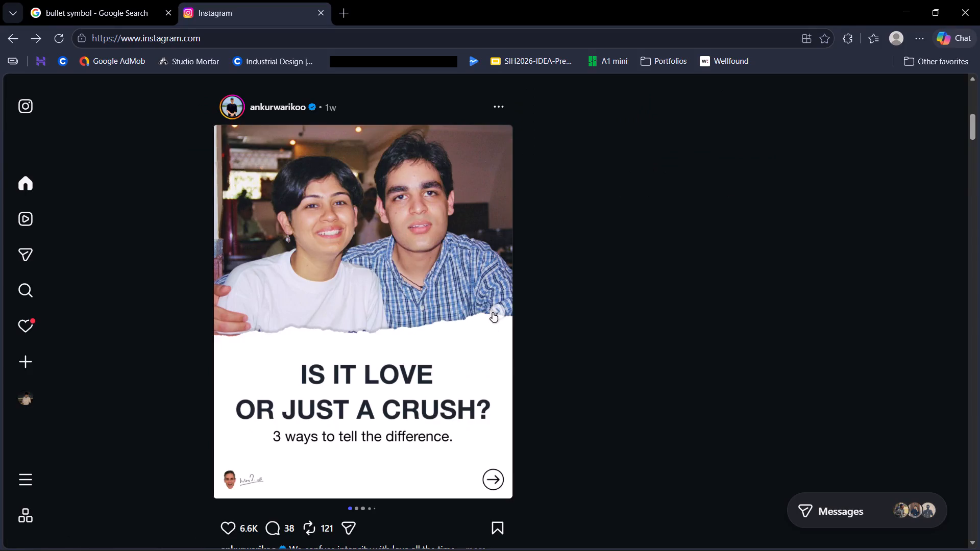
{"action": "left_click", "coordinate": [493, 313]}
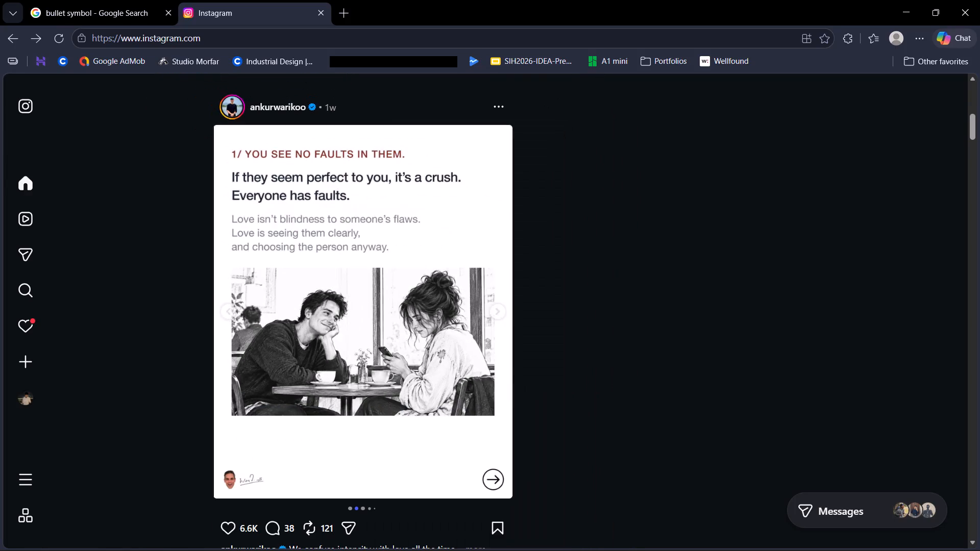
{"action": "left_click", "coordinate": [498, 313]}
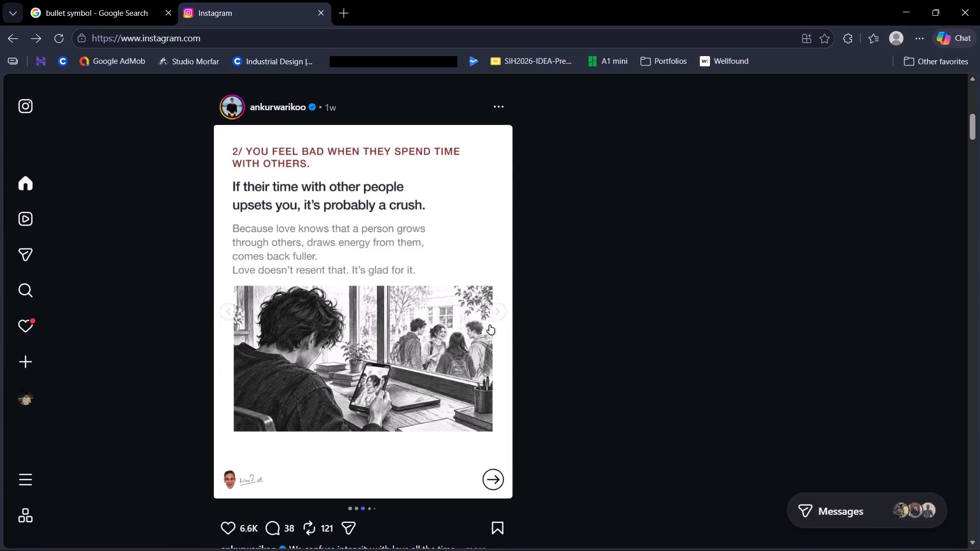
{"action": "left_click", "coordinate": [495, 307]}
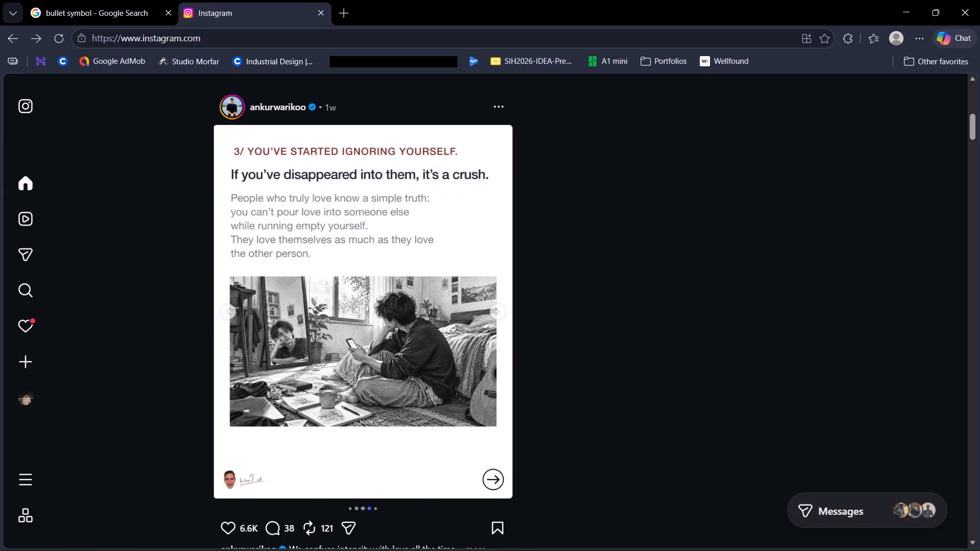
{"action": "scroll", "coordinate": [407, 249], "scroll_direction": "down", "scroll_amount": 5}
{"action": "scroll", "coordinate": [407, 248], "scroll_direction": "up", "scroll_amount": 12}
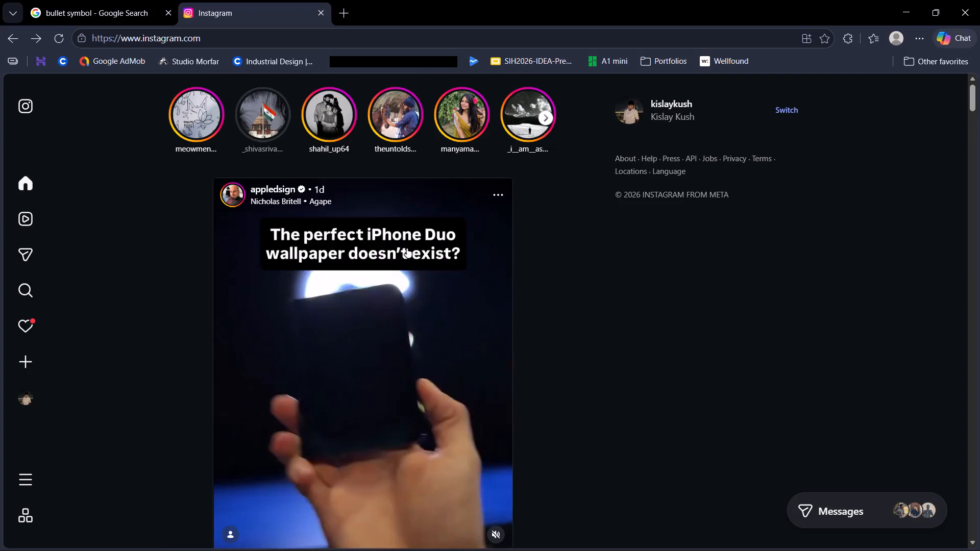
Reopen the second account's story and pause it to examine the neighbouring meowments.co story preview.
{"action": "left_click", "coordinate": [261, 103]}
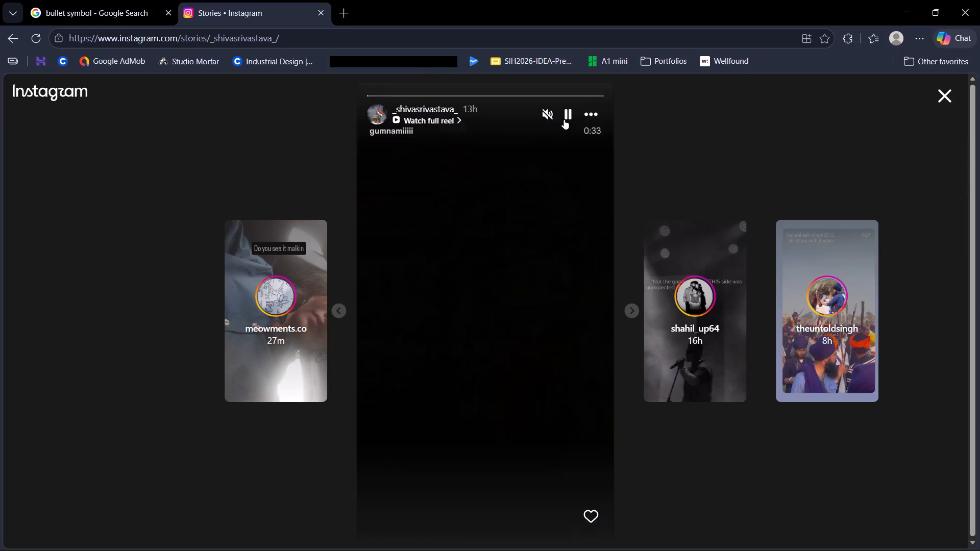
{"action": "left_click", "coordinate": [565, 118]}
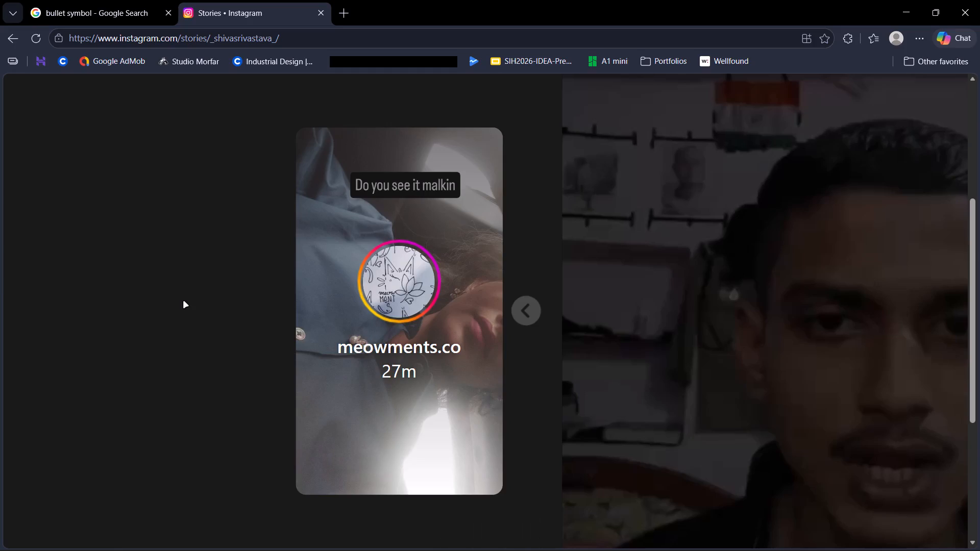
Search the web in a new tab for the meaning of "malkin".
{"action": "left_click", "coordinate": [346, 11]}
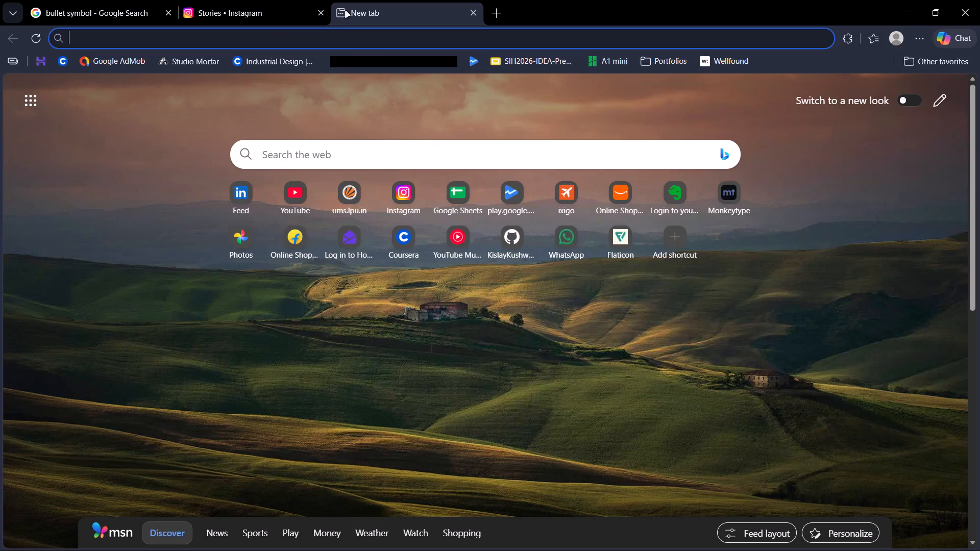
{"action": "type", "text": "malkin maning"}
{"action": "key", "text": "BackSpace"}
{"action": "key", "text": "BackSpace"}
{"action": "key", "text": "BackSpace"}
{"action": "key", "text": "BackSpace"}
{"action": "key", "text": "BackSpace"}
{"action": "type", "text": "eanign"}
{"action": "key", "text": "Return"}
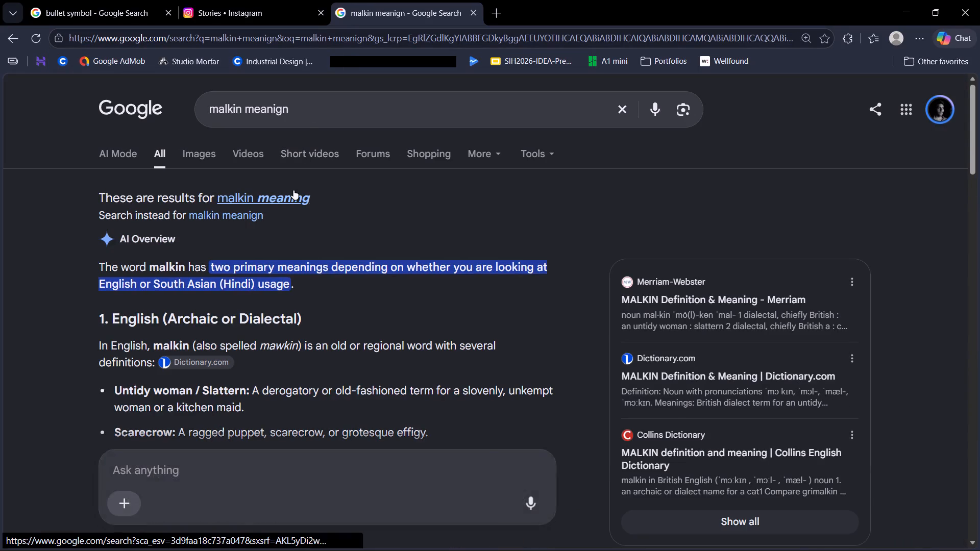
Switch to Microsoft Edge and read the search results page on the meaning of malkin.
{"action": "scroll", "coordinate": [298, 274], "scroll_direction": "down", "scroll_amount": 1}
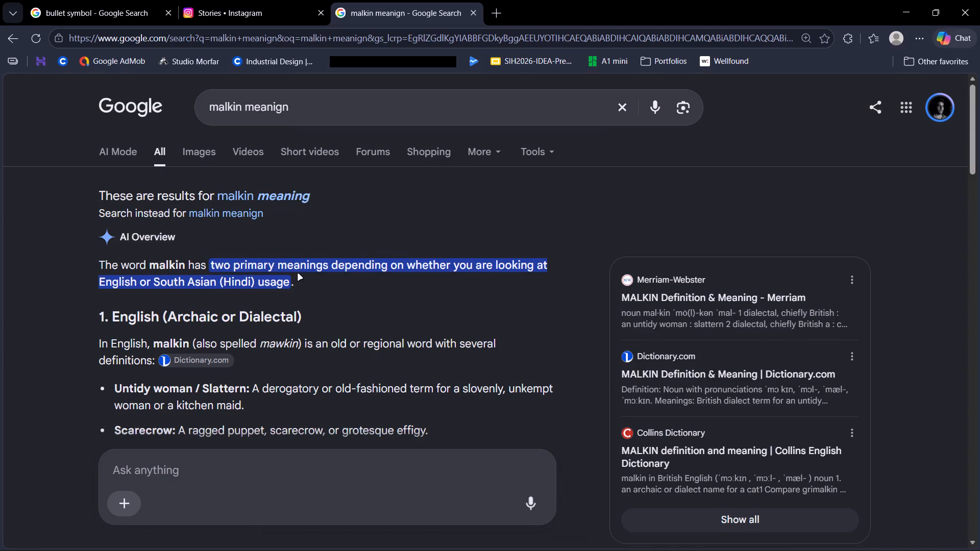
{"action": "scroll", "coordinate": [298, 274], "scroll_direction": "down", "scroll_amount": 1}
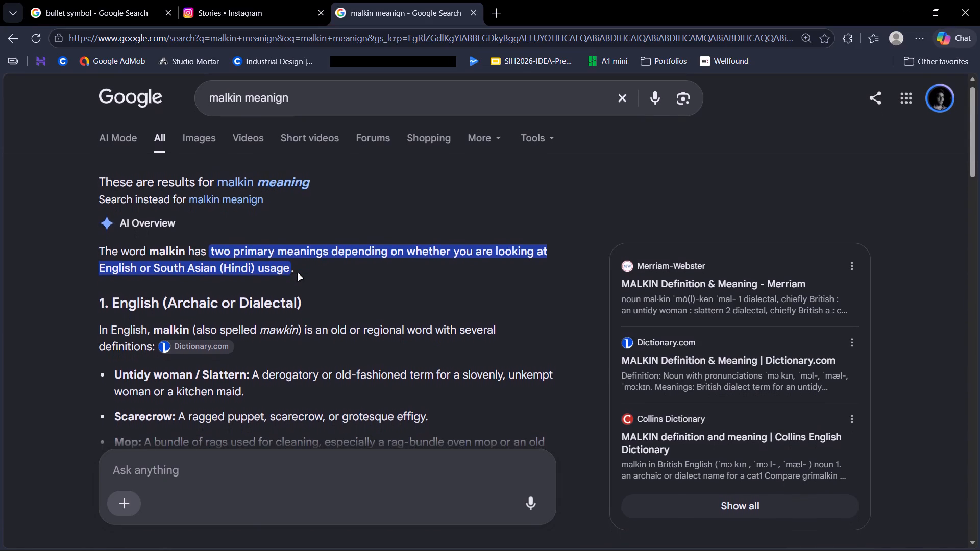
{"action": "scroll", "coordinate": [298, 274], "scroll_direction": "down", "scroll_amount": 1}
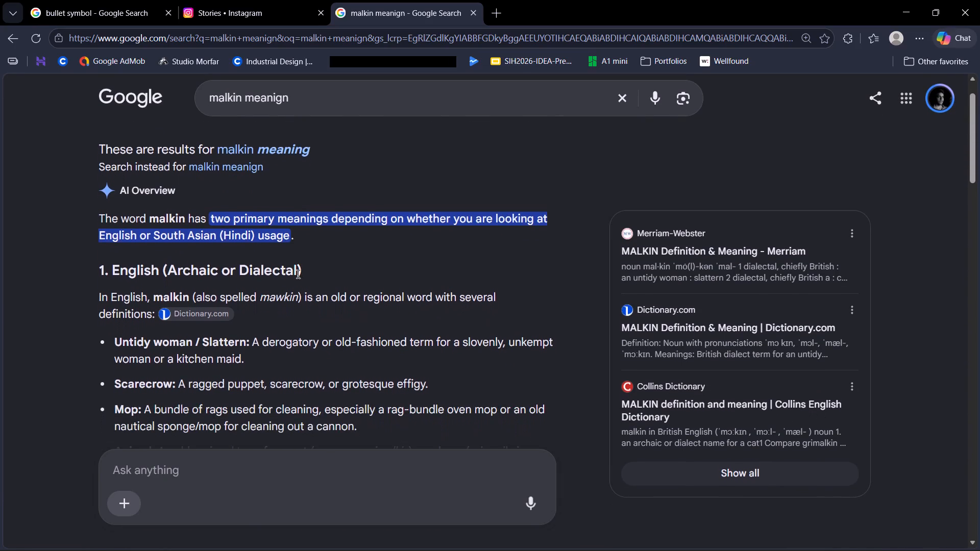
Read the English and Hindi definitions of malkin in the AI overview, and close that search results page.
{"action": "scroll", "coordinate": [298, 274], "scroll_direction": "down", "scroll_amount": 1}
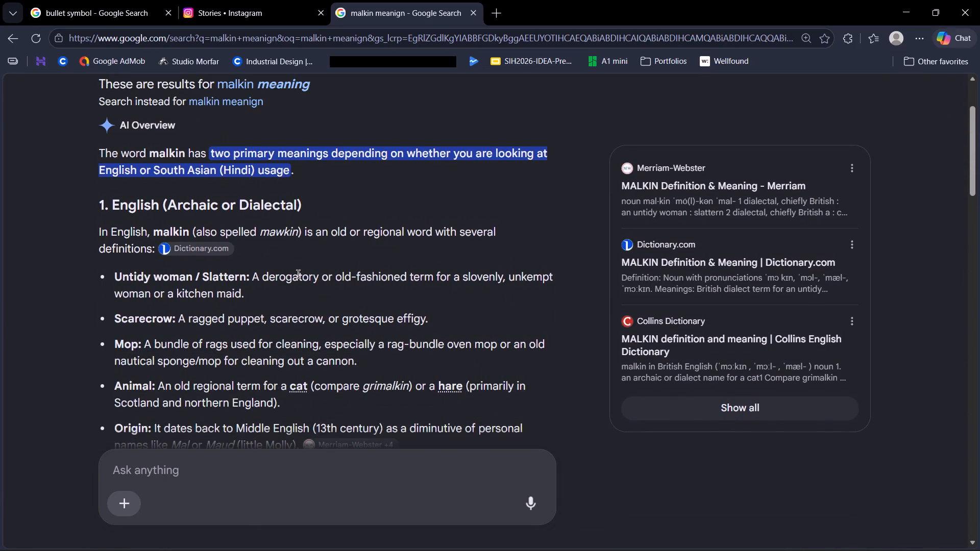
{"action": "scroll", "coordinate": [298, 274], "scroll_direction": "down", "scroll_amount": 2}
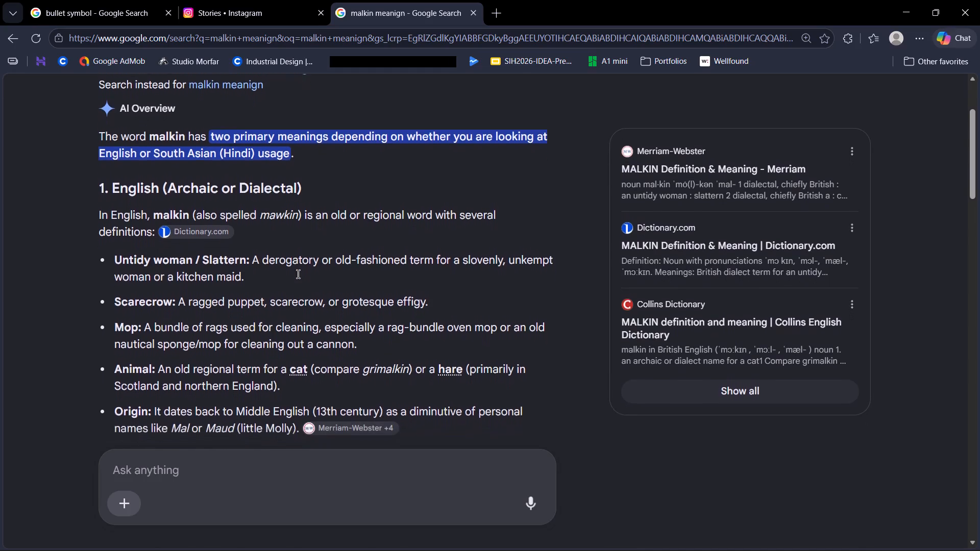
{"action": "scroll", "coordinate": [298, 274], "scroll_direction": "down", "scroll_amount": 2}
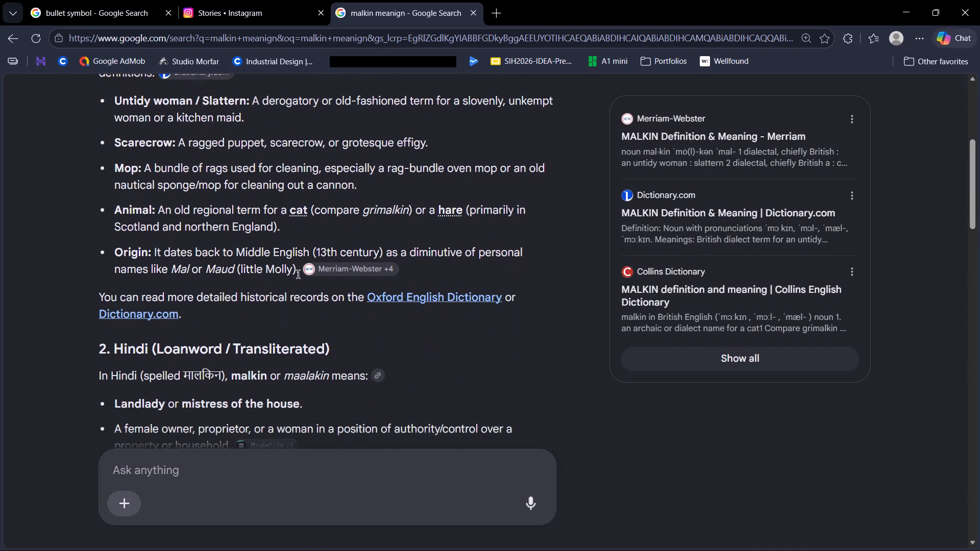
{"action": "scroll", "coordinate": [298, 274], "scroll_direction": "down", "scroll_amount": 1}
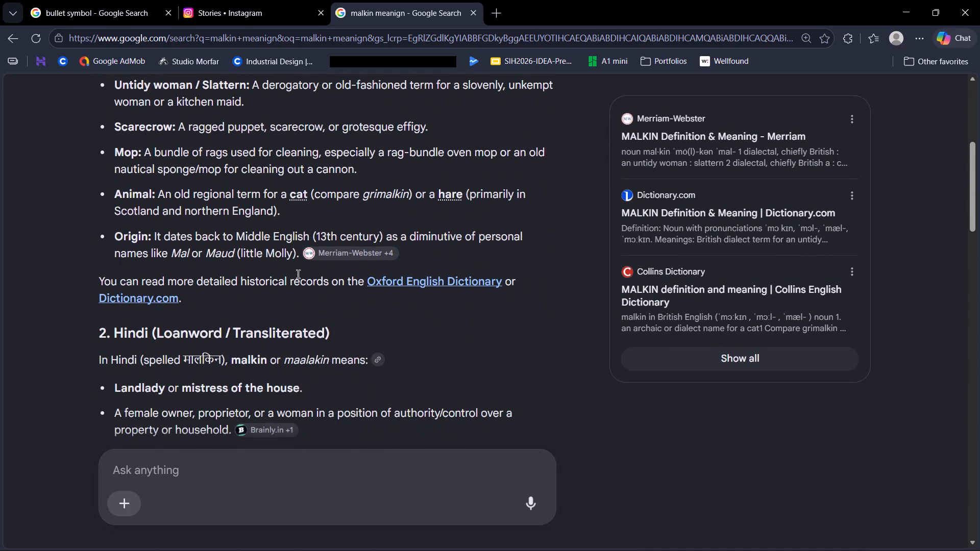
{"action": "scroll", "coordinate": [298, 274], "scroll_direction": "up", "scroll_amount": 4}
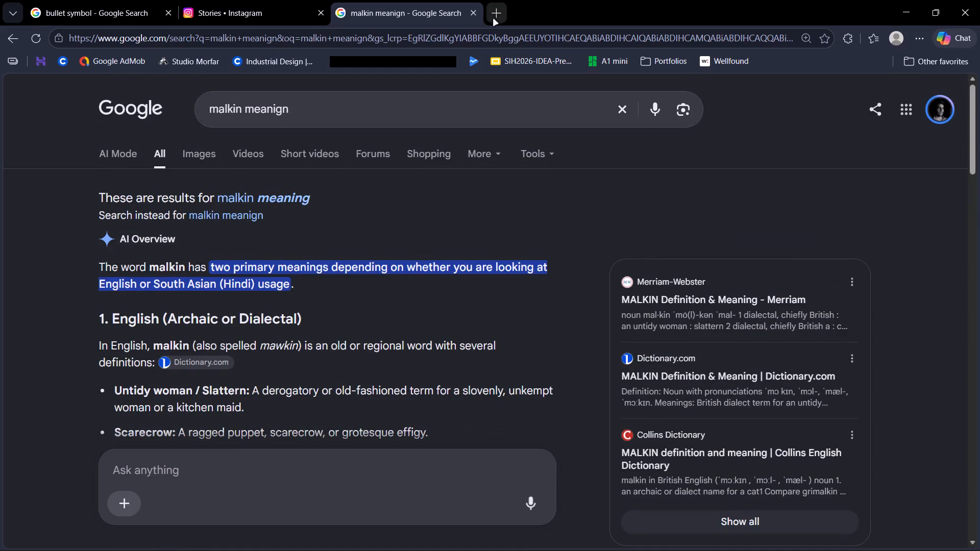
{"action": "left_click", "coordinate": [473, 10]}
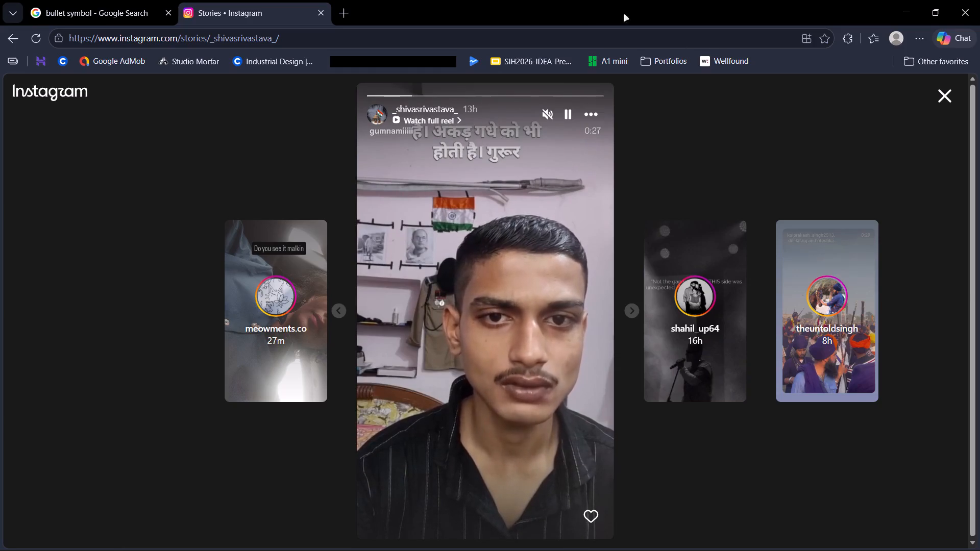
Exit the Instagram story viewer and browse the posts in the home feed.
{"action": "left_click", "coordinate": [917, 93]}
{"action": "left_click", "coordinate": [938, 93]}
{"action": "scroll", "coordinate": [521, 284], "scroll_direction": "down", "scroll_amount": 15}
{"action": "scroll", "coordinate": [518, 284], "scroll_direction": "up", "scroll_amount": 5}
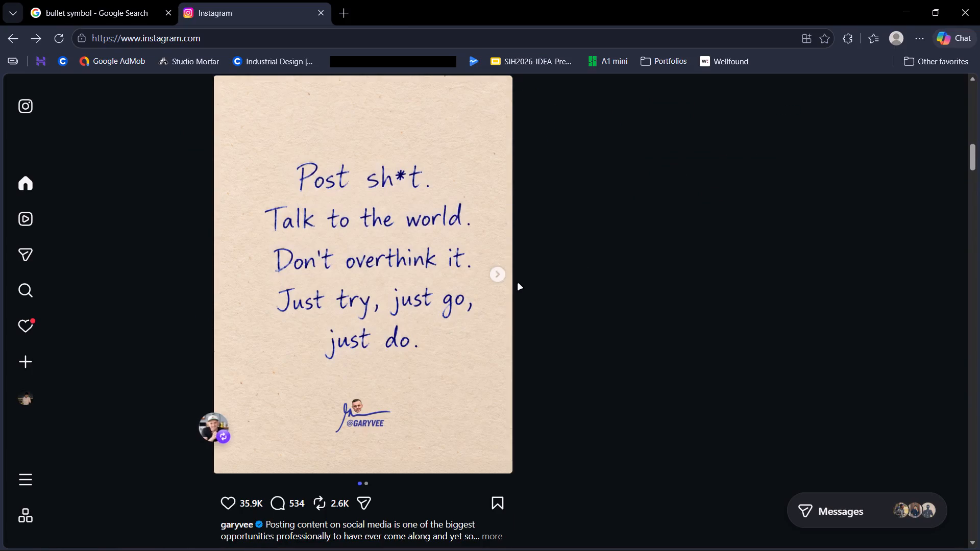